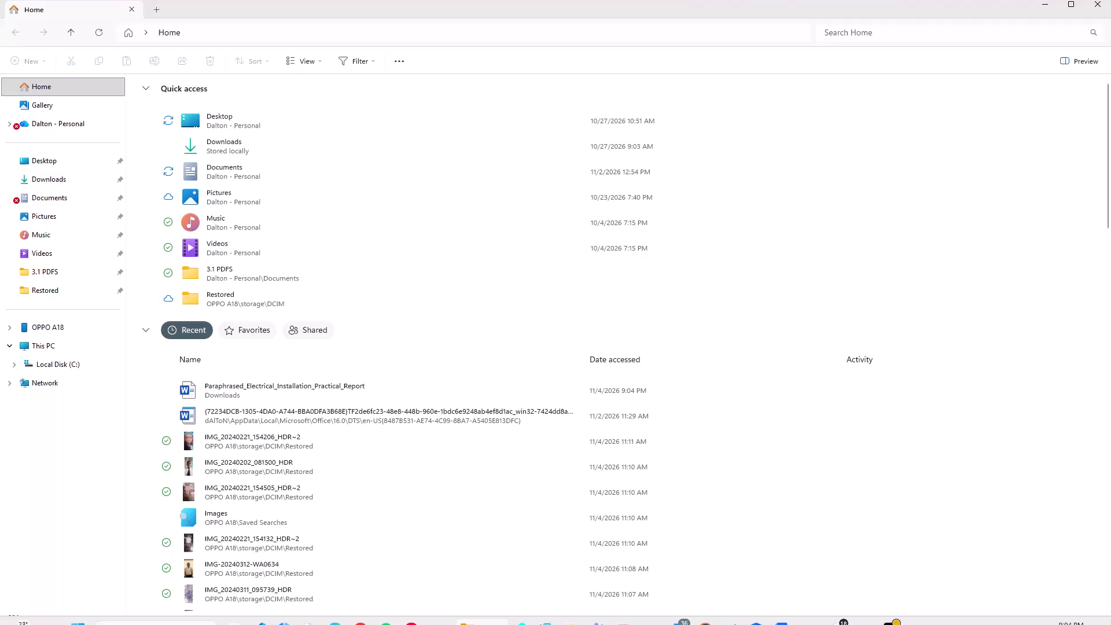
Open the recent file Paraphrased_Electrical_Installation_Practical_Report in Word and enable editing, dismissing the licence notices.
double_click(215, 381)
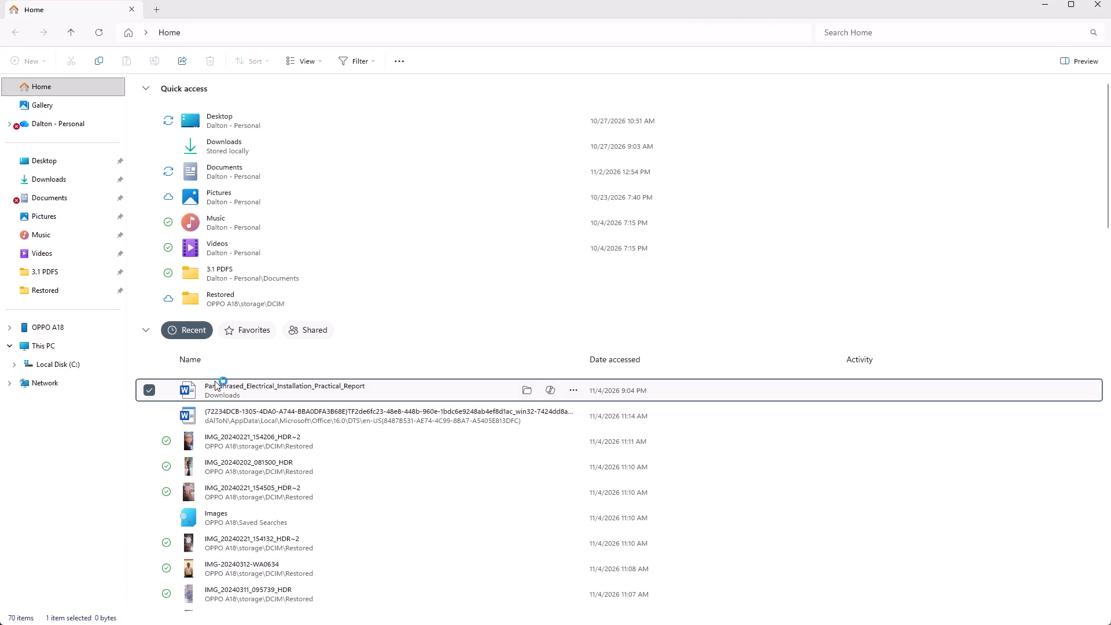
left_click(1110, 0)
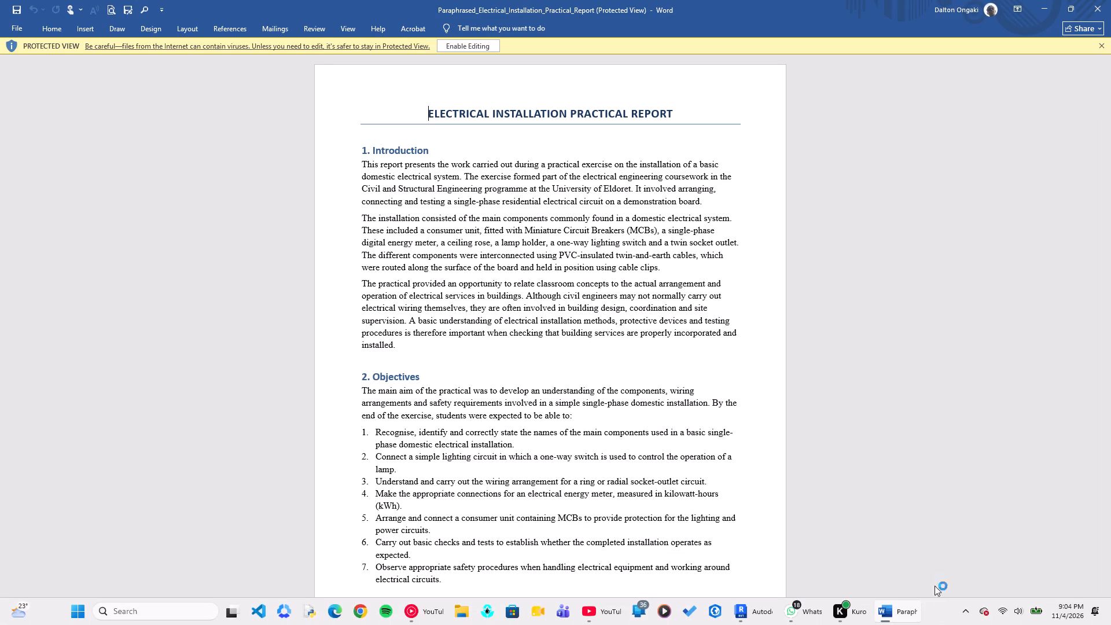
left_click(1102, 44)
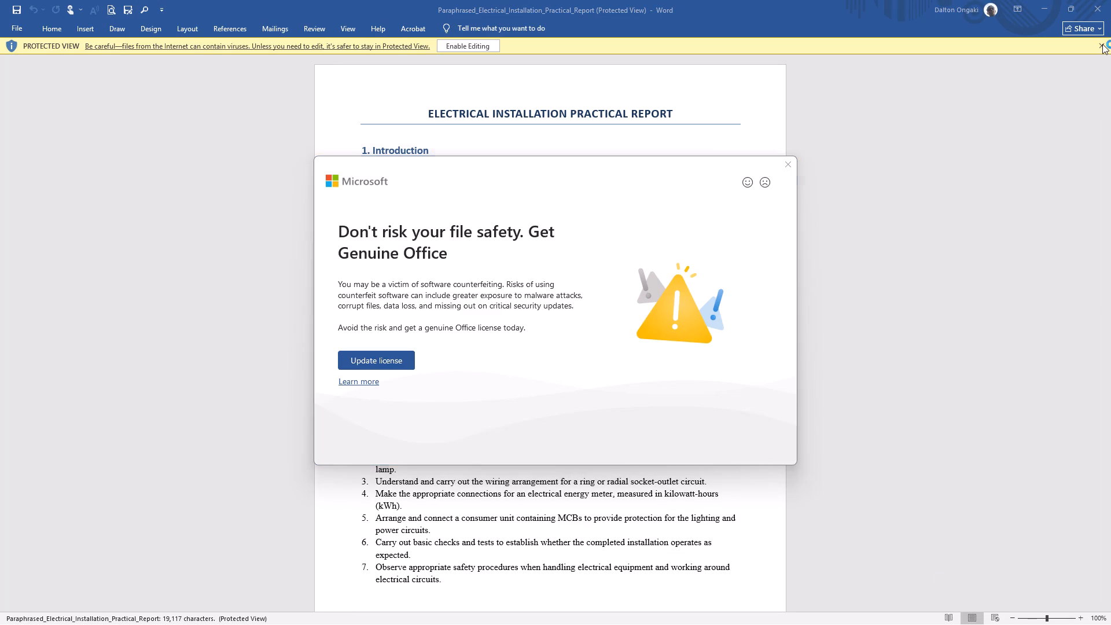
left_click(794, 163)
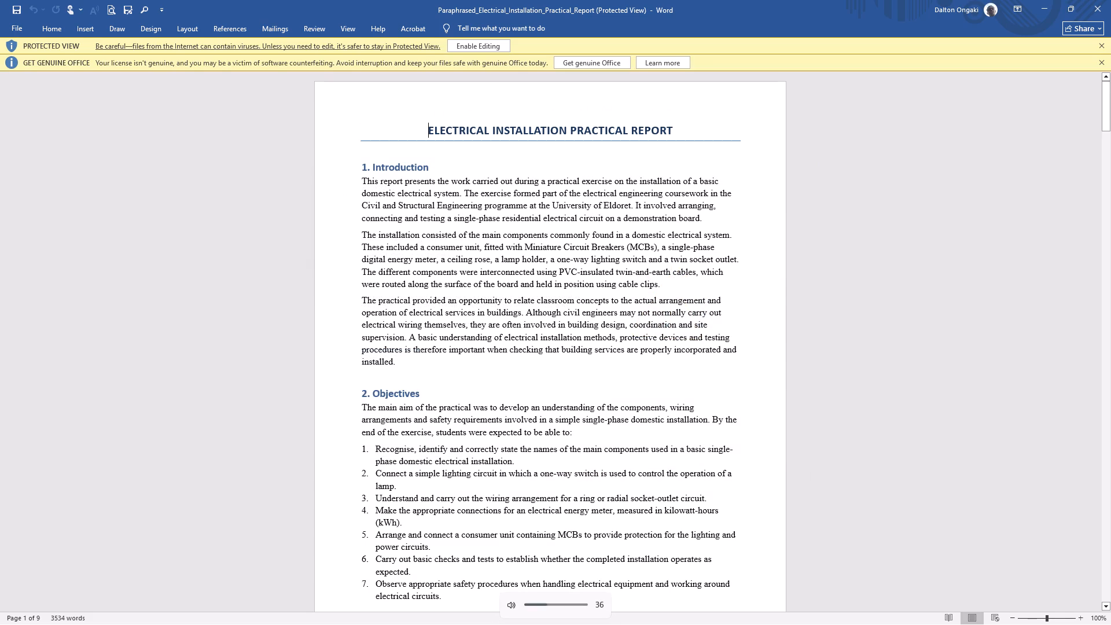
left_click(1098, 67)
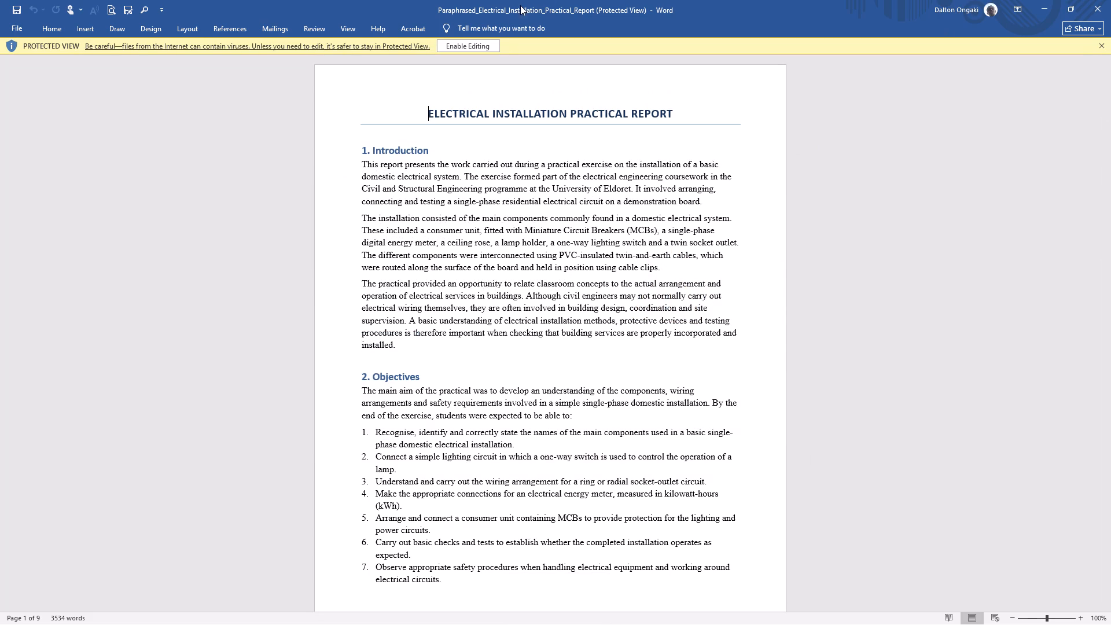
left_click(485, 45)
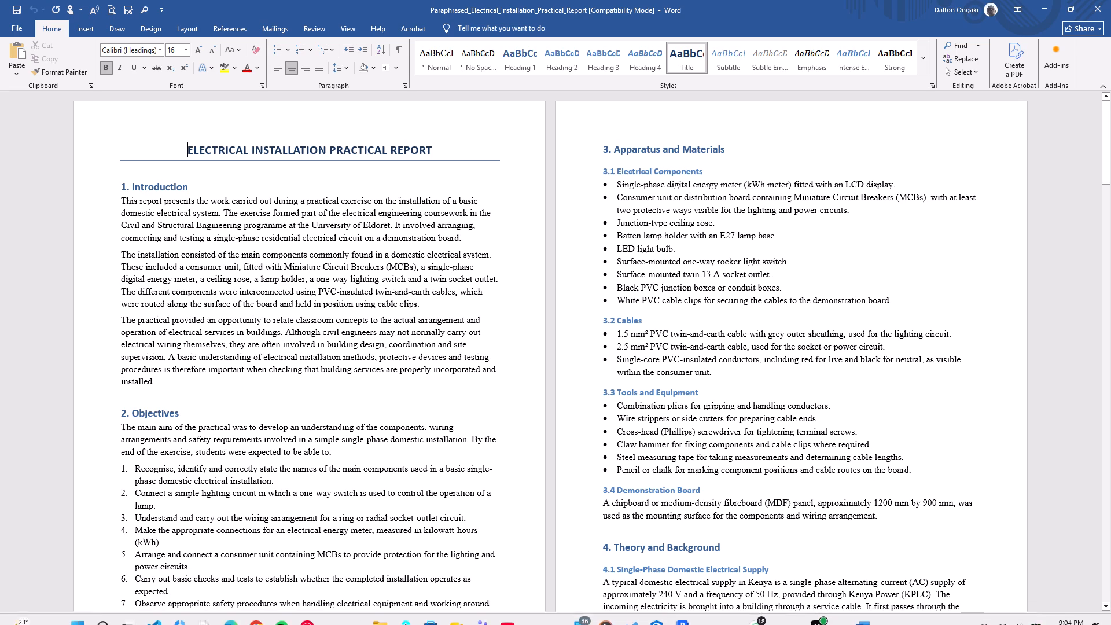
Place the text cursor at the start of the first paragraph under the heading 1. Introduction.
left_click(1077, 617)
left_click(1077, 617)
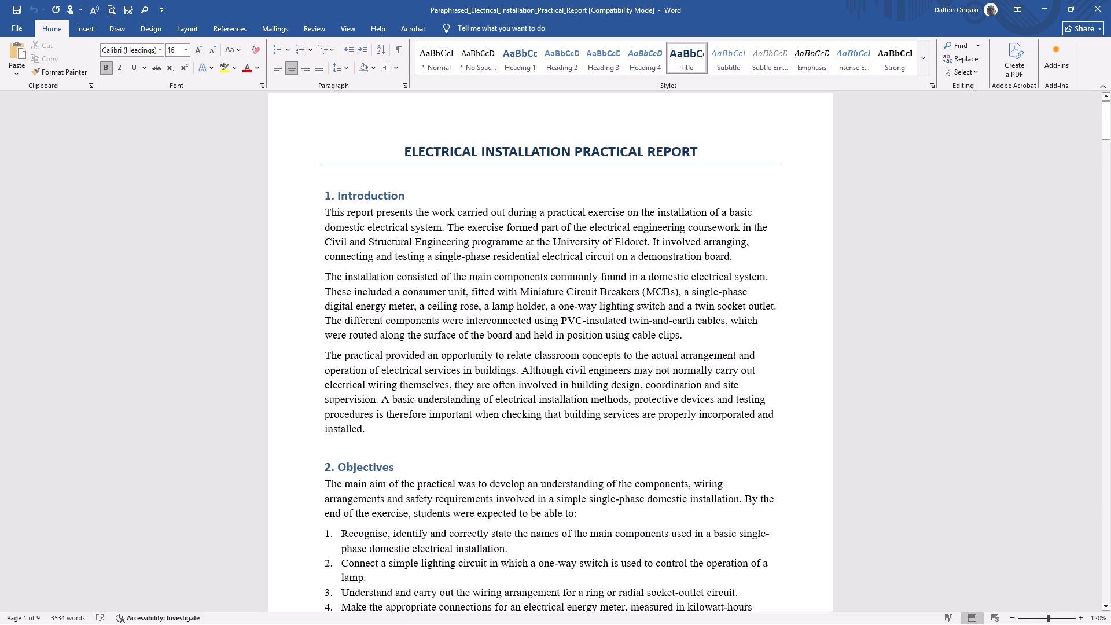
scroll(512, 312, "right", 1)
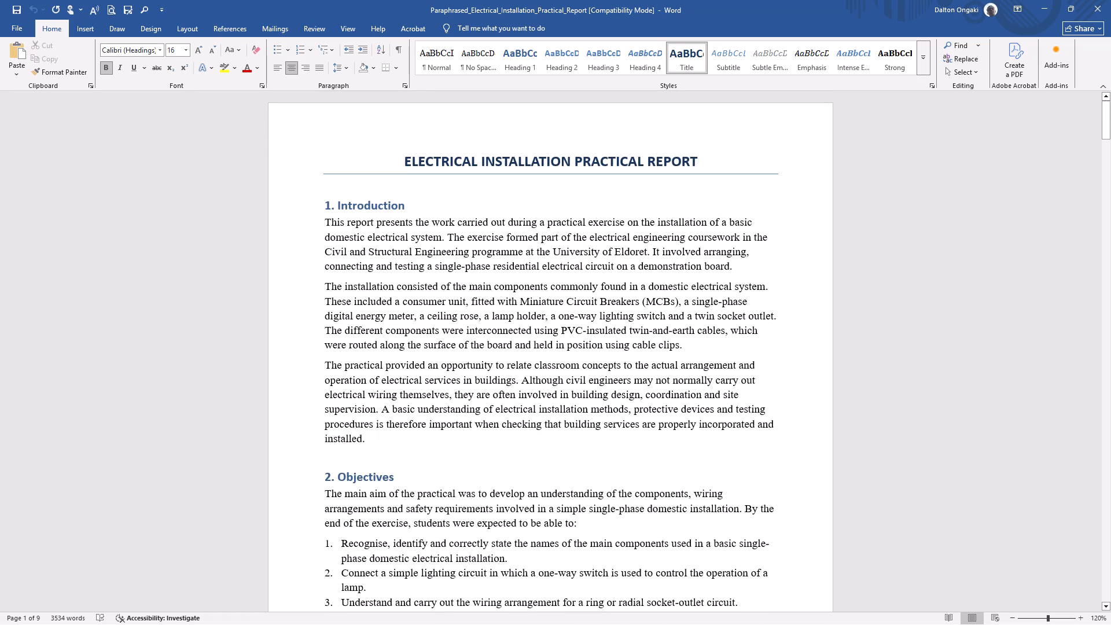
left_click(403, 207)
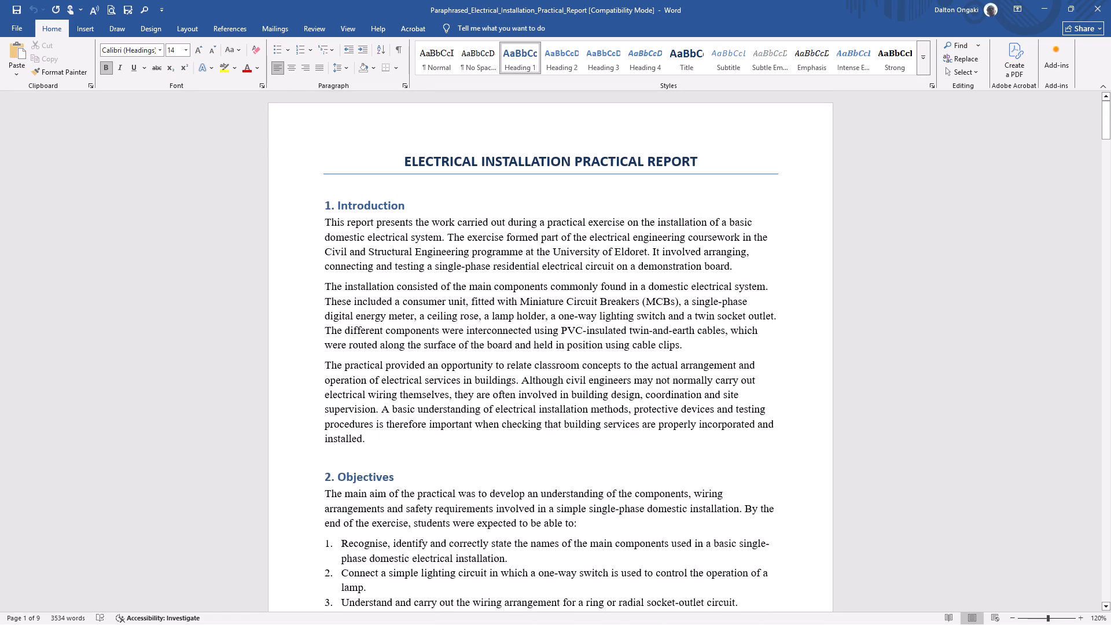
left_click(326, 220)
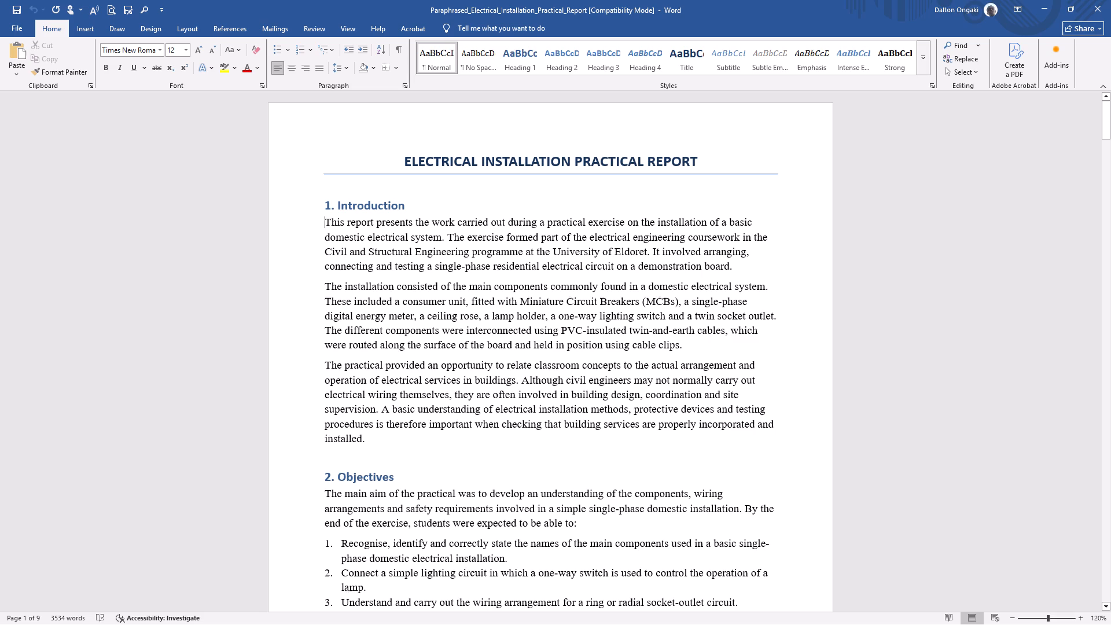
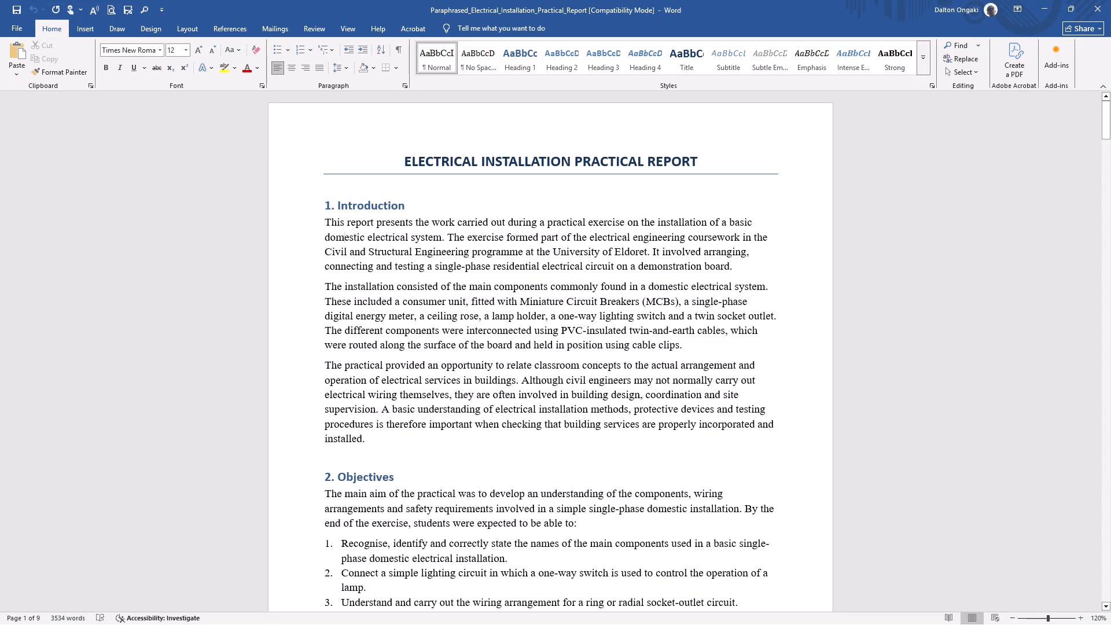
Delete the sentence about the exercise forming part of the University of Eldoret coursework from the first Introduction paragraph.
left_click_drag(646, 253, 466, 242)
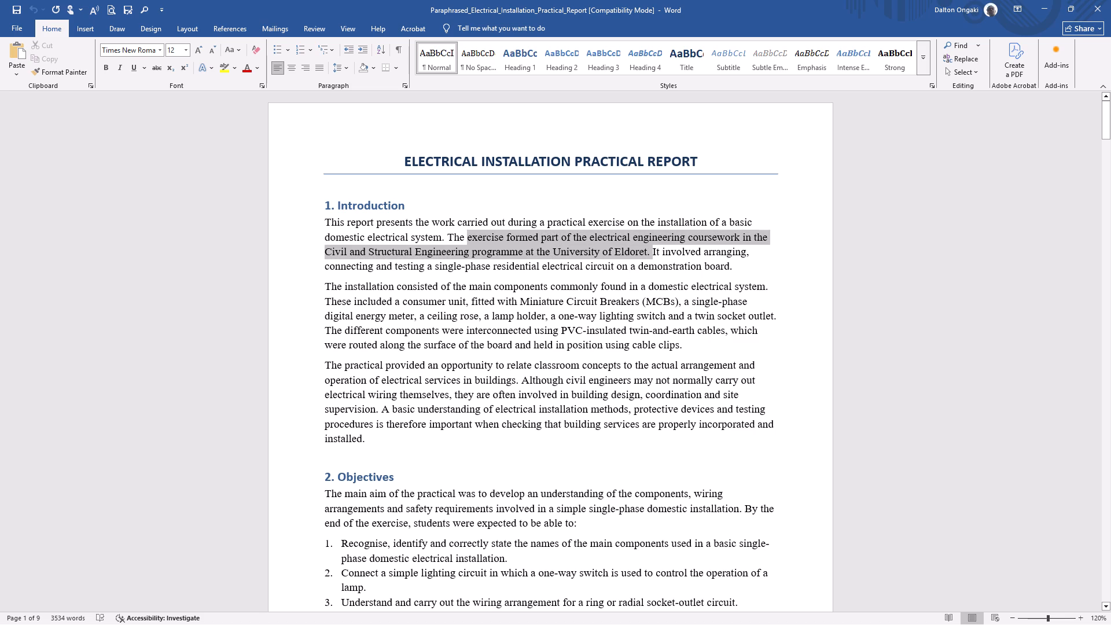
left_click_drag(466, 242, 442, 242)
left_click_drag(442, 242, 444, 242)
key("BackSpace")
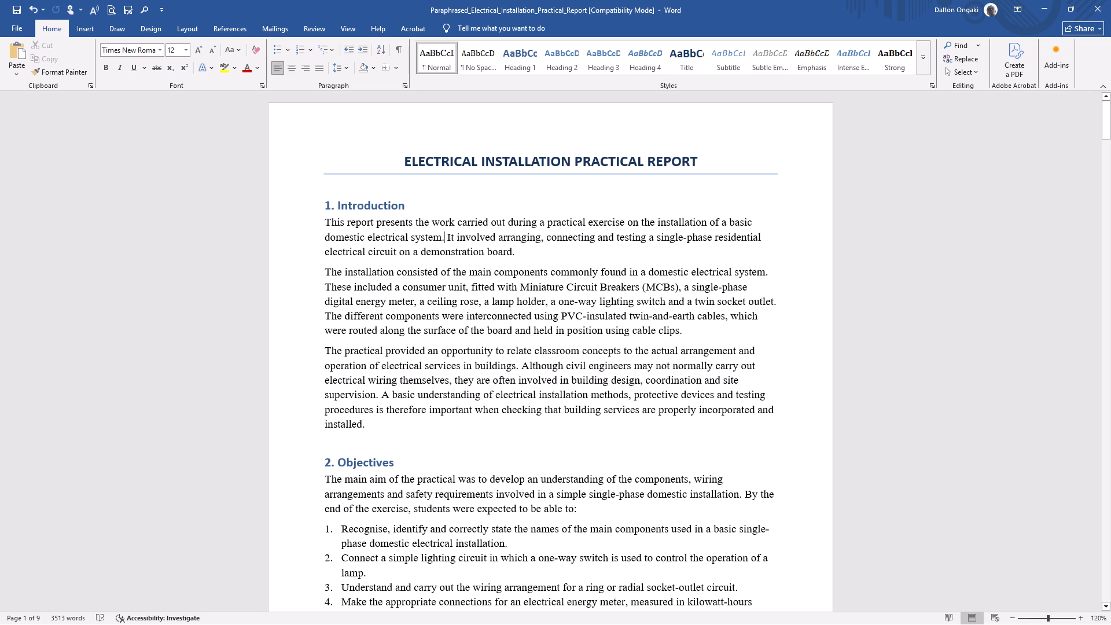
Delete the third Introduction paragraph, beginning "The practical provided an opportunity to relate classroom concepts".
scroll(431, 337, "down", 1)
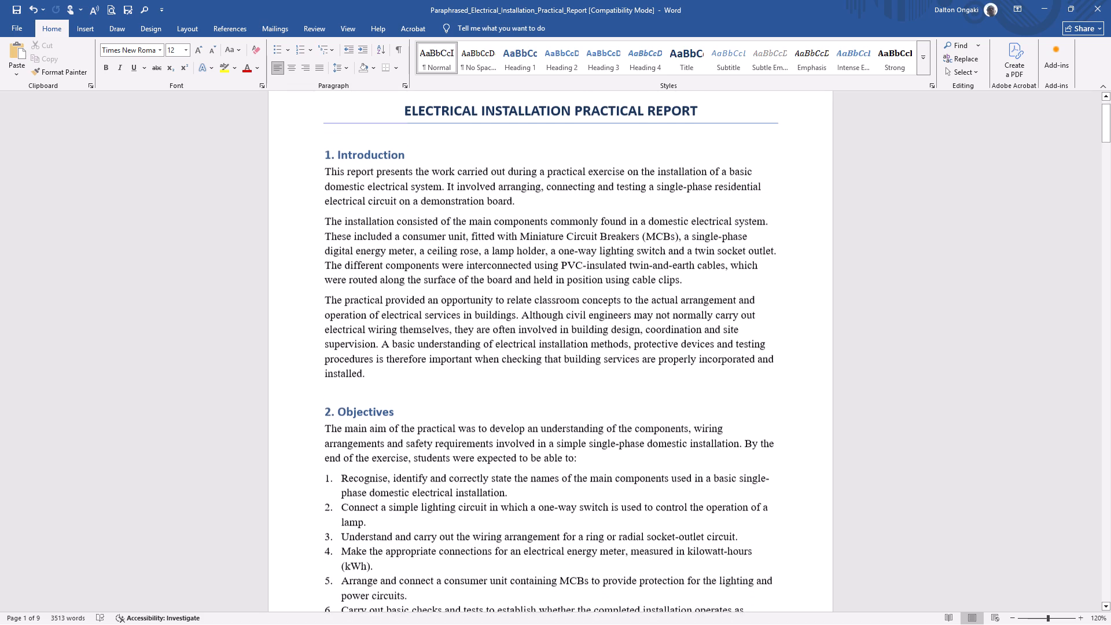
scroll(431, 337, "down", 1)
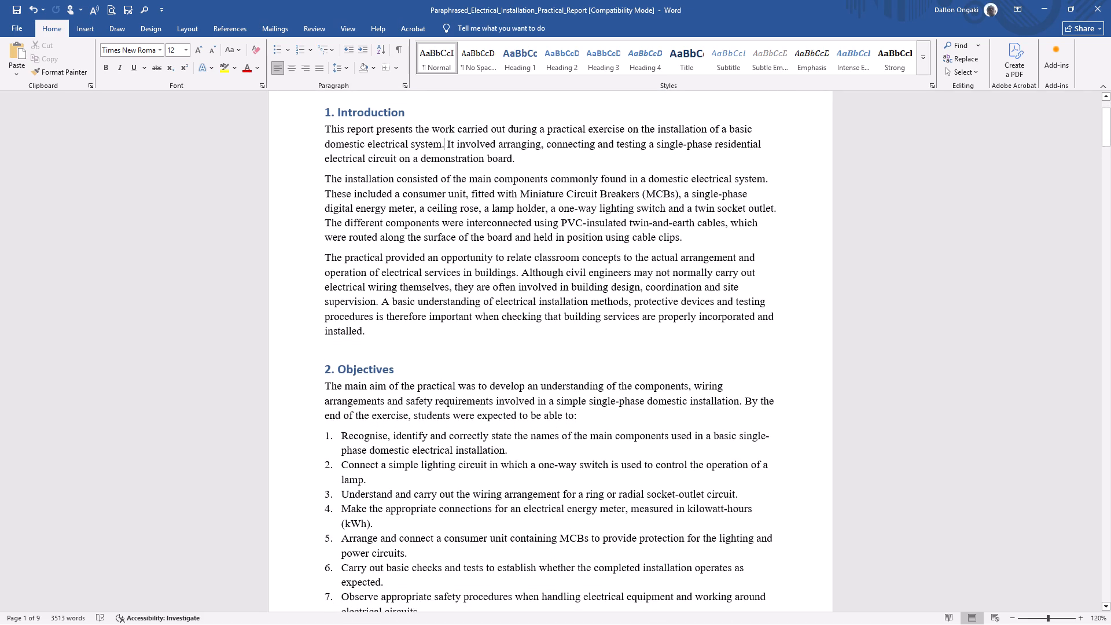
left_click_drag(327, 258, 350, 275)
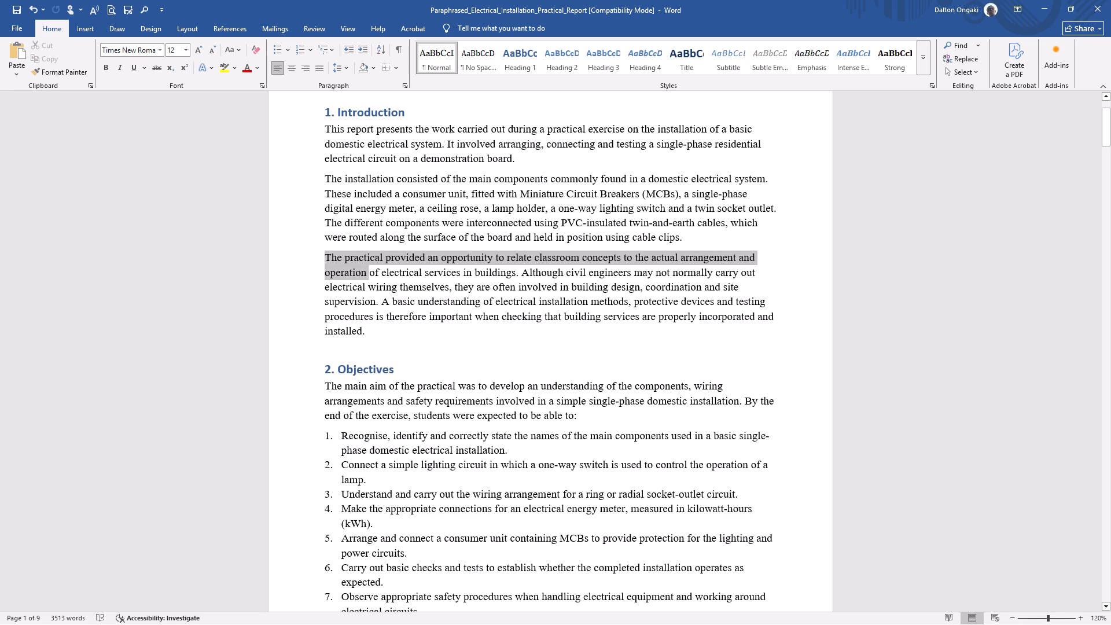
left_click_drag(350, 275, 353, 277)
left_click_drag(353, 277, 381, 336)
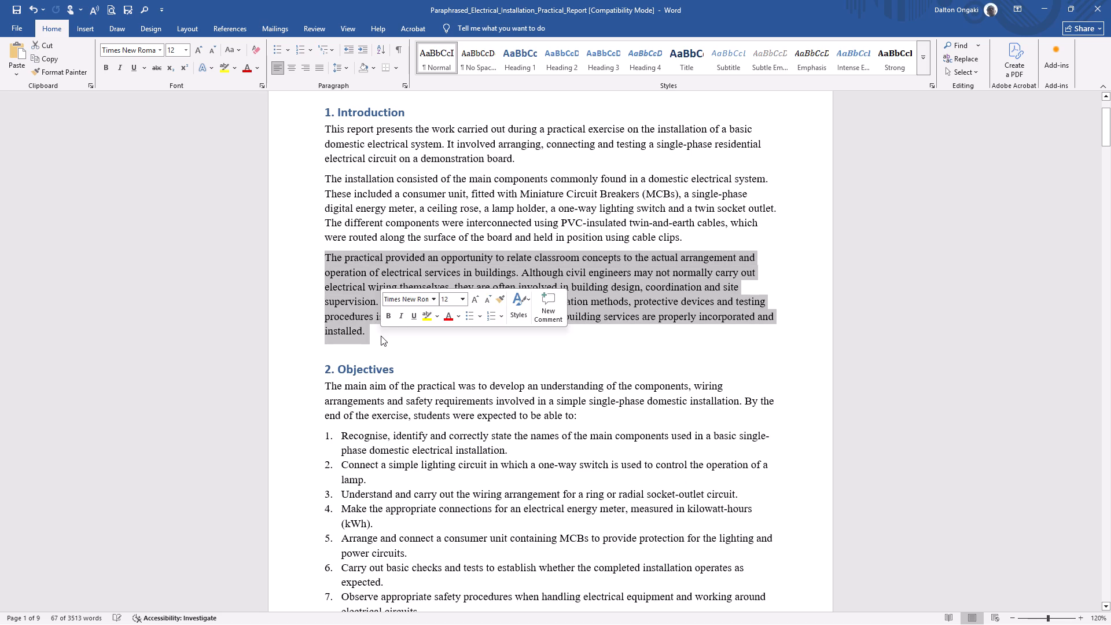
key("BackSpace")
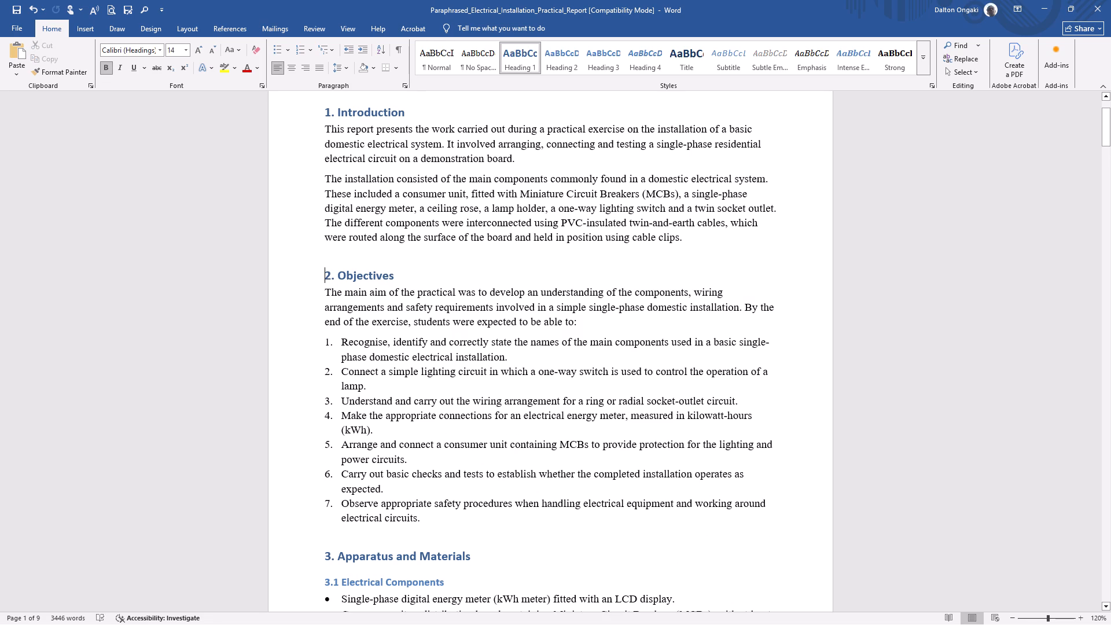
Delete the lead-in paragraph under 2. Objectives, from "The main aim of the practical" through "expected to be able to:".
scroll(373, 294, "down", 3)
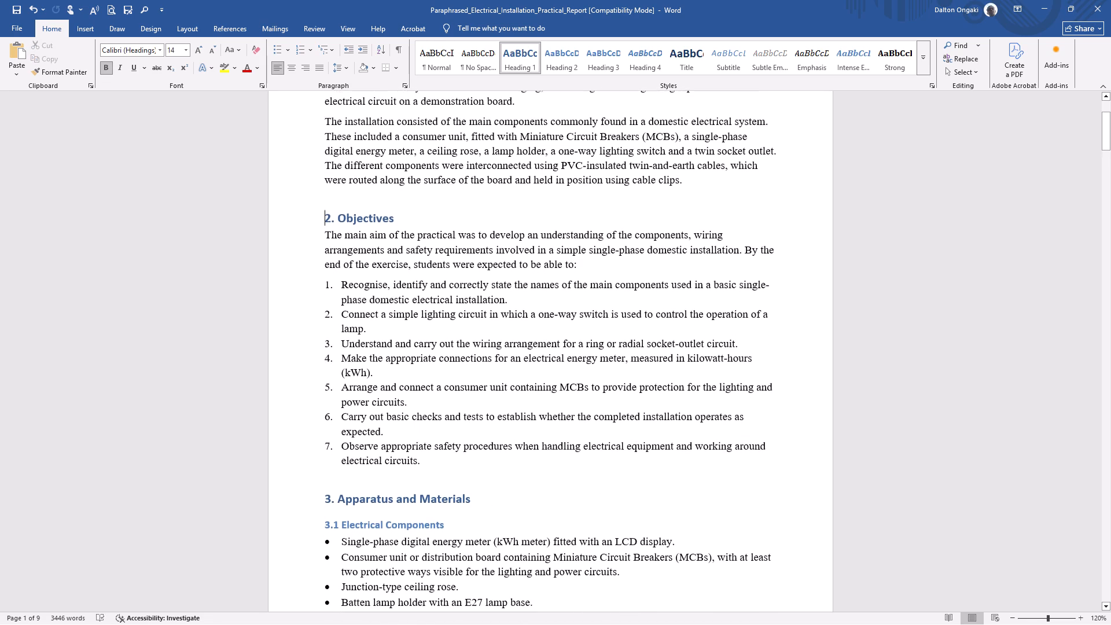
scroll(373, 294, "down", 1)
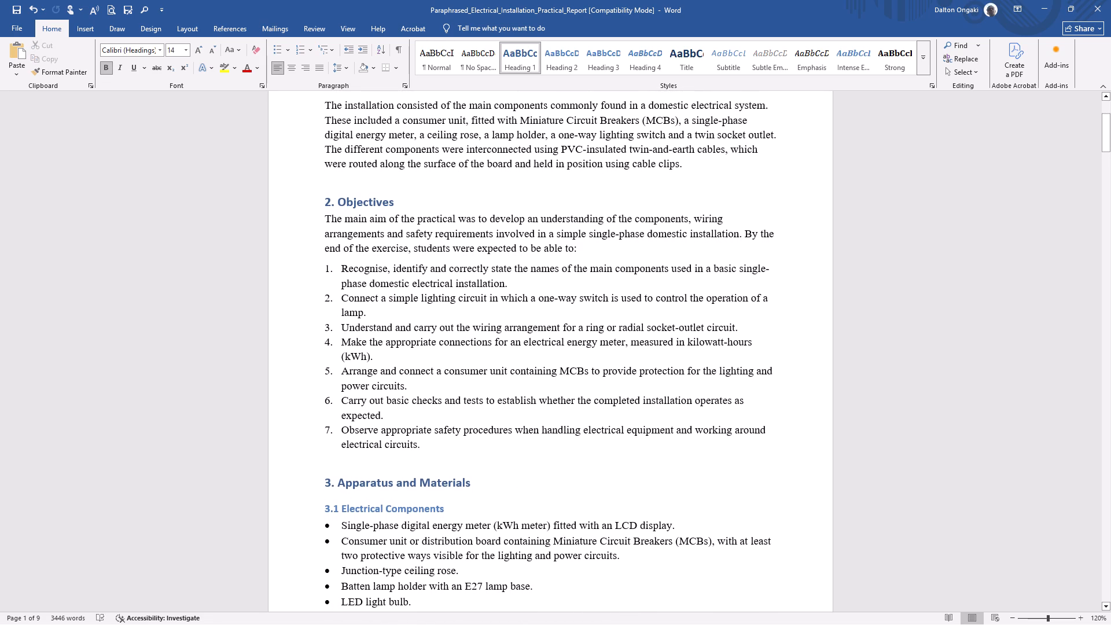
scroll(373, 294, "down", 1)
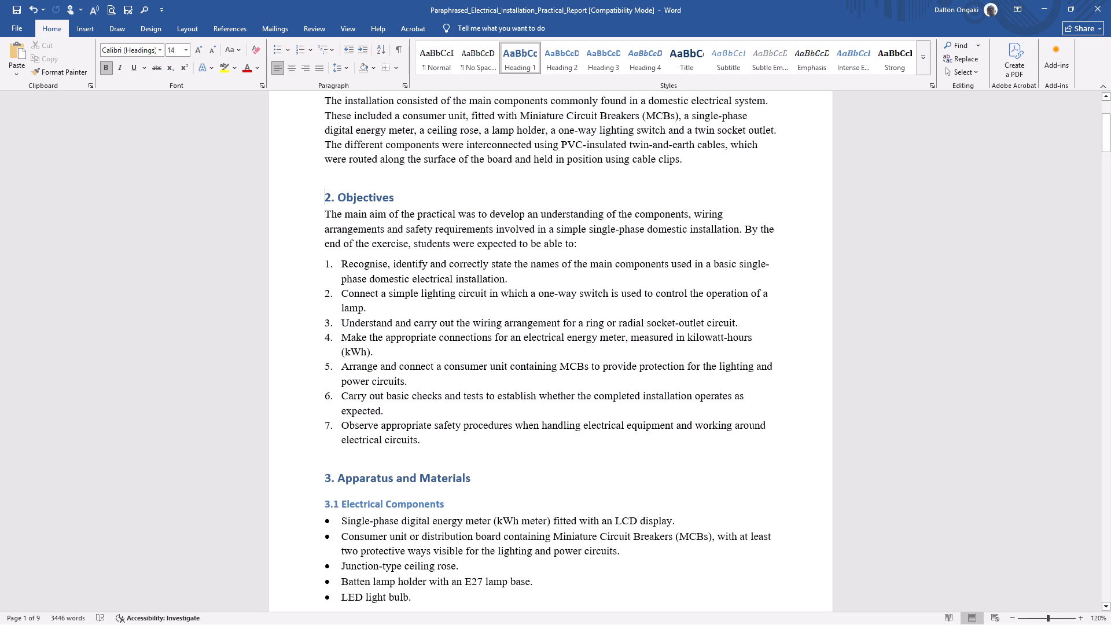
left_click_drag(582, 245, 391, 238)
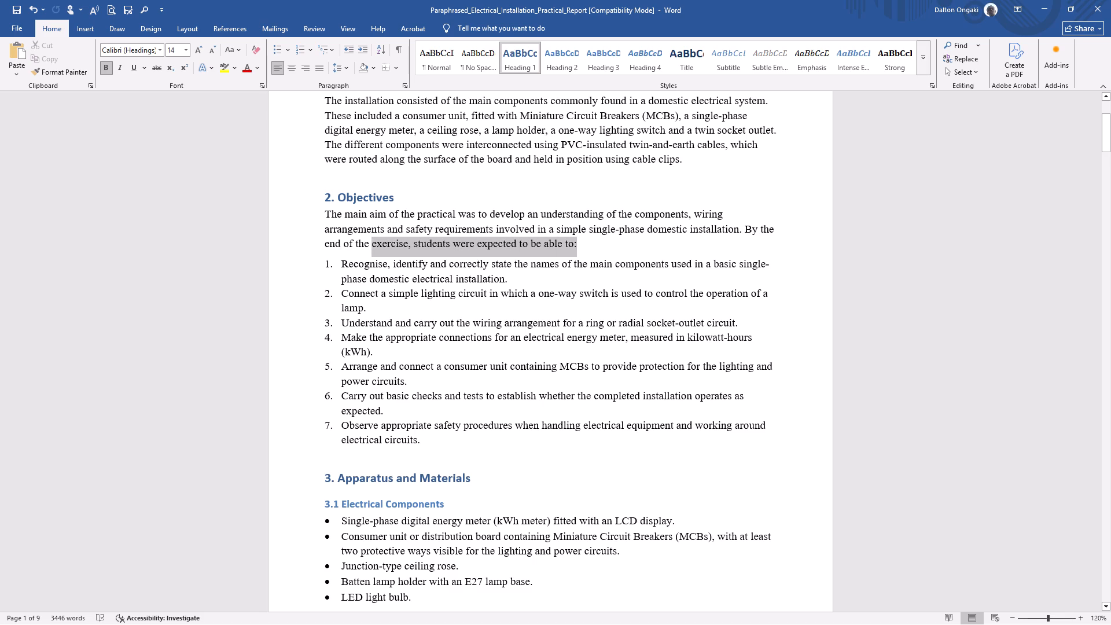
left_click_drag(391, 238, 334, 216)
key("BackSpace")
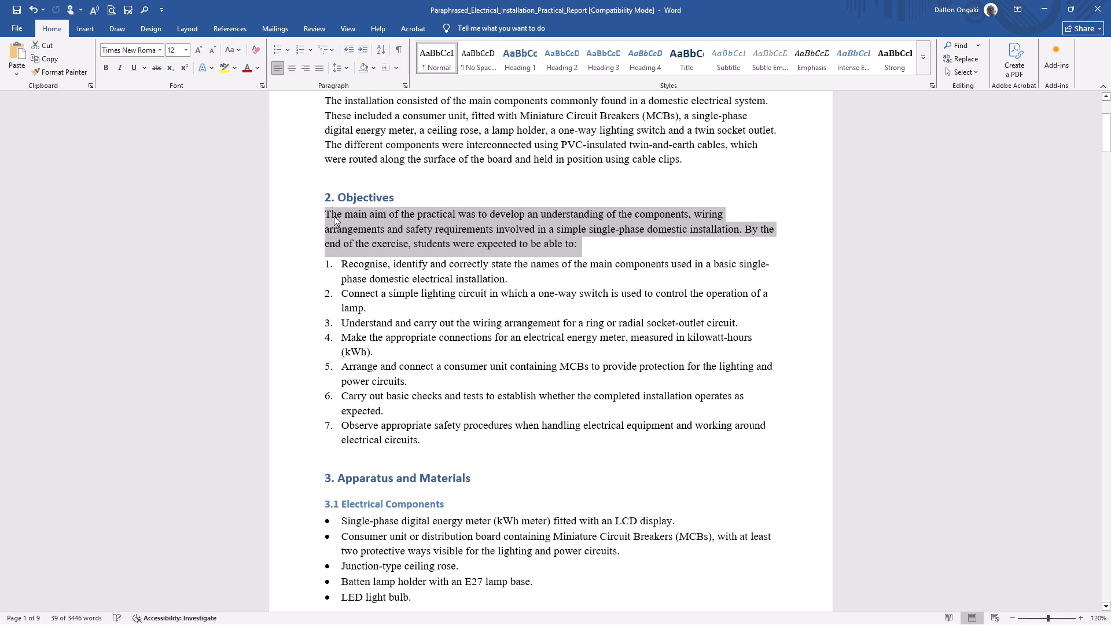
Delete the subheading 3.1 Electrical Components under 3. Apparatus and Materials, keeping its bullets.
scroll(394, 333, "down", 2)
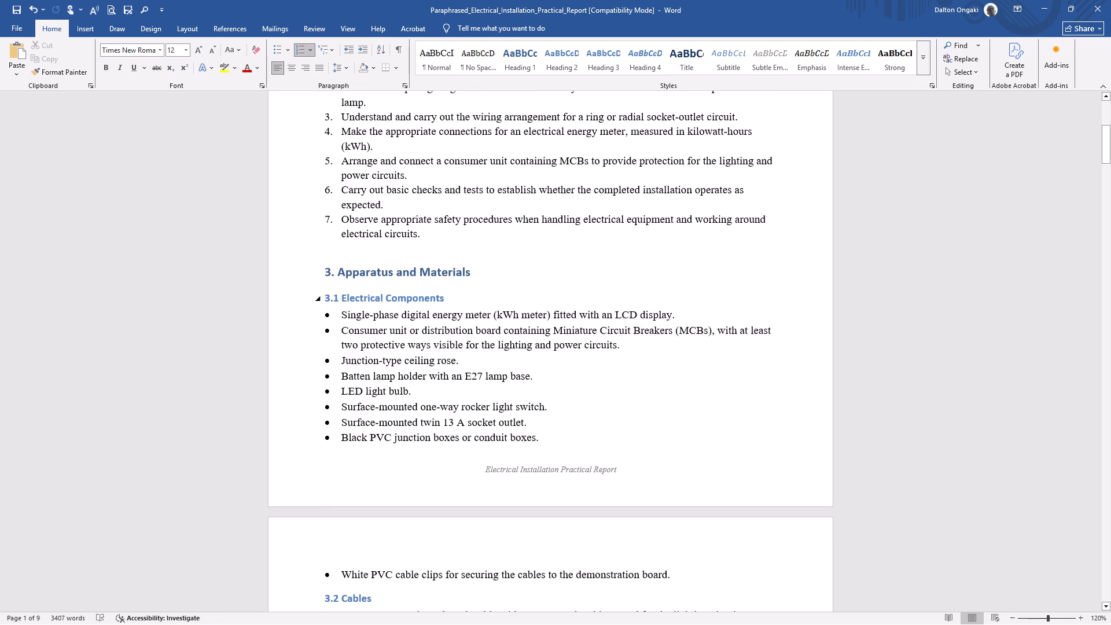
scroll(391, 336, "down", 2)
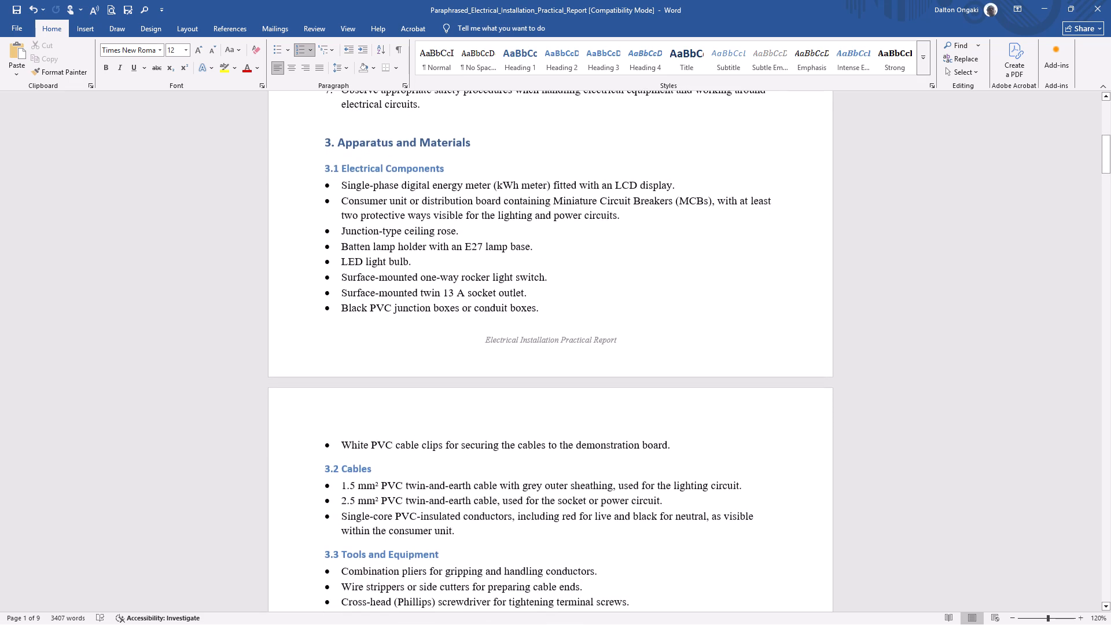
scroll(341, 112, "up", 2)
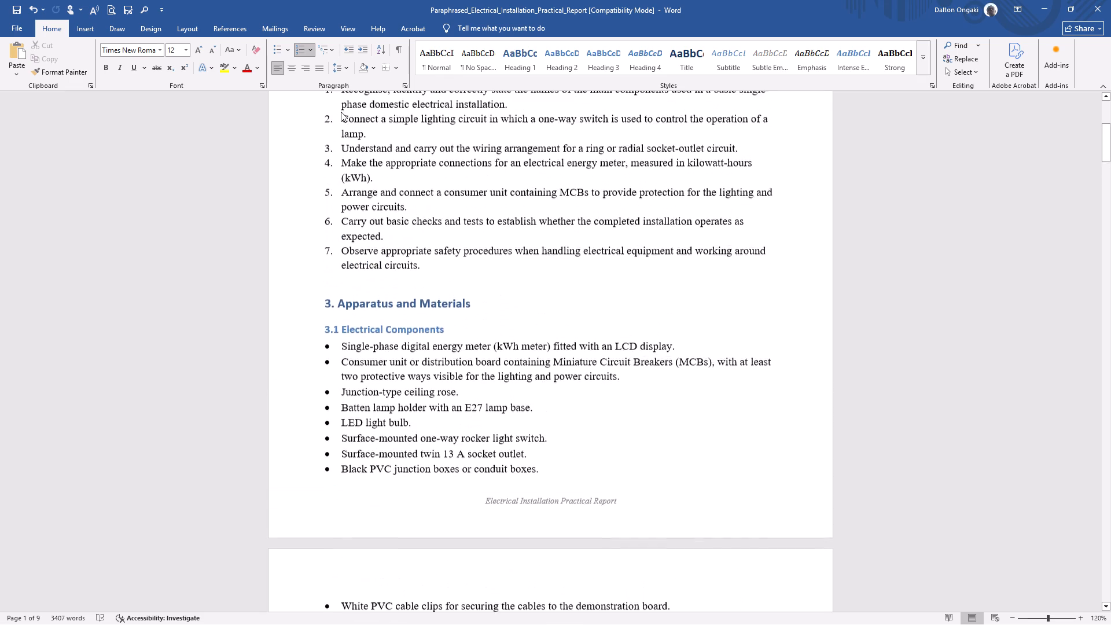
scroll(341, 112, "up", 2)
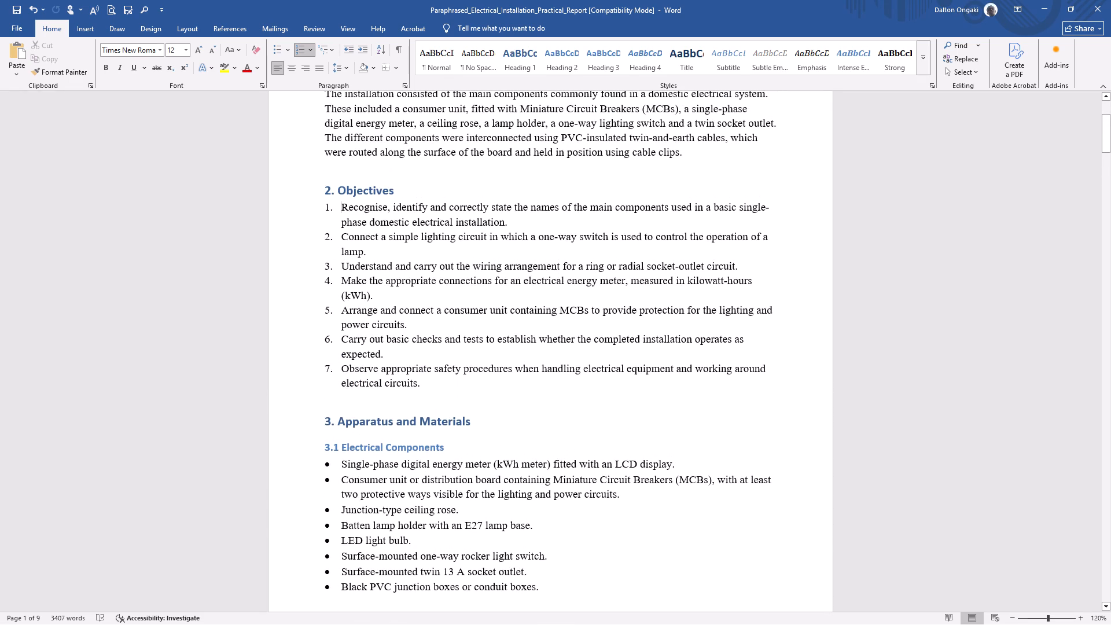
scroll(465, 436, "down", 1)
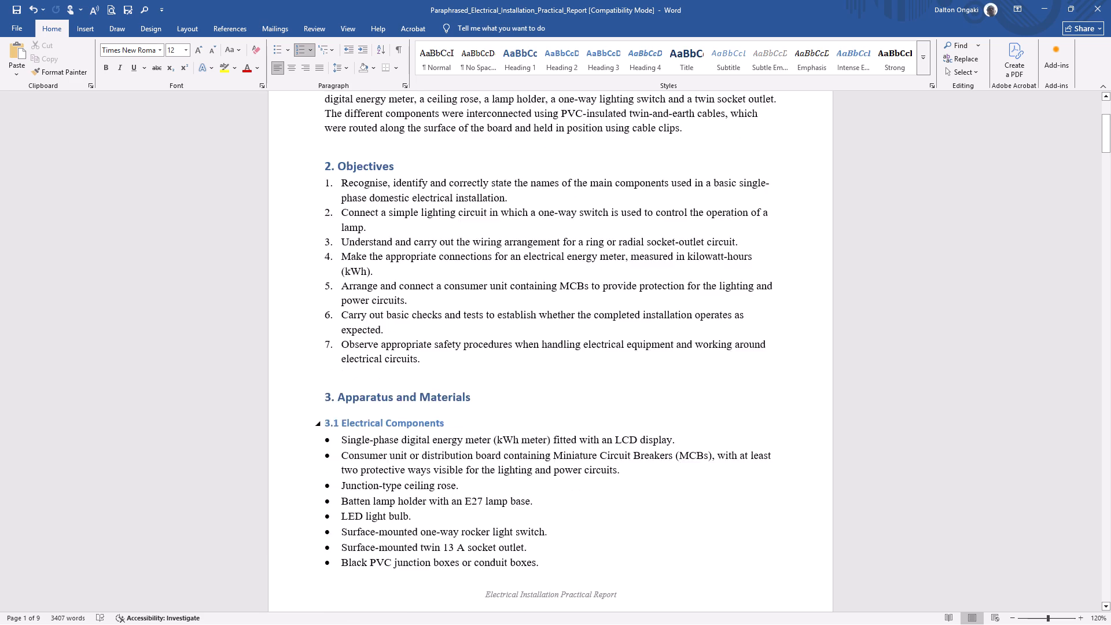
scroll(465, 436, "down", 1)
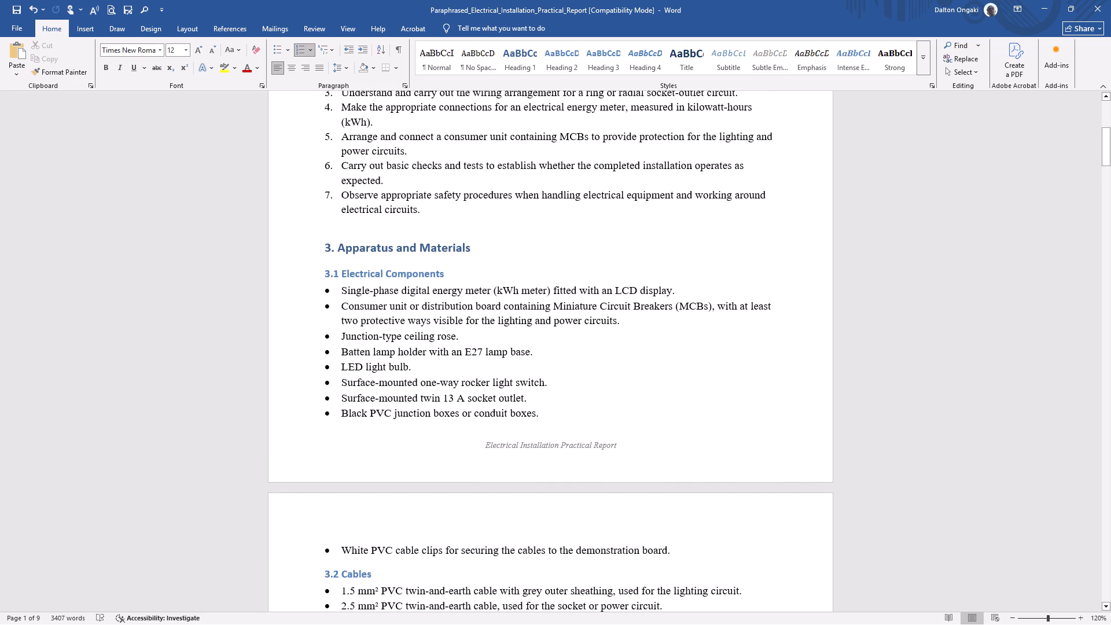
left_click_drag(444, 273, 409, 263)
left_click_drag(409, 263, 321, 264)
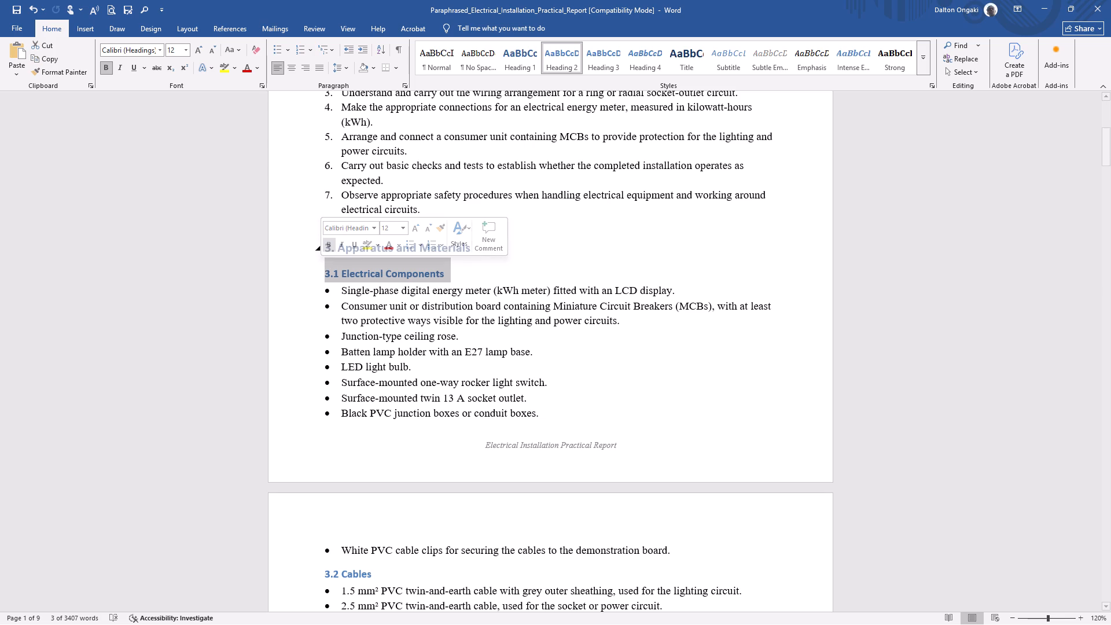
key("BackSpace")
Delete the subheadings 3.2 Cables and 3.3 Tools and Equipment so their bullets join the single apparatus list.
scroll(358, 499, "down", 2)
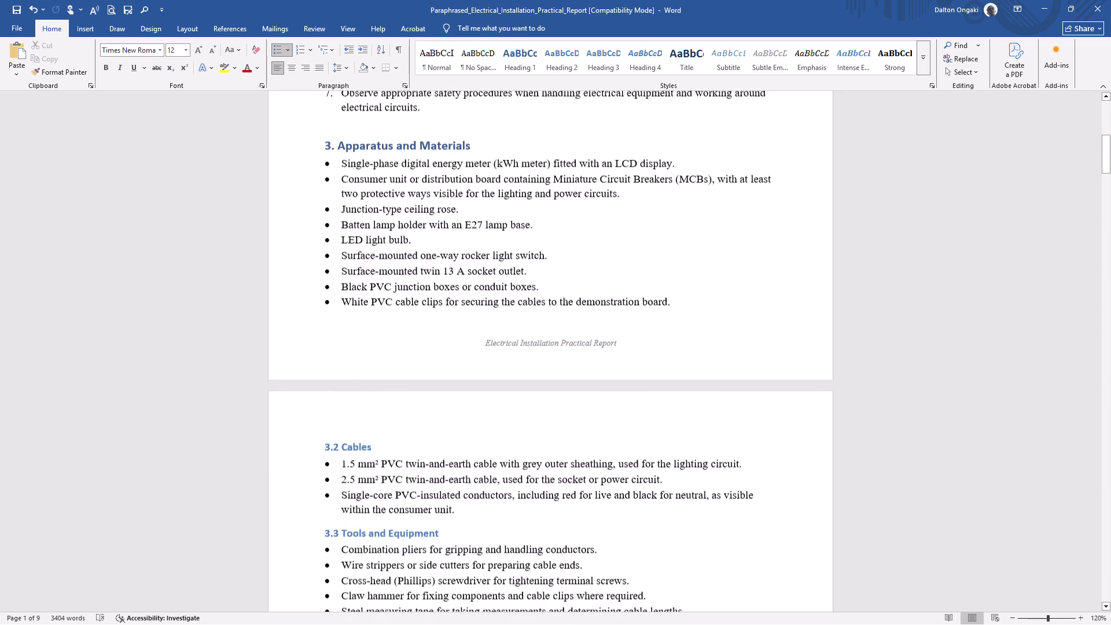
scroll(358, 499, "down", 2)
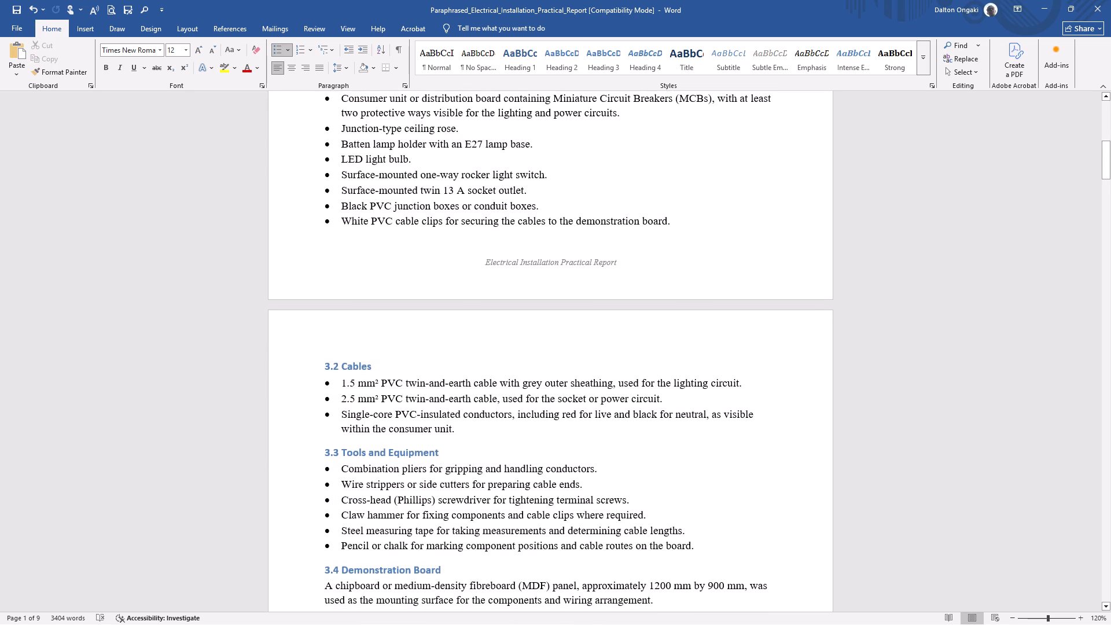
scroll(358, 499, "down", 2)
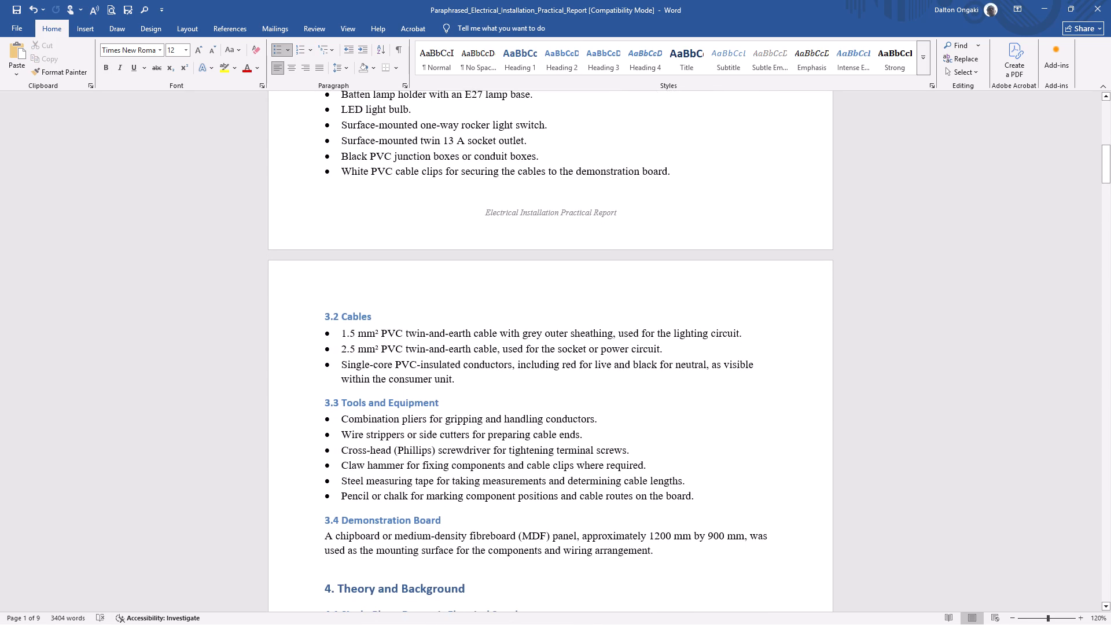
left_click_drag(392, 317, 323, 308)
key("BackSpace")
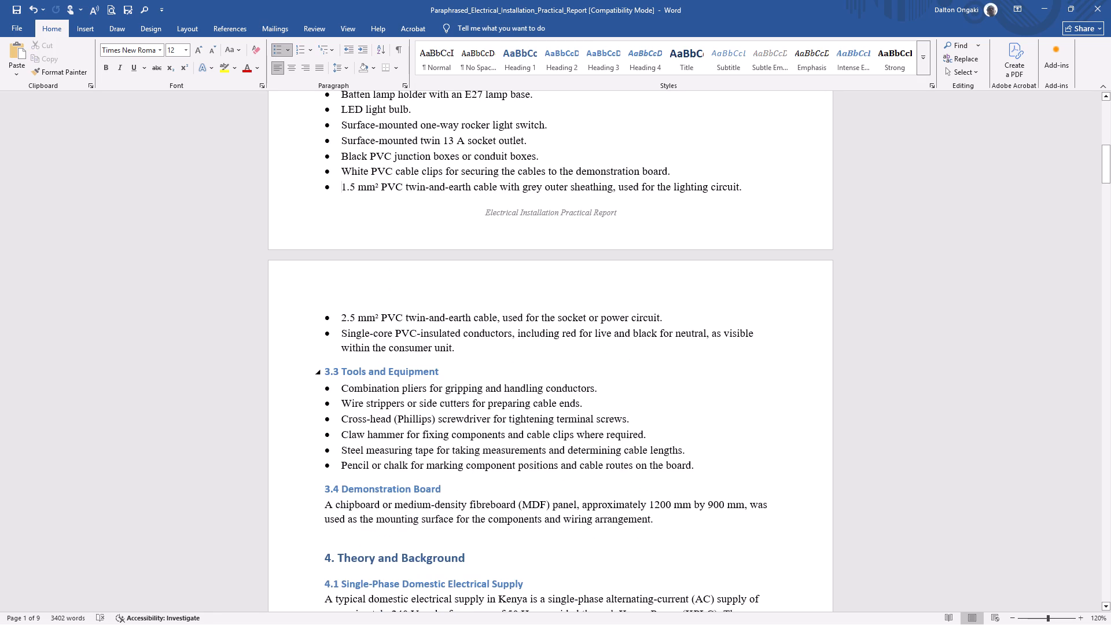
left_click_drag(443, 369, 323, 366)
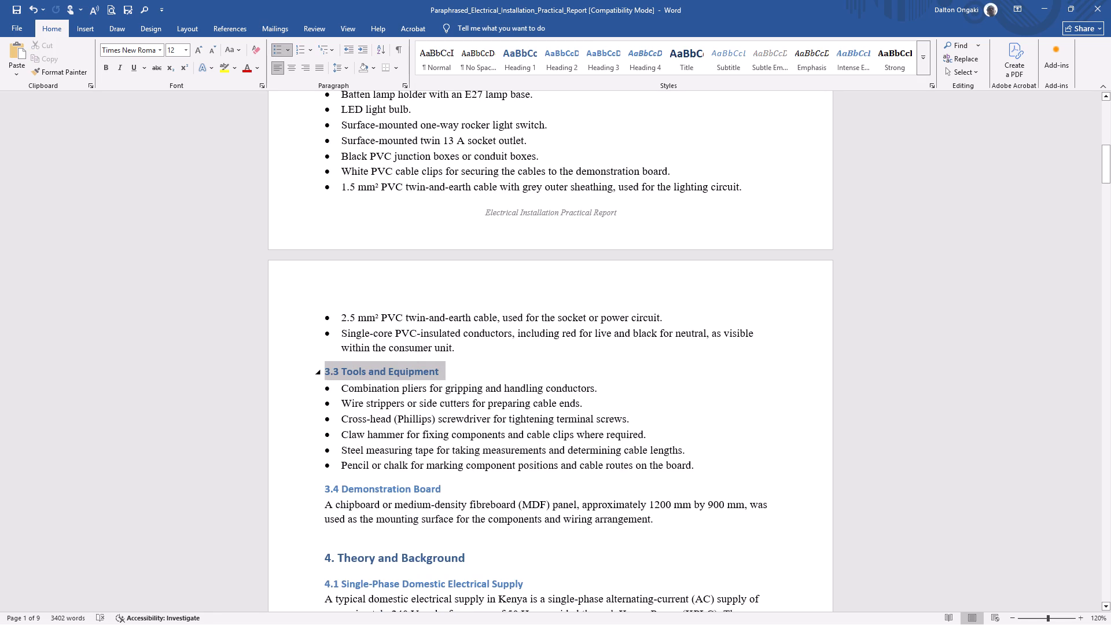
left_click_drag(323, 366, 320, 366)
key("BackSpace")
Delete the subheading 3.4 Demonstration Board above the chipboard or MDF panel paragraph.
scroll(432, 392, "down", 1)
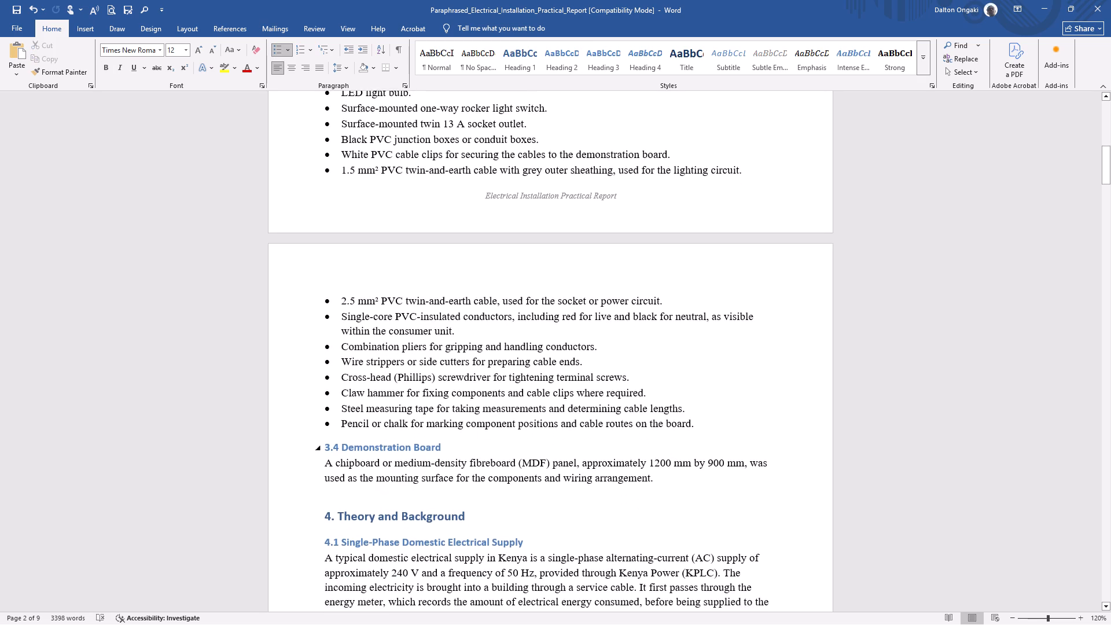
scroll(432, 392, "down", 1)
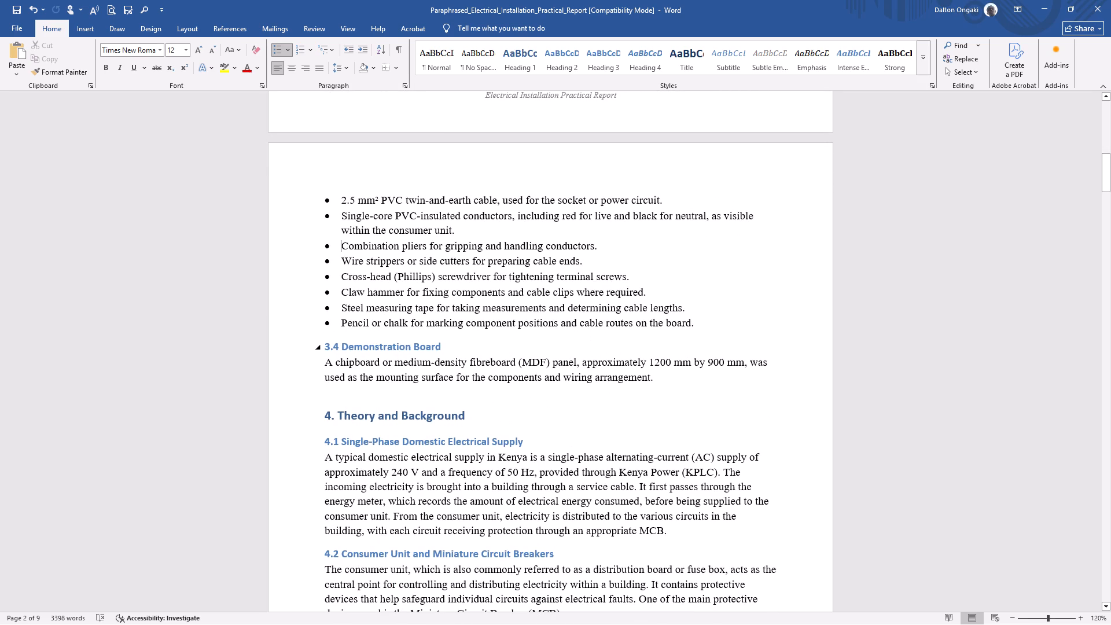
left_click_drag(451, 348, 327, 345)
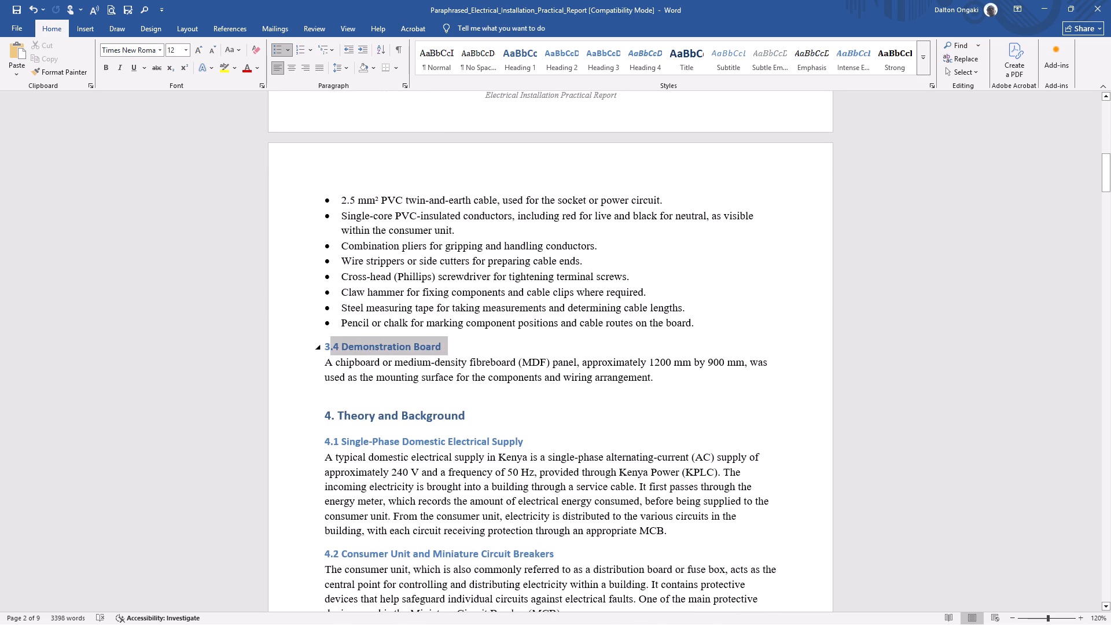
left_click_drag(327, 345, 325, 344)
key("BackSpace")
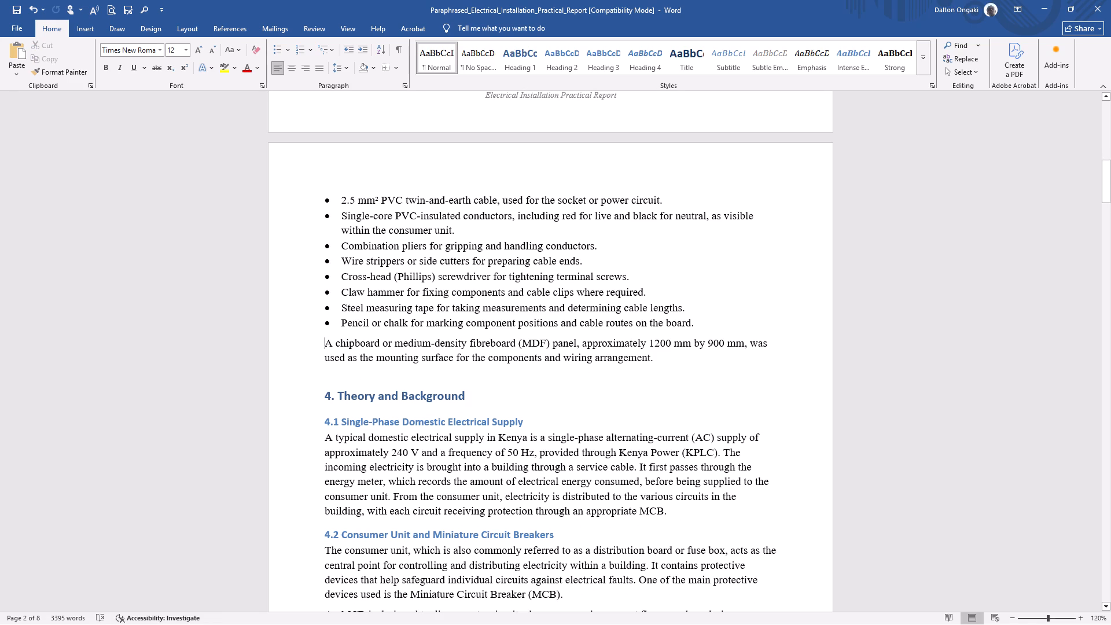
Format the chipboard or MDF panel paragraph as a bullet in the apparatus list and look over the edited sections.
left_click(279, 52)
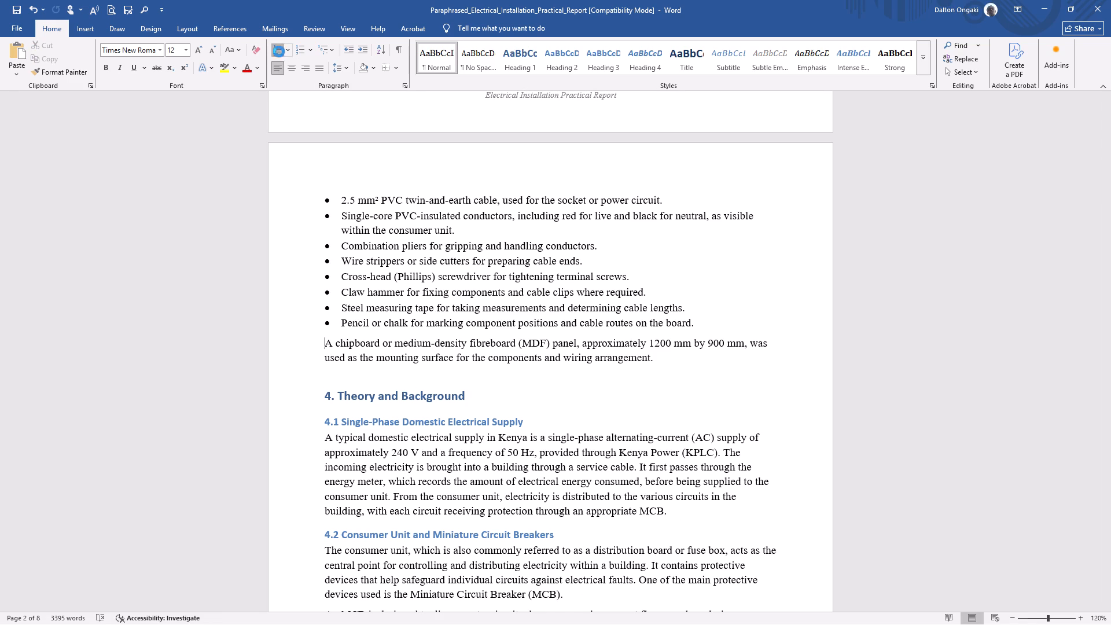
scroll(512, 297, "up", 1)
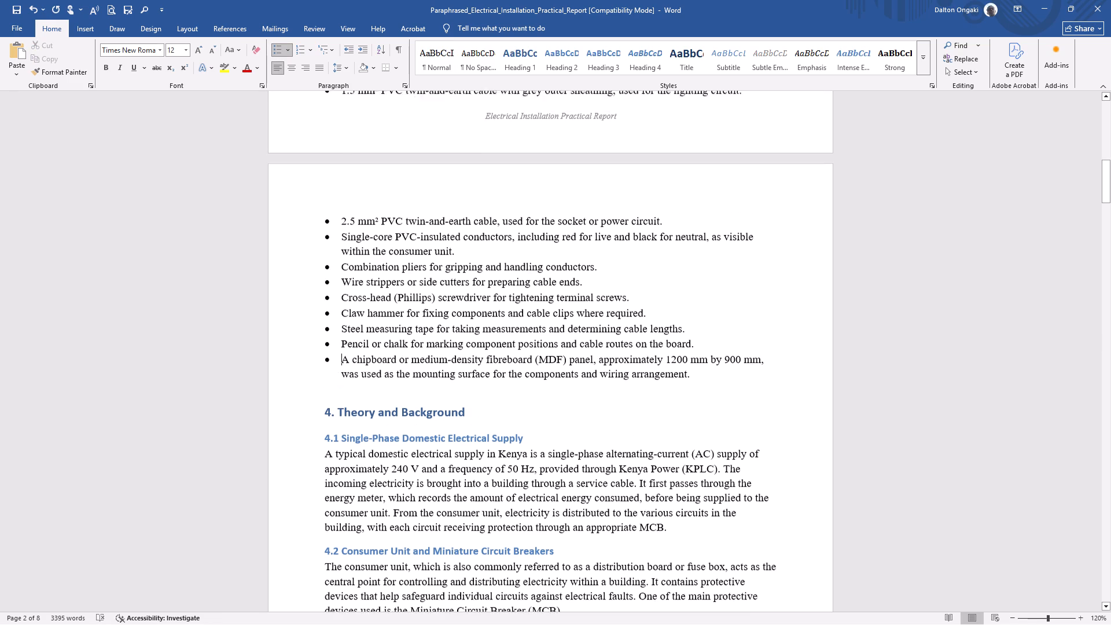
scroll(512, 297, "up", 3)
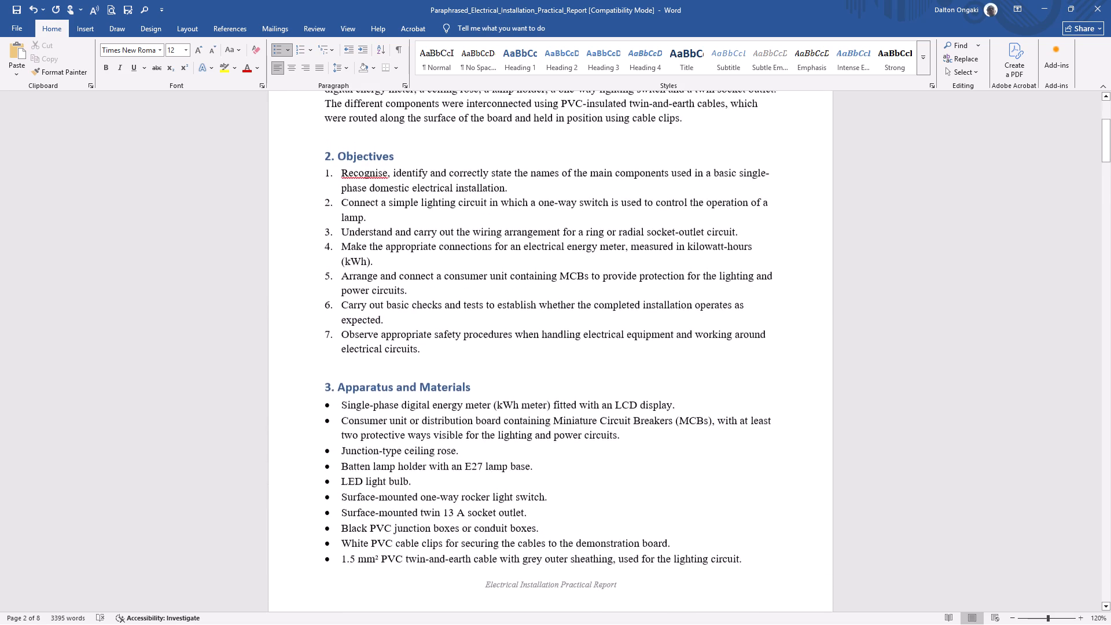
scroll(512, 297, "up", 1)
scroll(436, 341, "down", 3)
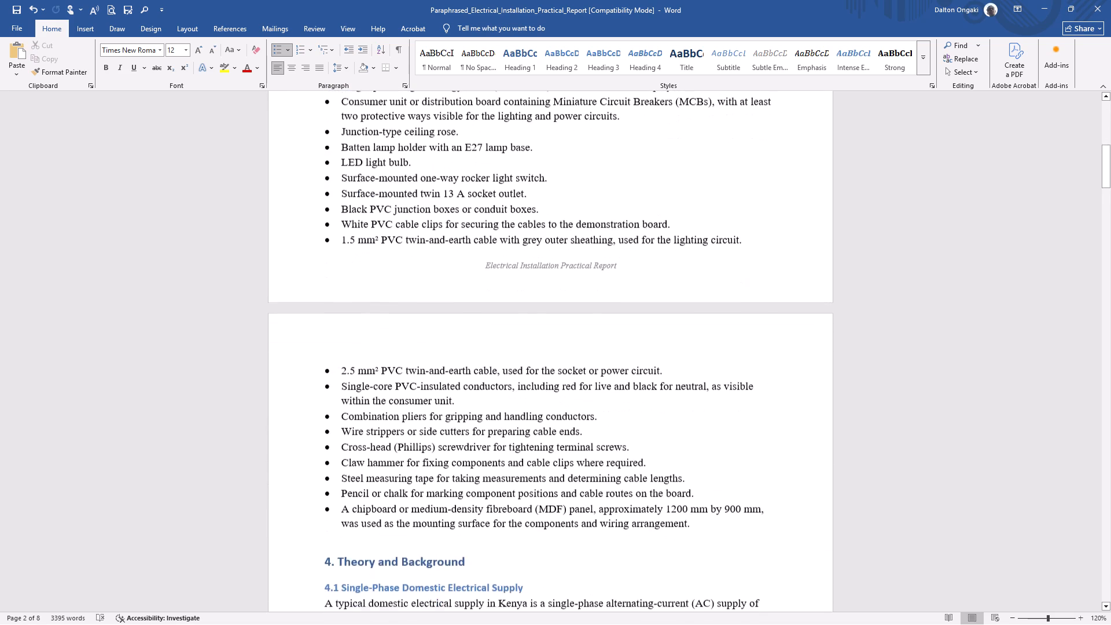
Delete the subheading 4.1 Single-Phase Domestic Electrical Supply under 4. Theory and Background, keeping its paragraph.
scroll(436, 341, "down", 3)
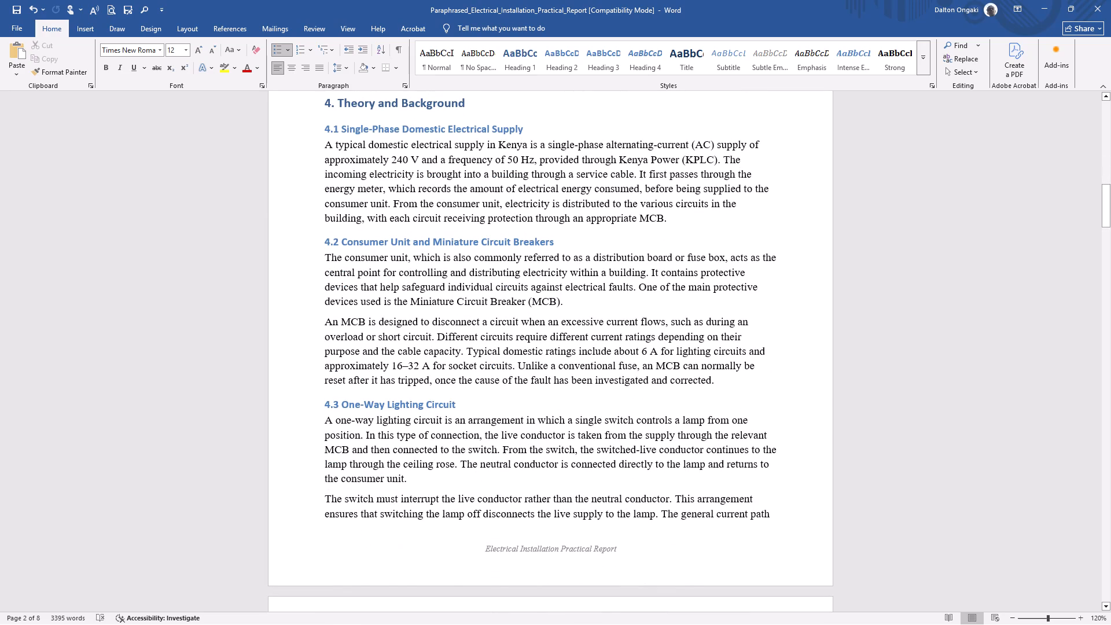
left_click(528, 130)
left_click_drag(528, 130, 512, 131)
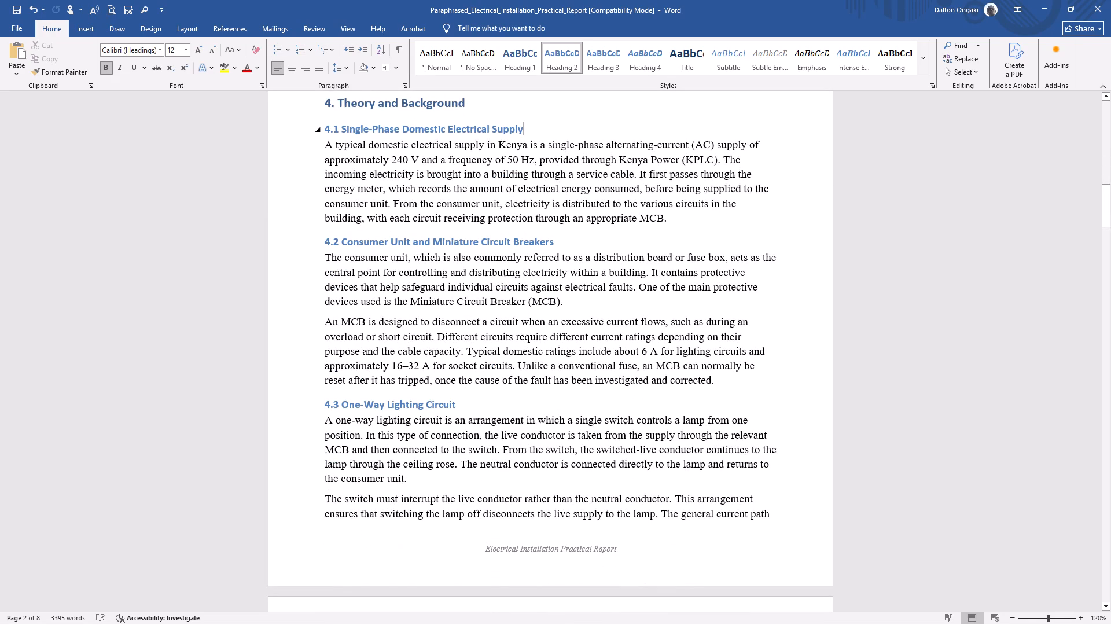
left_click_drag(512, 131, 330, 130)
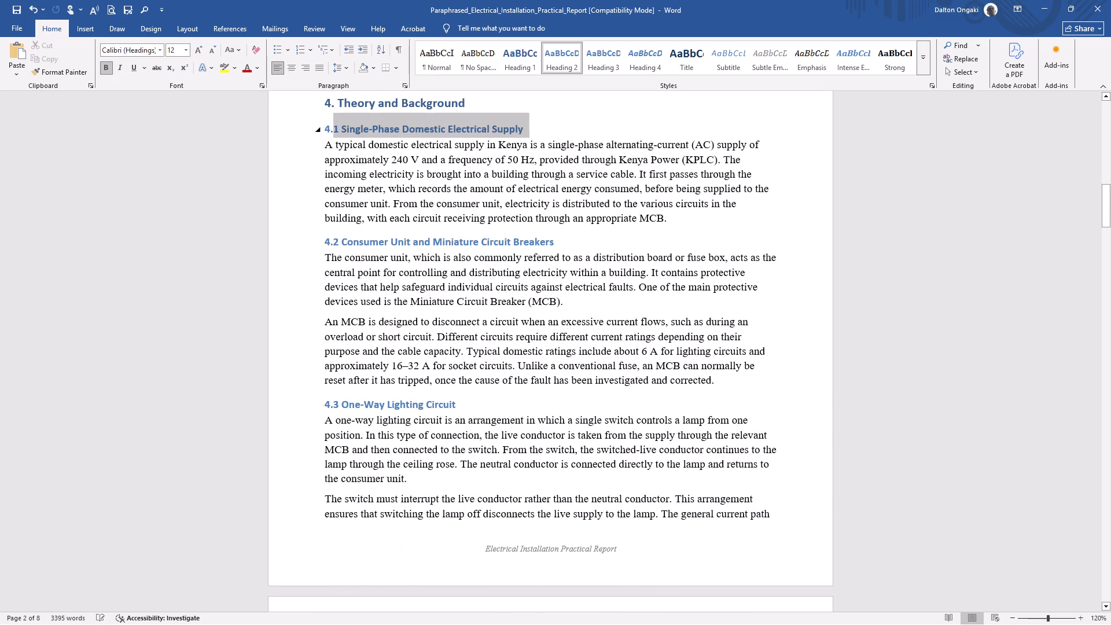
left_click_drag(330, 130, 319, 134)
key("BackSpace")
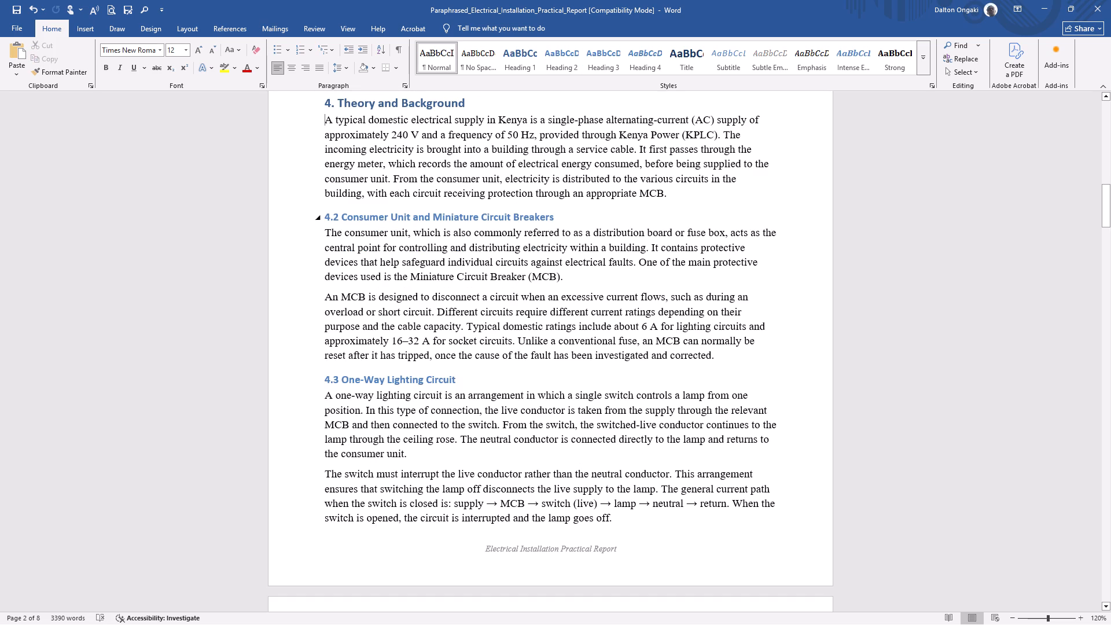
Delete the subheadings 4.2 Consumer Unit and Miniature Circuit Breakers and 4.3 One-Way Lighting Circuit, keeping their paragraphs.
left_click_drag(557, 219, 335, 214)
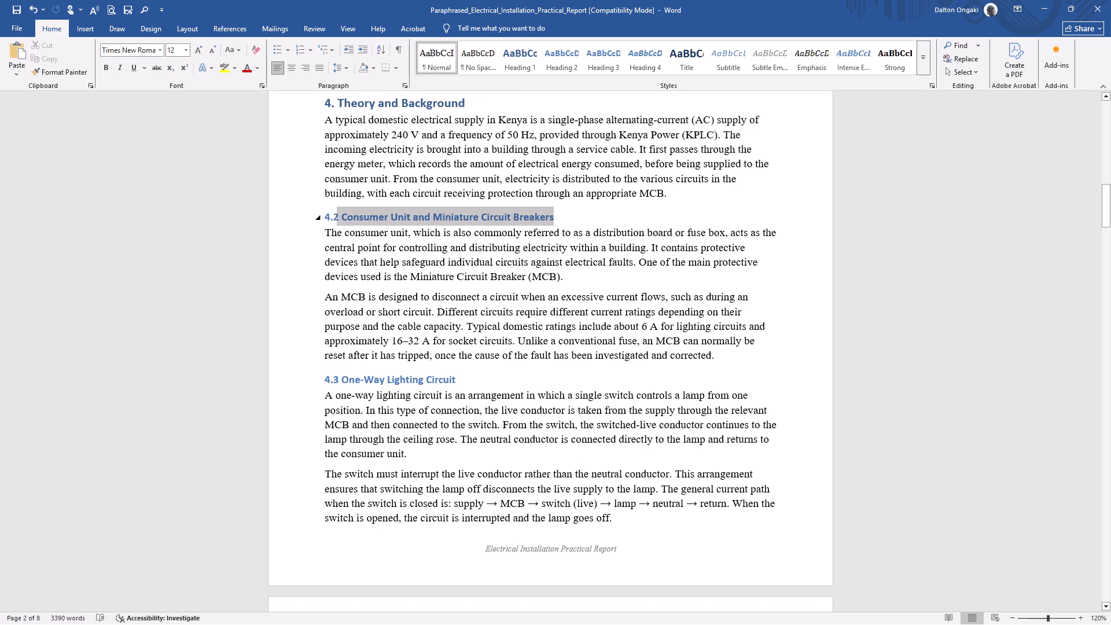
left_click_drag(335, 214, 318, 216)
key("BackSpace")
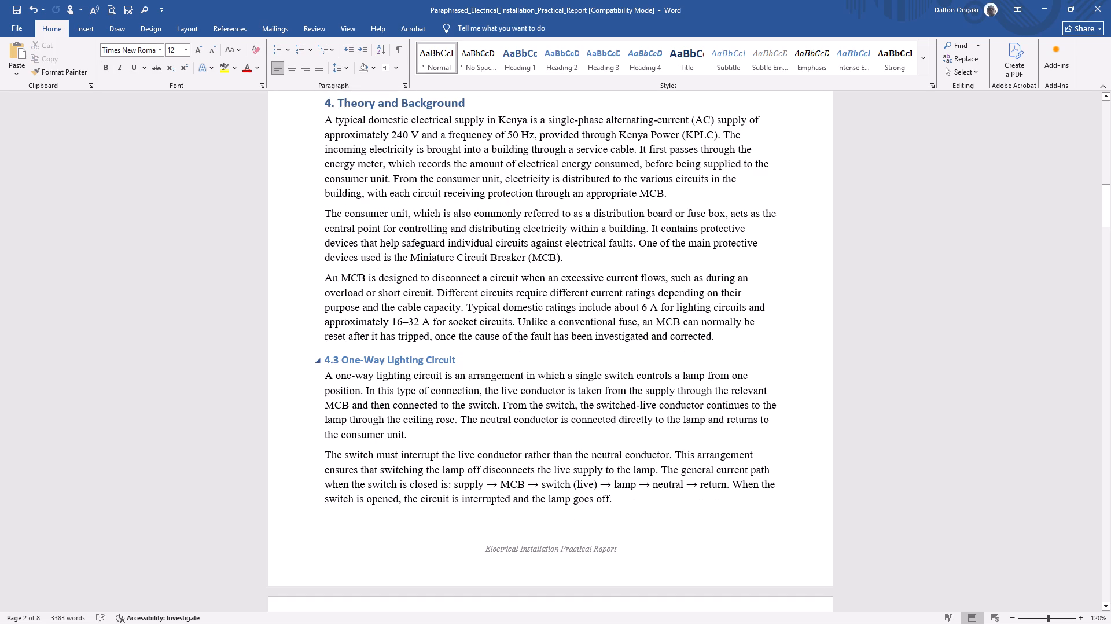
left_click_drag(463, 358, 306, 362)
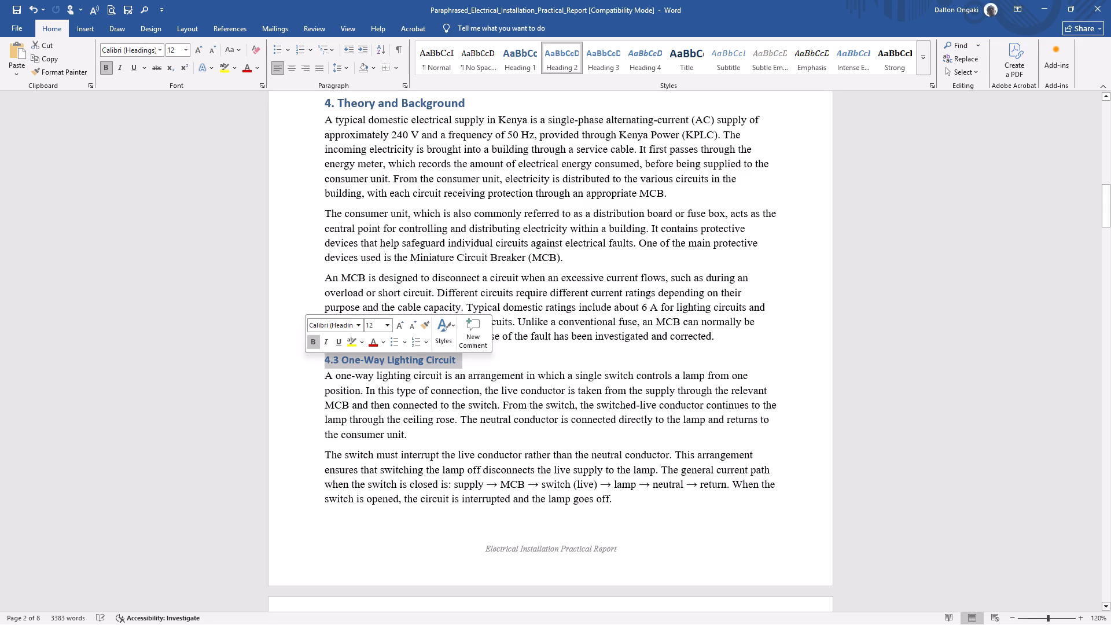
key("BackSpace")
Remove the text Electrical Installation Practical Report from the page footer and return to the document body.
scroll(472, 383, "down", 4)
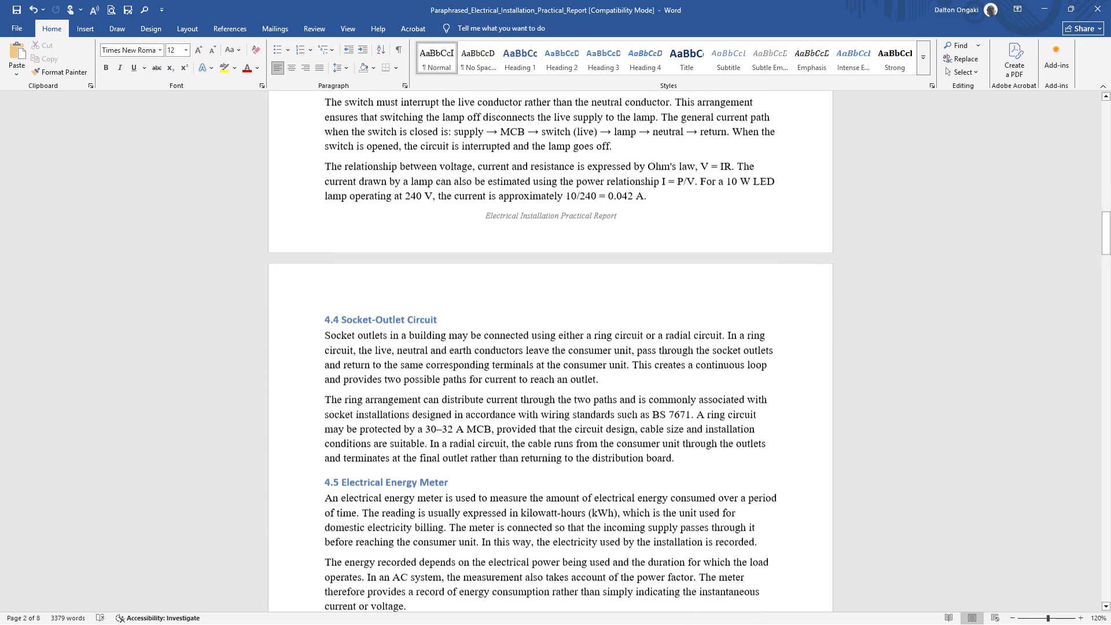
scroll(474, 396, "up", 1)
double_click(538, 226)
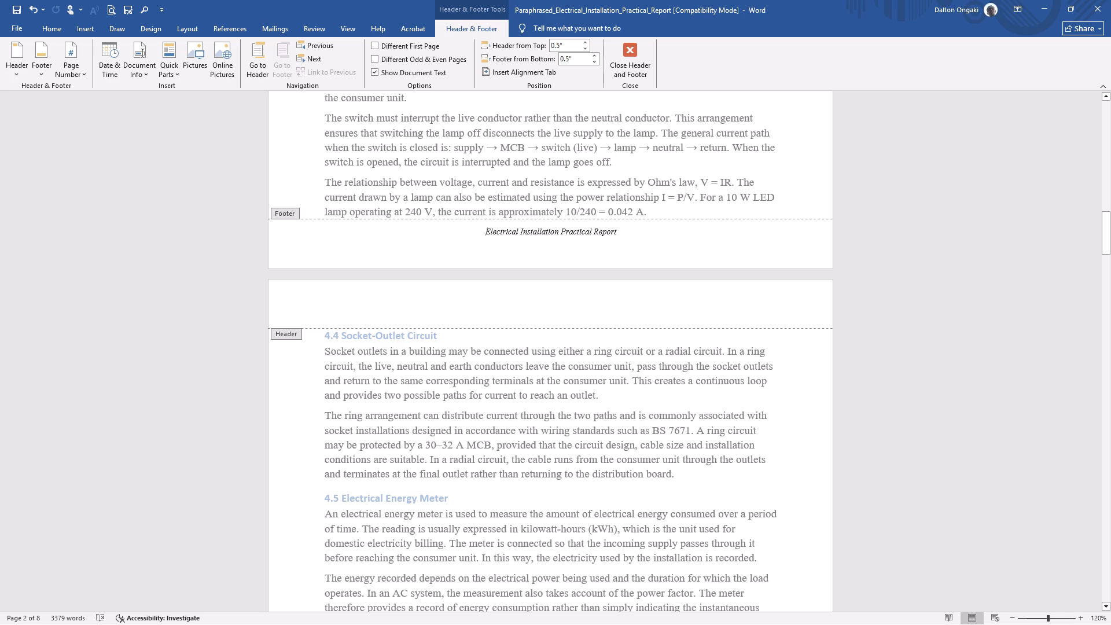
left_click_drag(623, 230, 477, 249)
key("BackSpace")
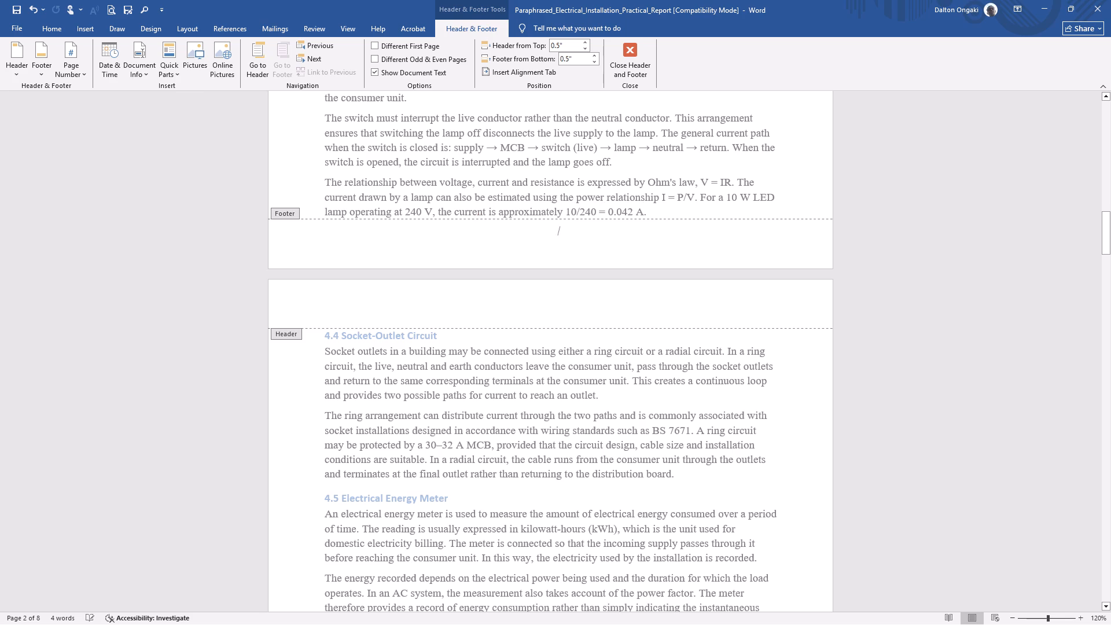
left_click(639, 51)
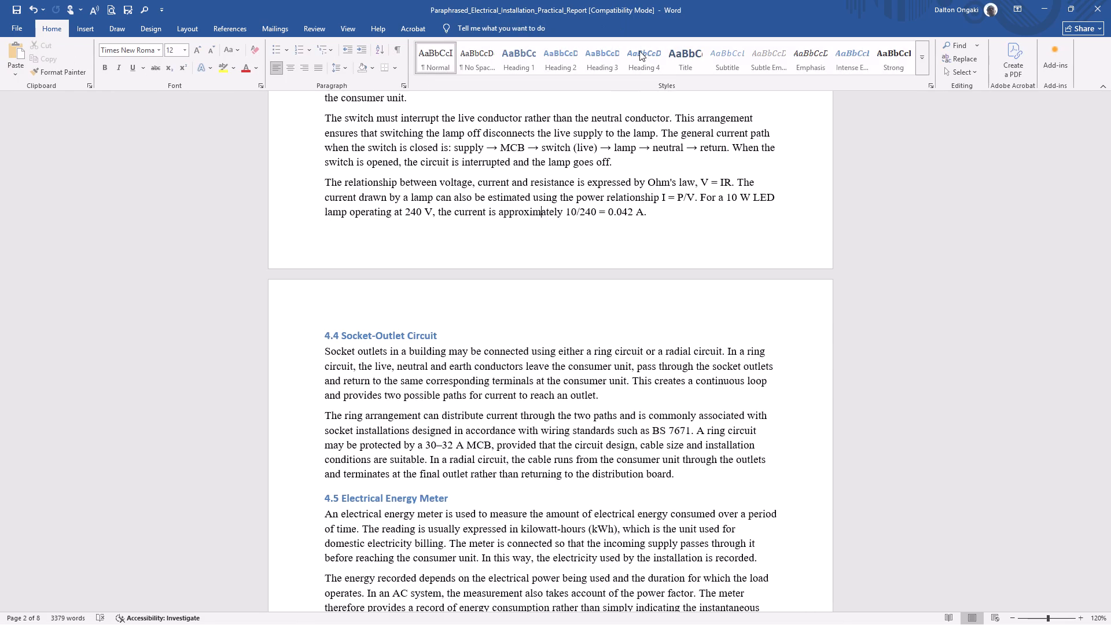
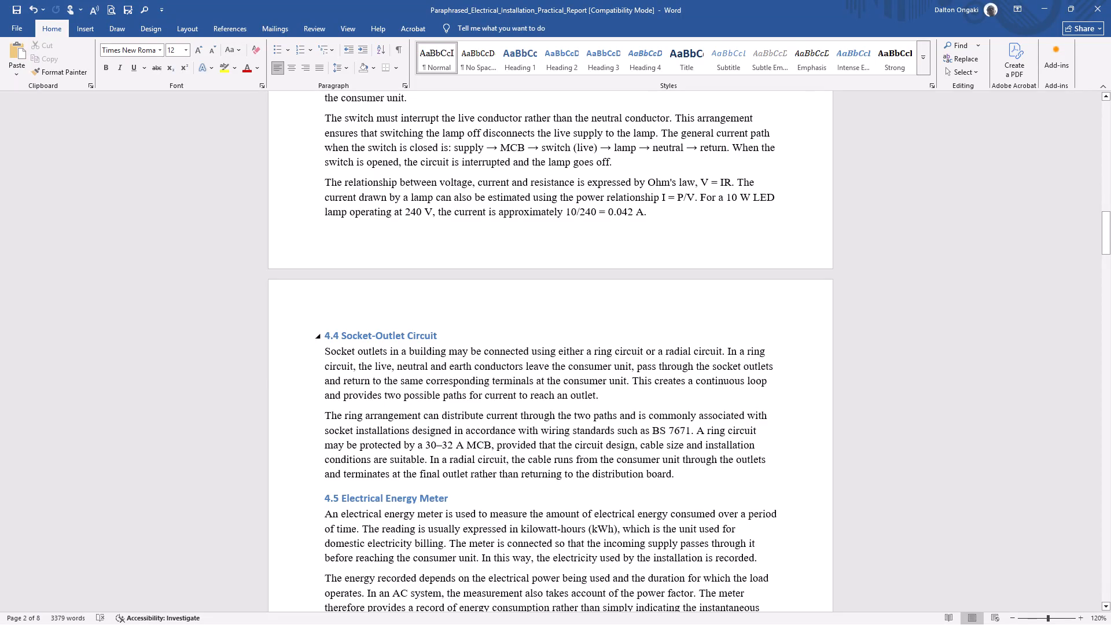
Delete the subheadings 4.4 Socket-Outlet Circuit, 4.5 Electrical Energy Meter and 4.6 Earthing and Electrical Safety, keeping their paragraphs.
left_click_drag(446, 331, 318, 328)
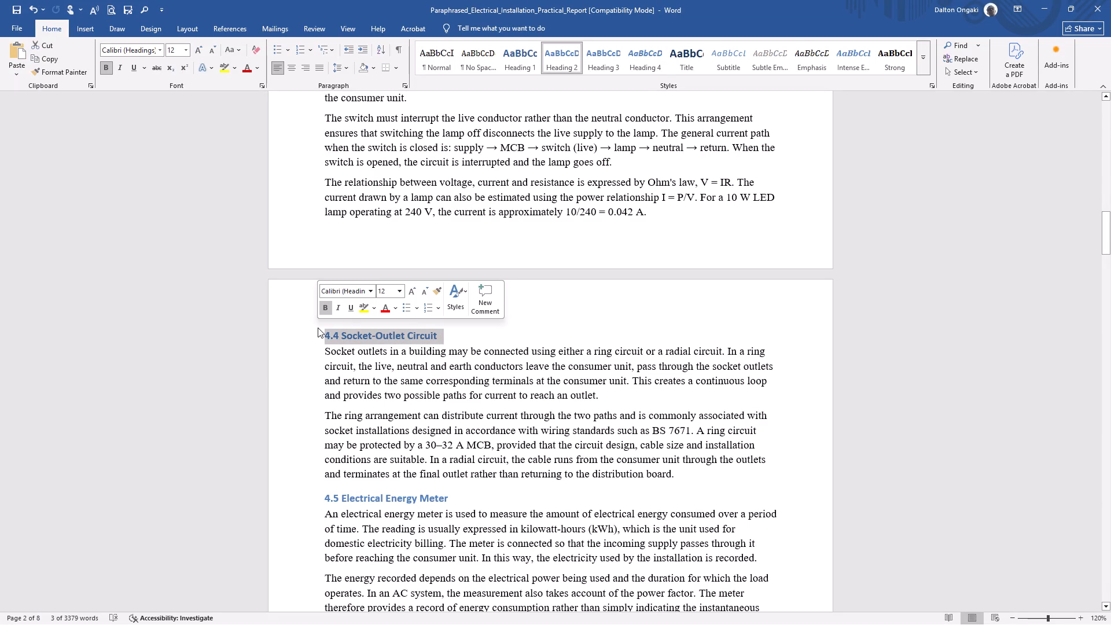
key("BackSpace")
scroll(458, 348, "down", 1)
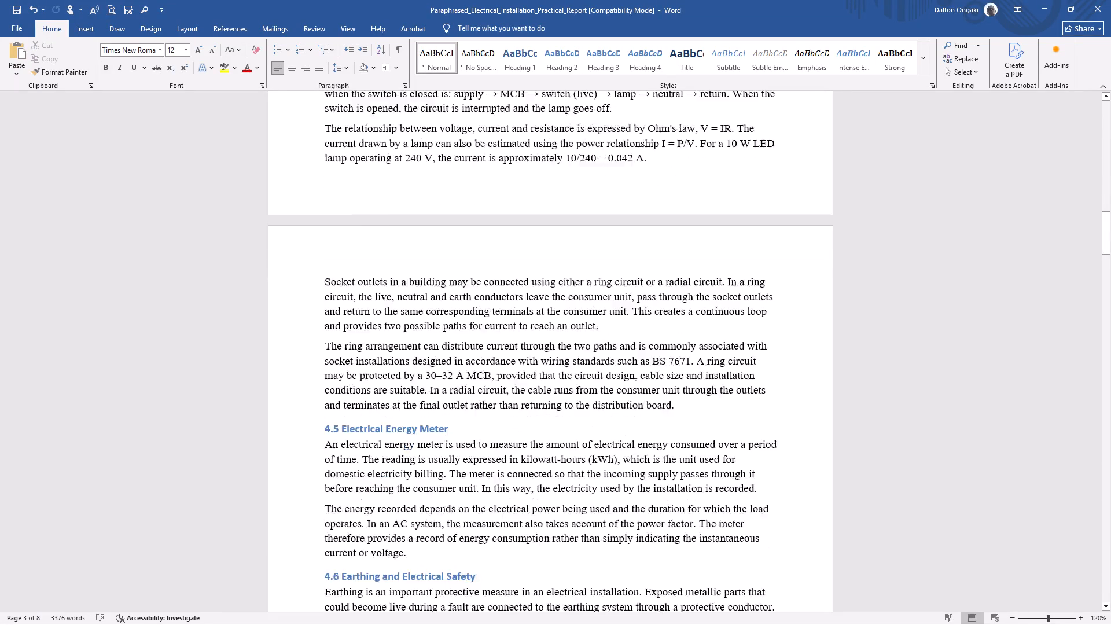
scroll(458, 348, "down", 1)
left_click_drag(453, 345, 415, 345)
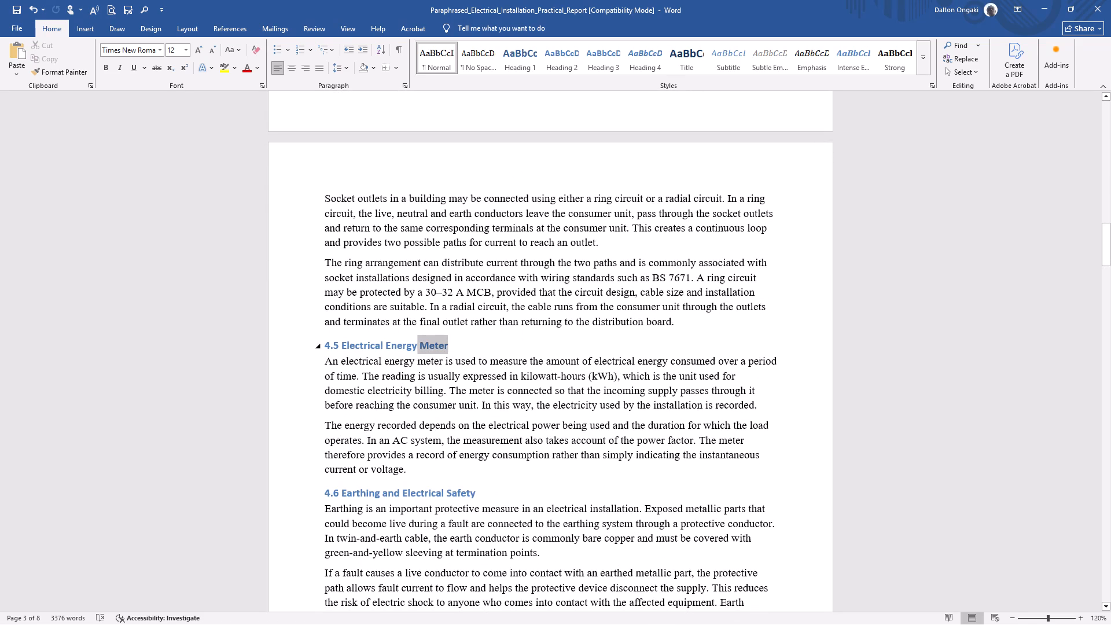
left_click_drag(415, 345, 321, 349)
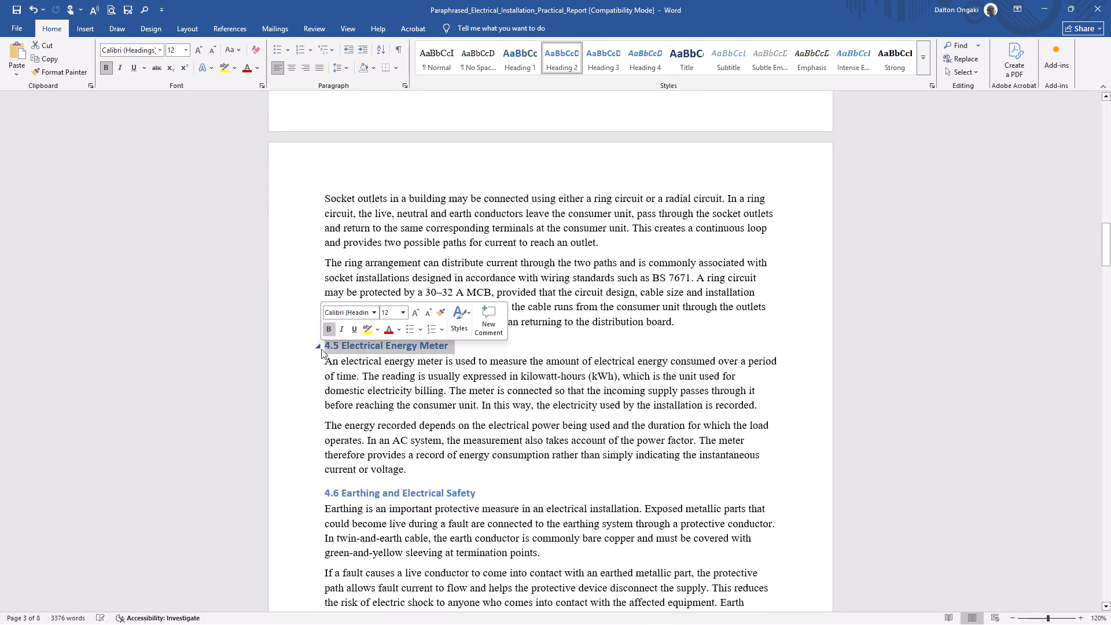
key("BackSpace")
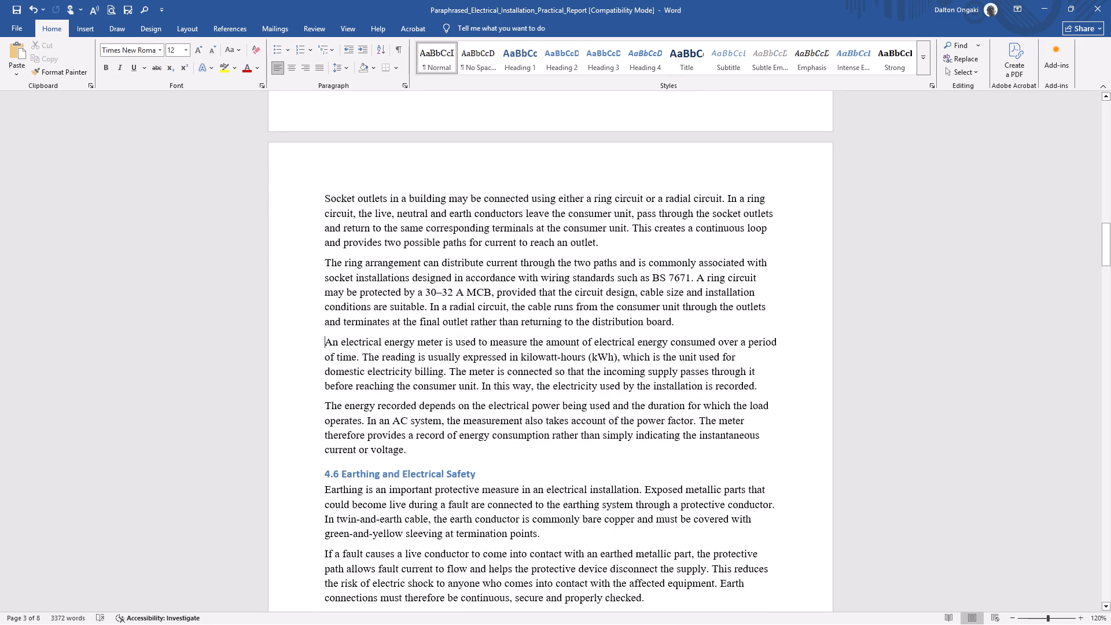
left_click_drag(483, 475, 410, 473)
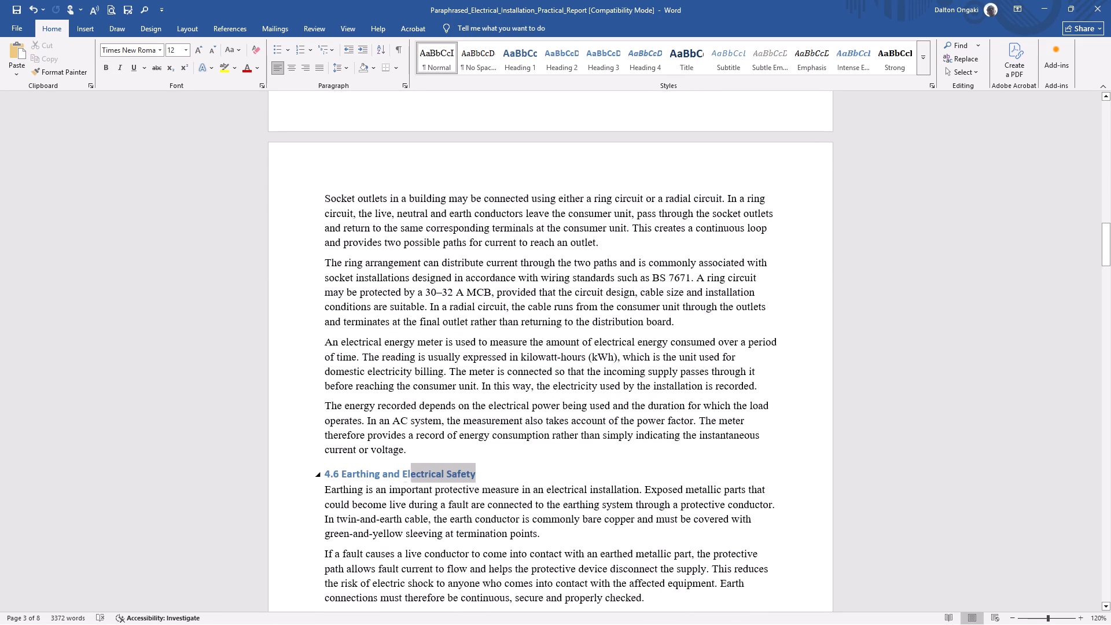
left_click_drag(410, 473, 321, 472)
key("BackSpace")
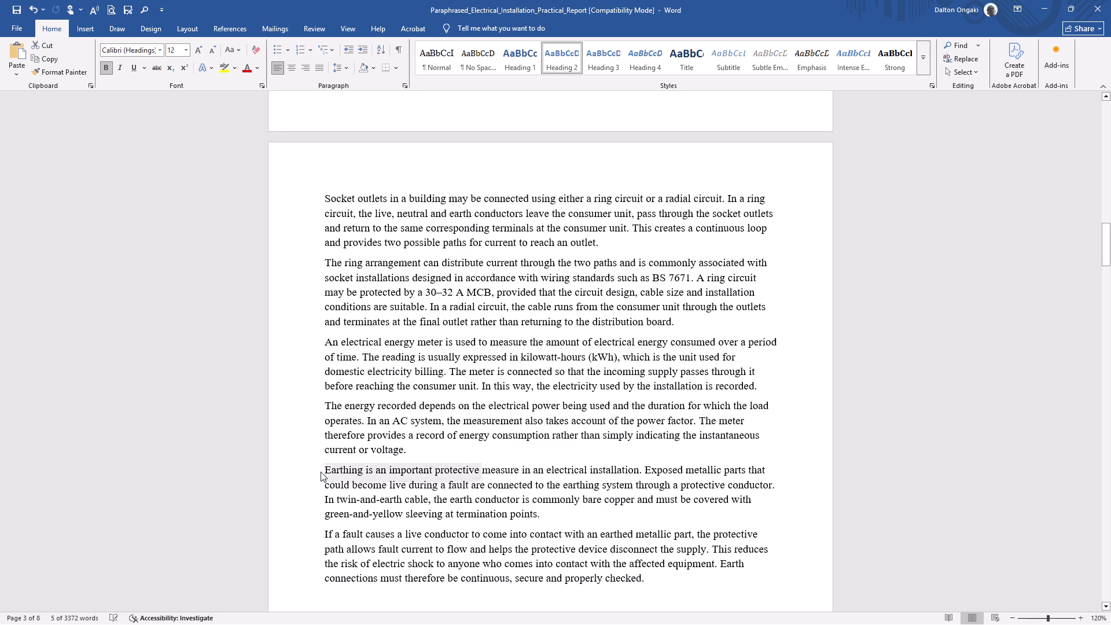
Delete the subheading Phase 1: Preparation under 5. Procedure, keeping its numbered items.
scroll(520, 433, "down", 3)
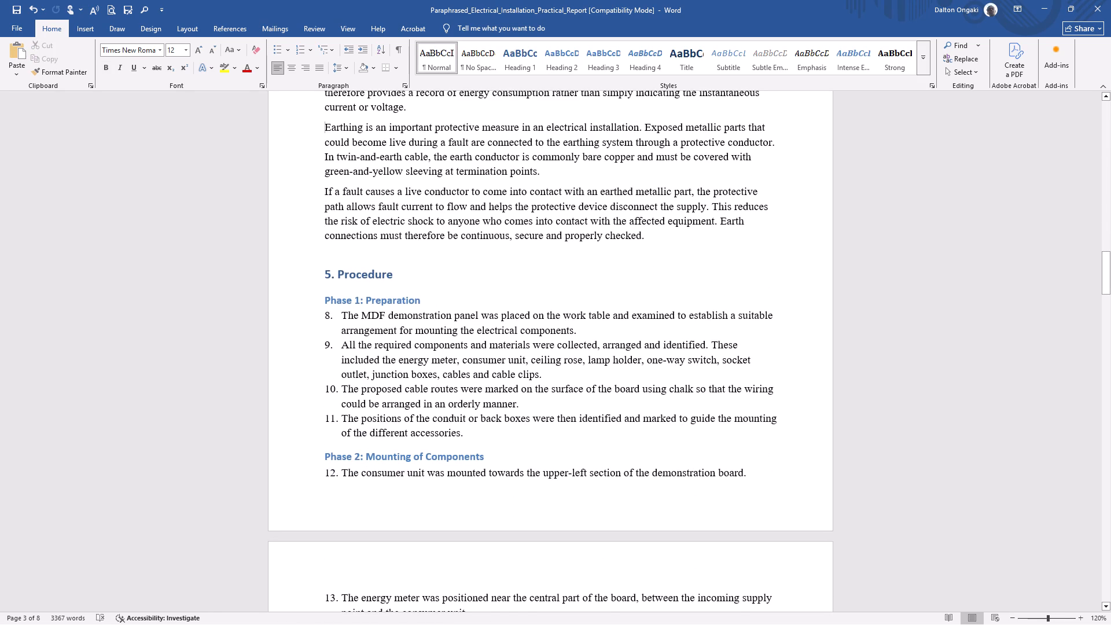
left_click_drag(431, 298, 324, 303)
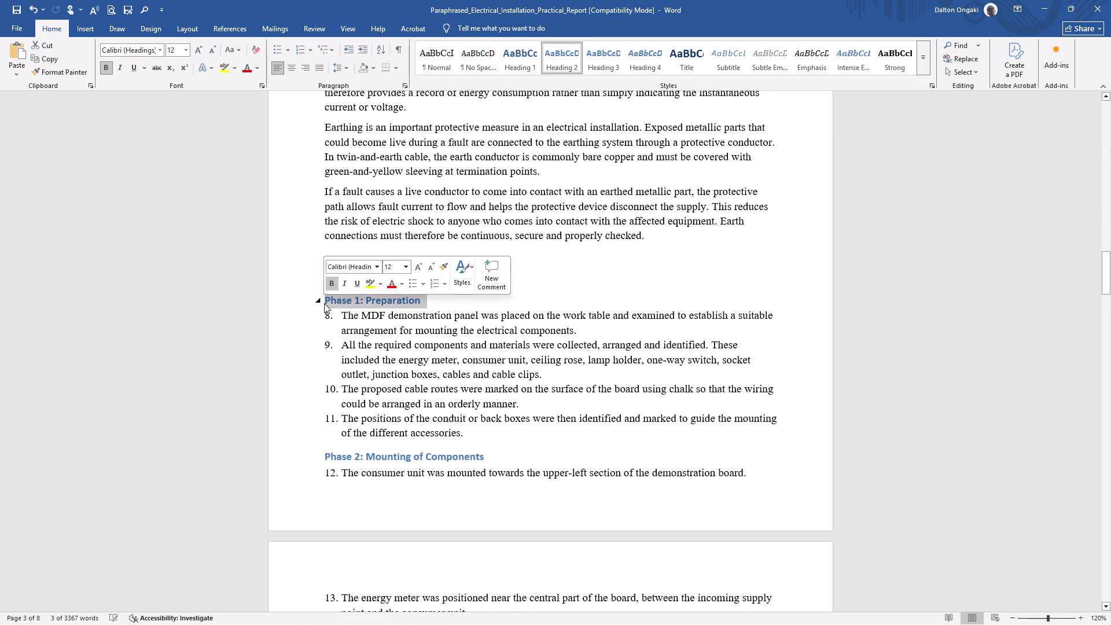
key("BackSpace")
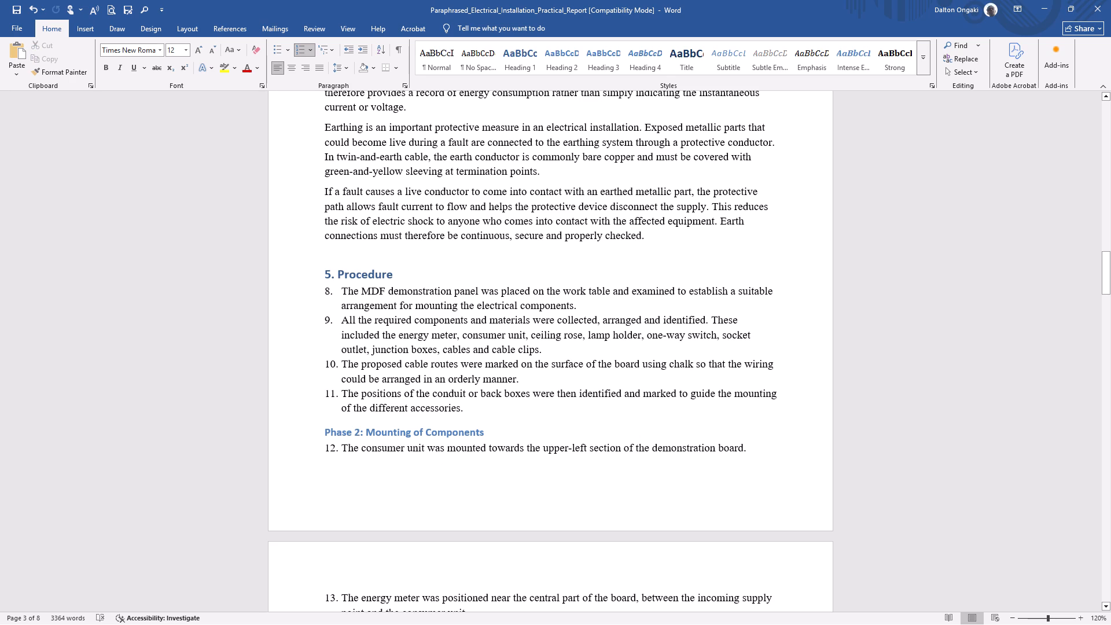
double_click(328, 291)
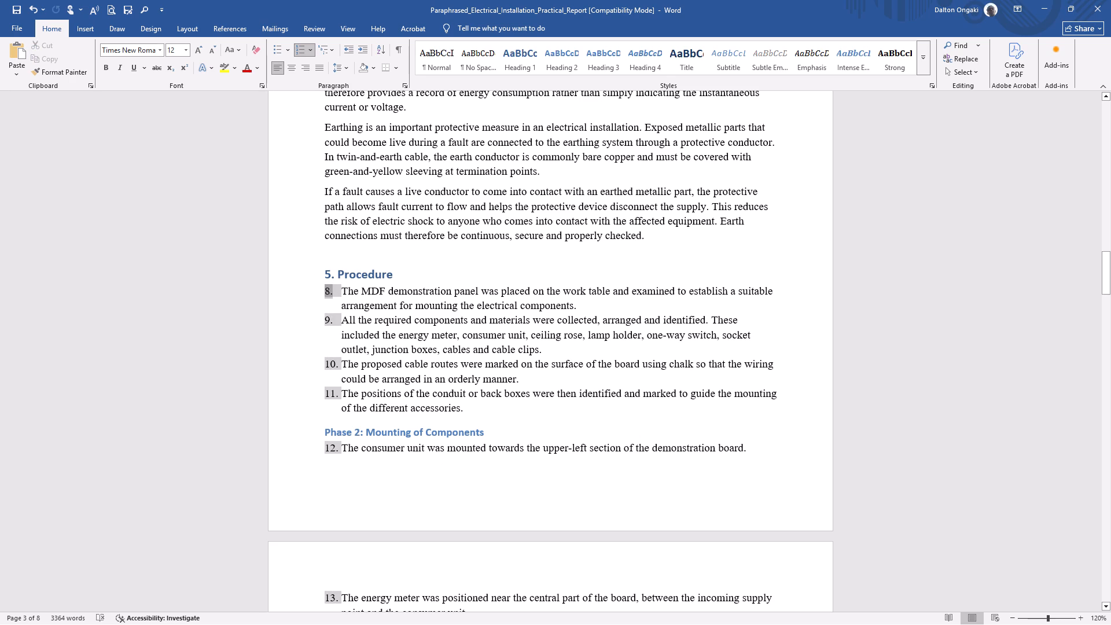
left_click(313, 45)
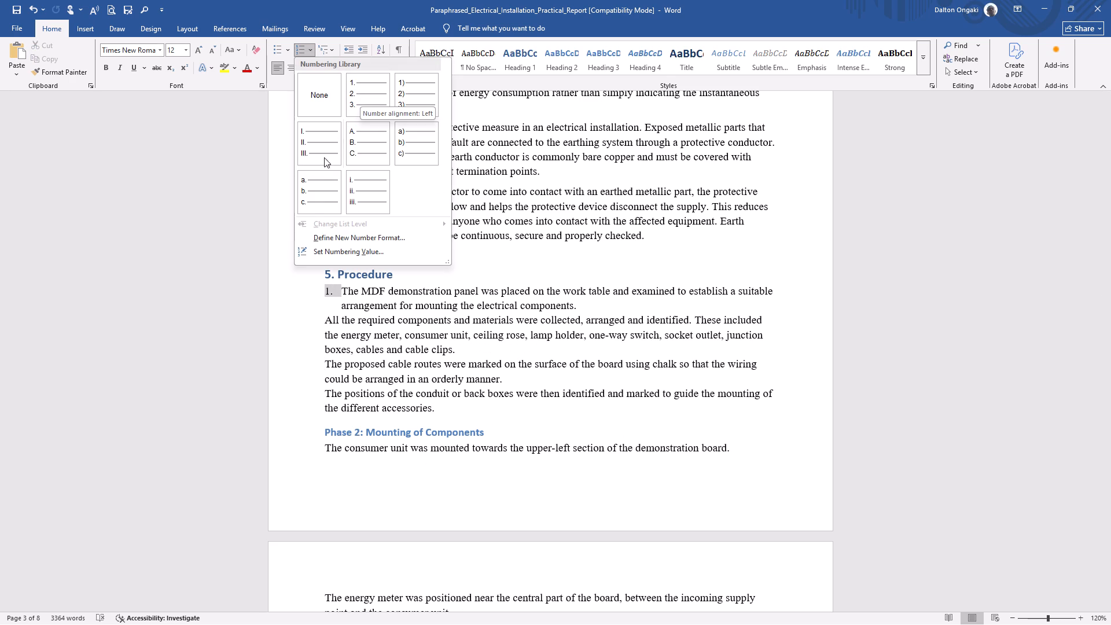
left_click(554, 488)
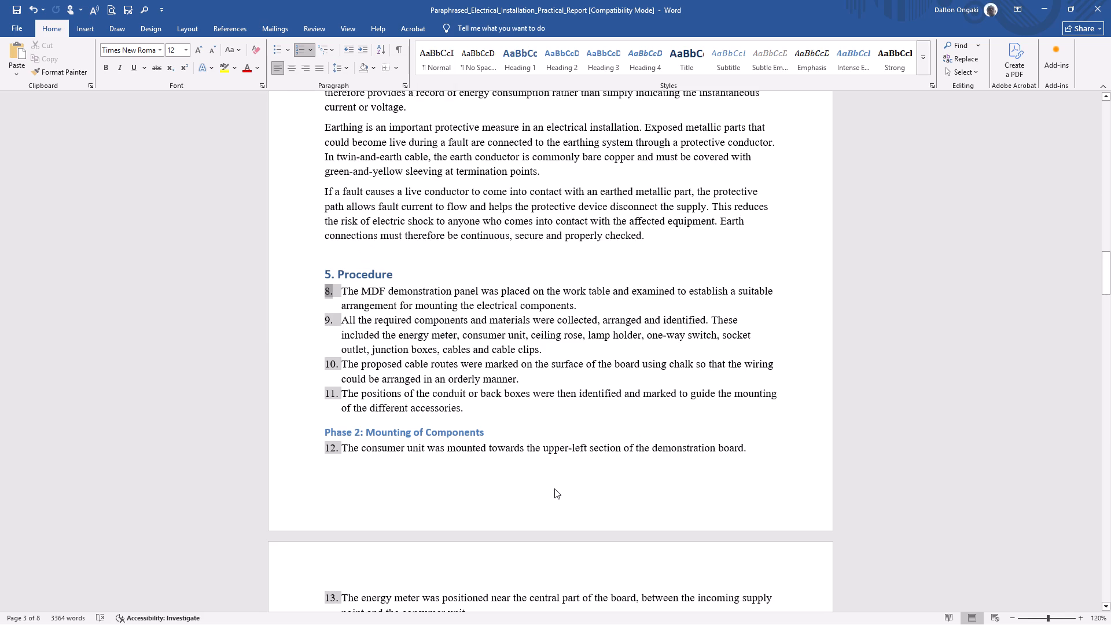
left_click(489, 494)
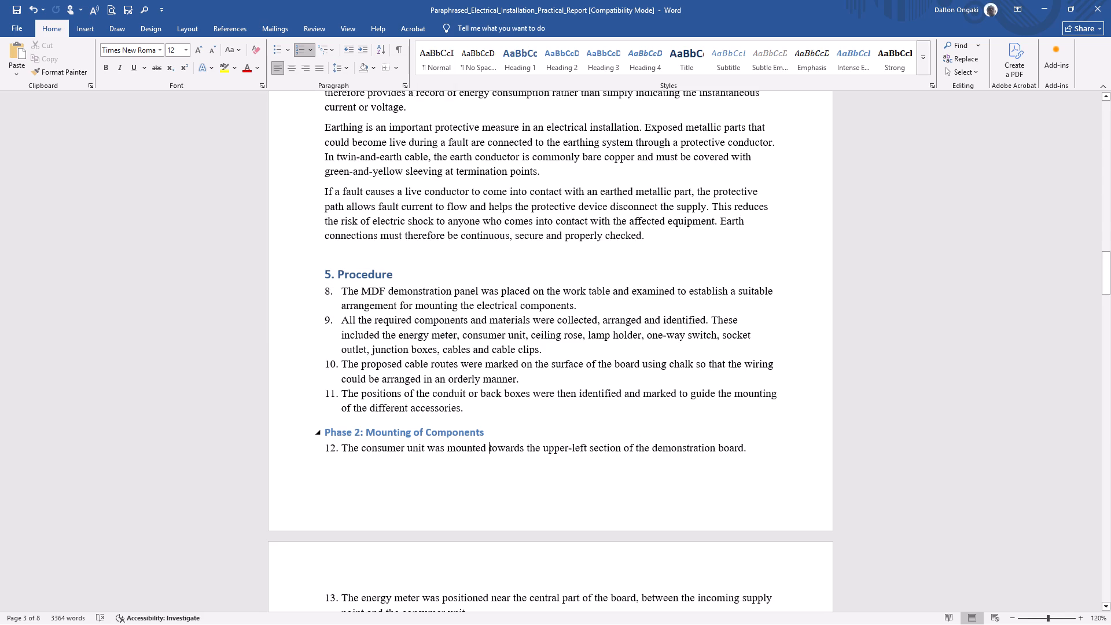
Look back over the earlier sections, from 1. Introduction to 5. Procedure, including the numbered lists.
scroll(487, 433, "up", 6)
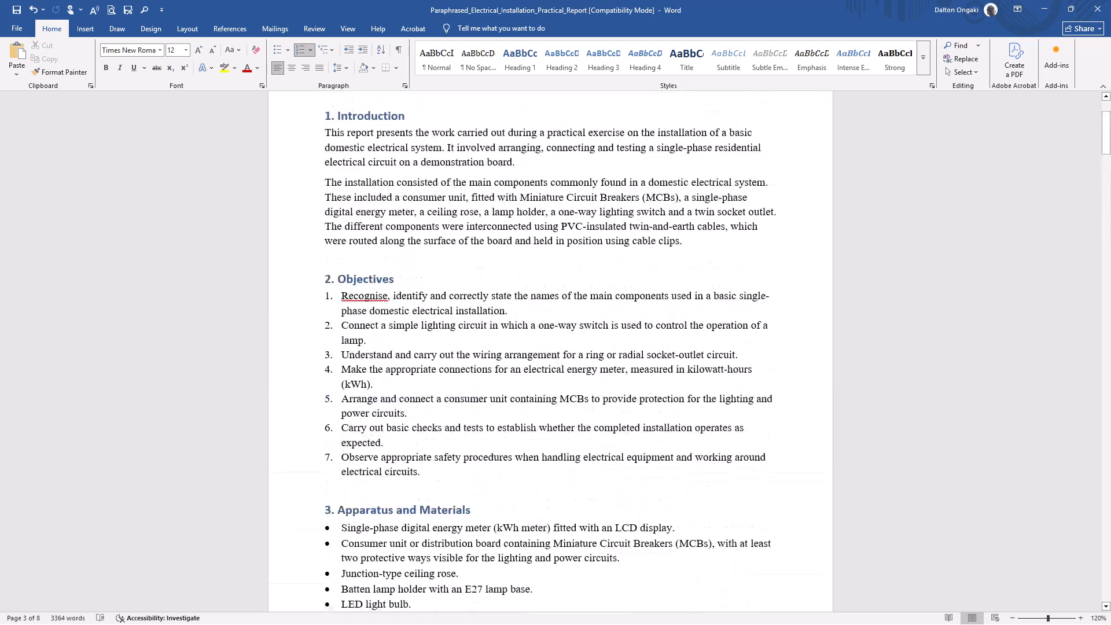
scroll(487, 433, "down", 3)
scroll(487, 433, "up", 1)
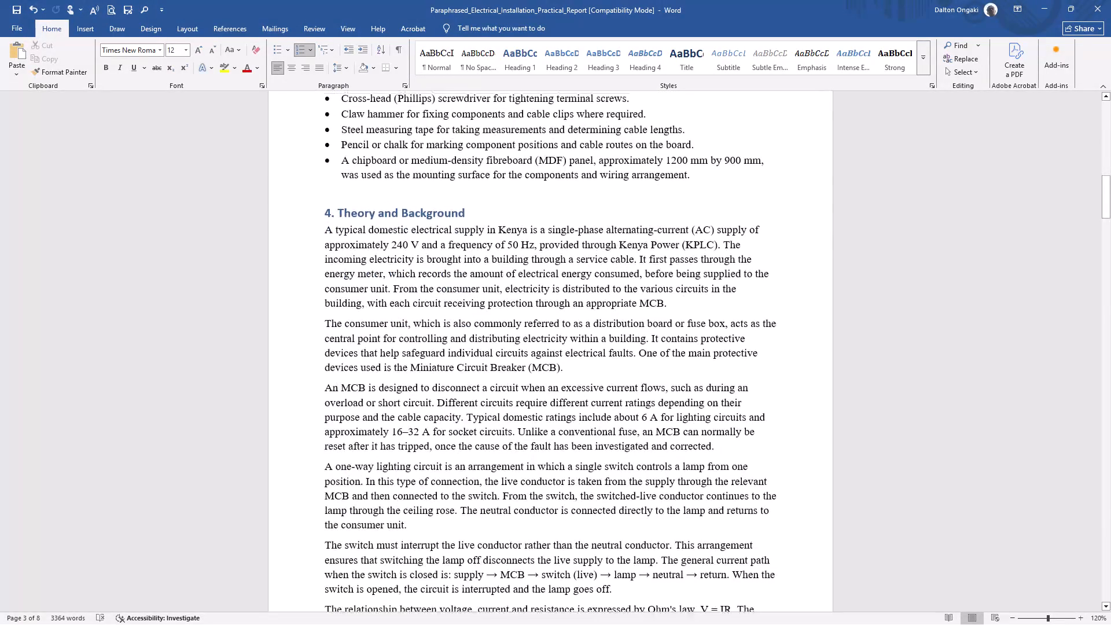
scroll(487, 433, "up", 1)
scroll(487, 433, "down", 2)
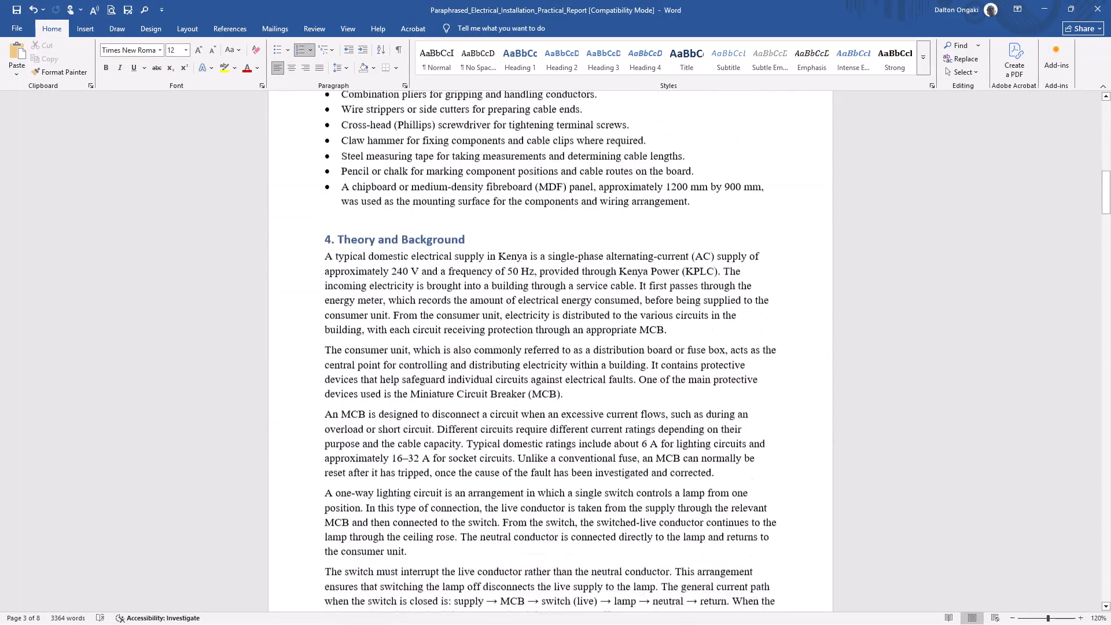
scroll(487, 433, "down", 2)
scroll(487, 433, "up", 1)
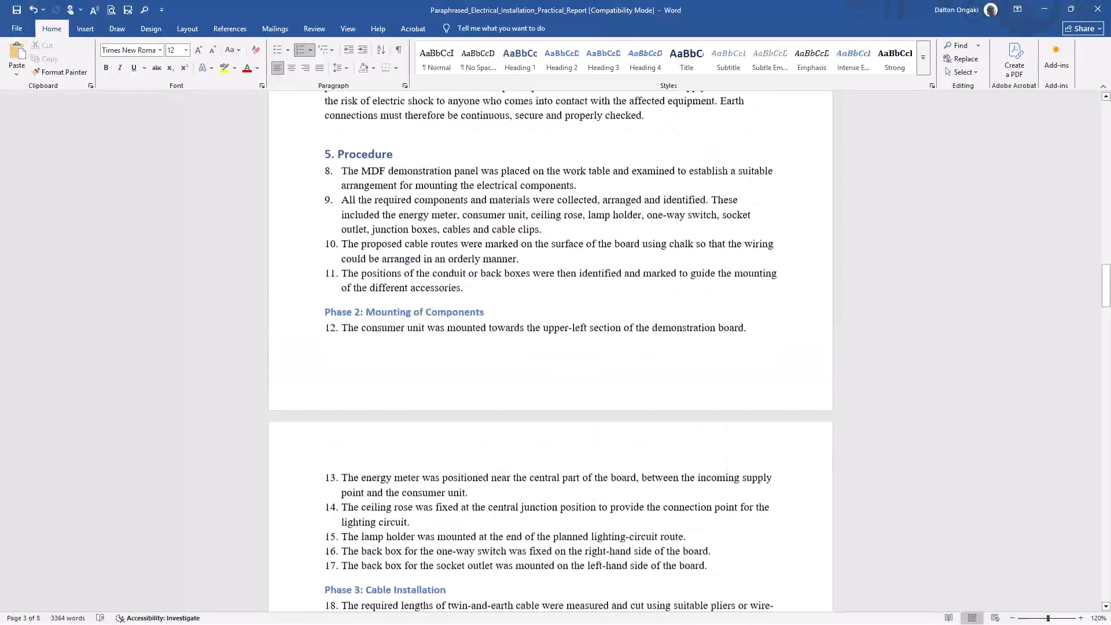
scroll(487, 433, "up", 1)
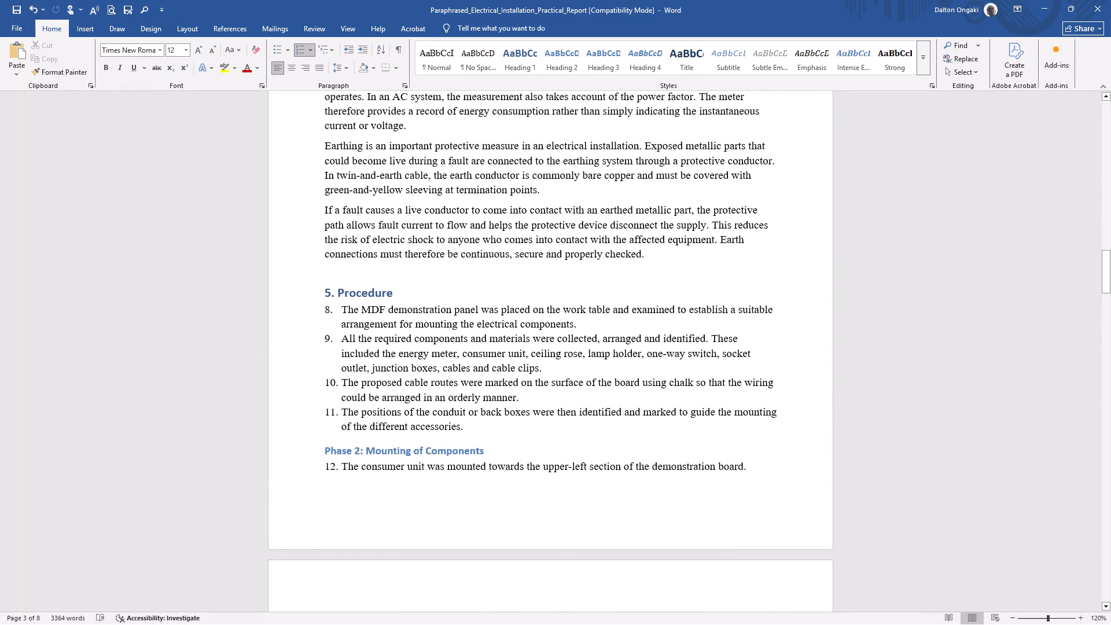
Restart the numbered list under 5. Procedure at 1, beginning with the MDF demonstration panel item.
left_click(326, 310)
right_click(326, 310)
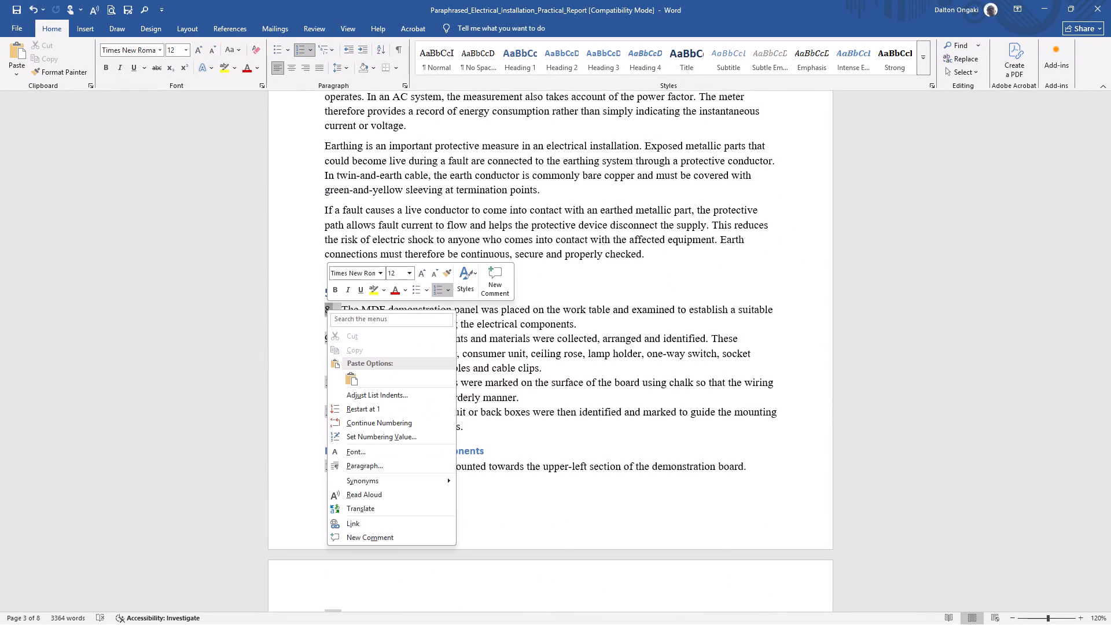
left_click(353, 410)
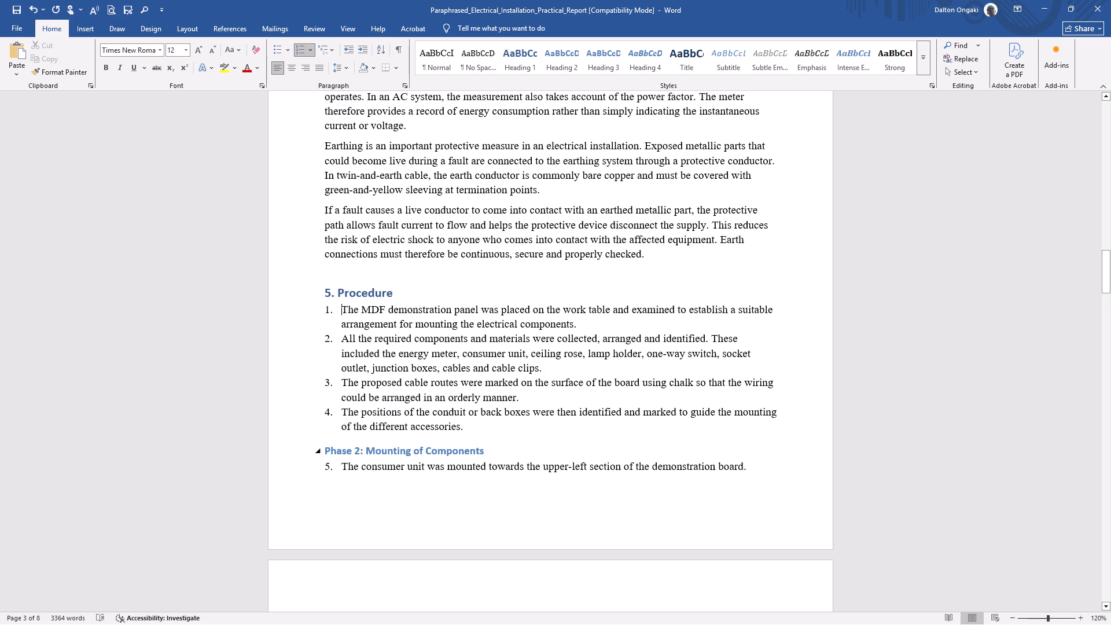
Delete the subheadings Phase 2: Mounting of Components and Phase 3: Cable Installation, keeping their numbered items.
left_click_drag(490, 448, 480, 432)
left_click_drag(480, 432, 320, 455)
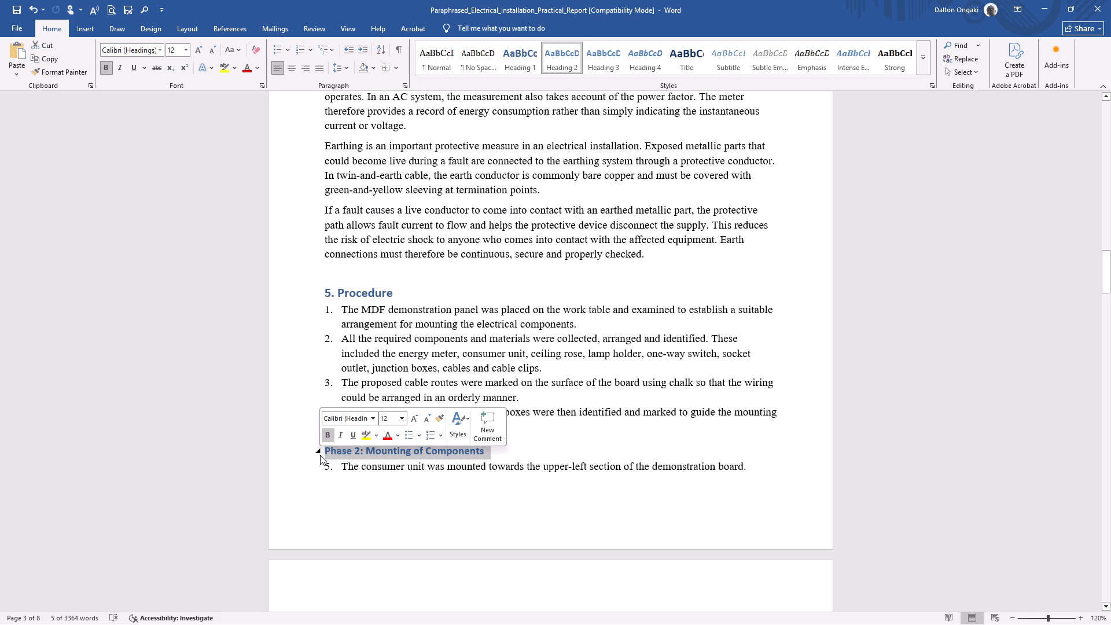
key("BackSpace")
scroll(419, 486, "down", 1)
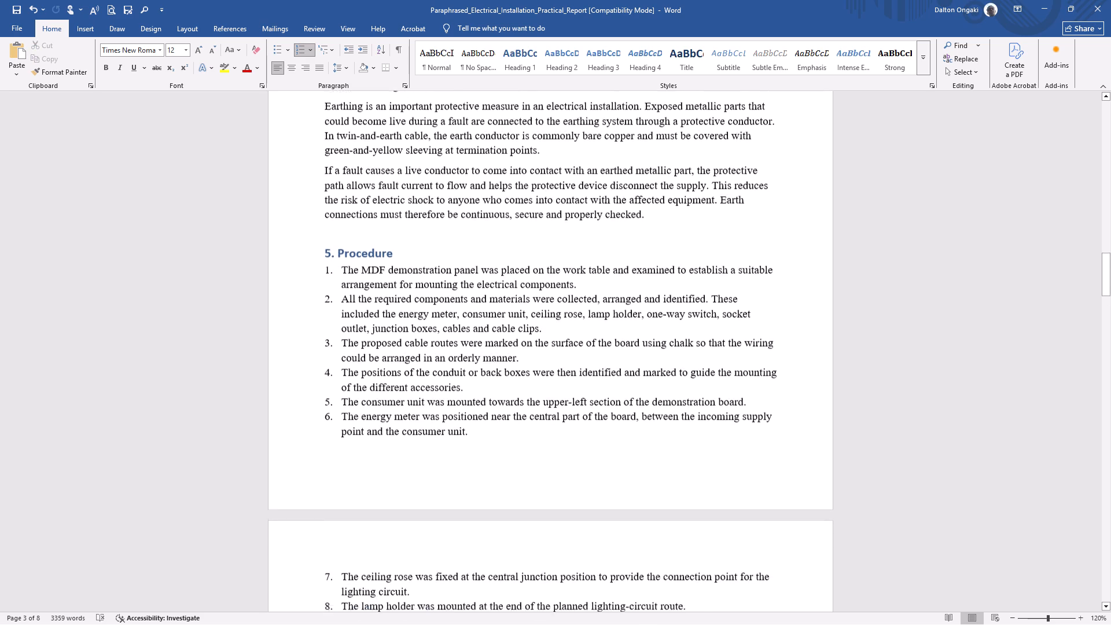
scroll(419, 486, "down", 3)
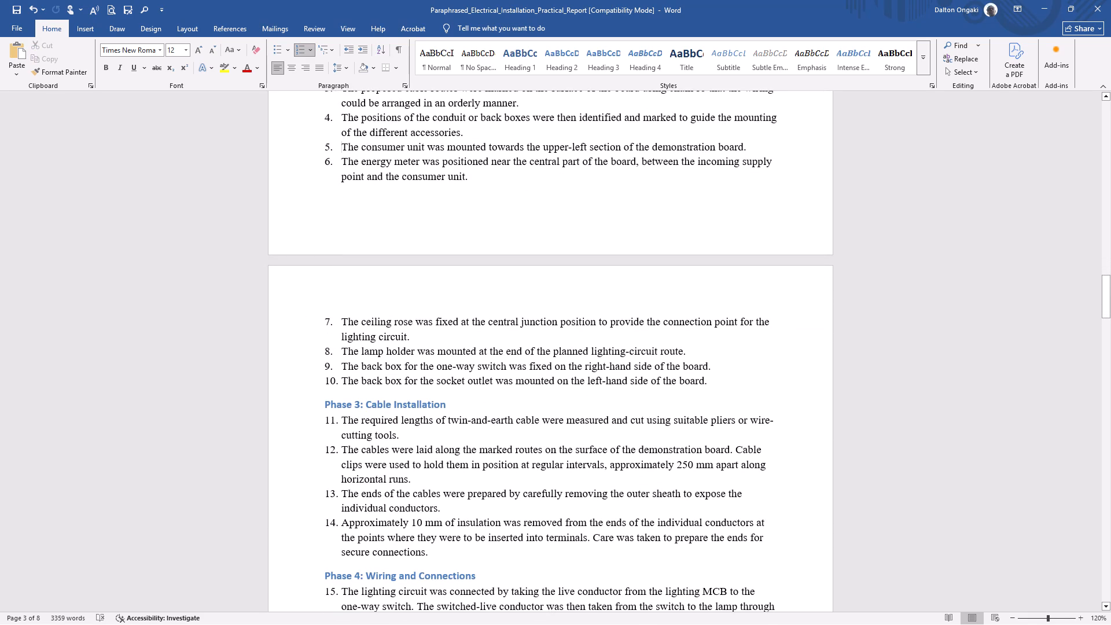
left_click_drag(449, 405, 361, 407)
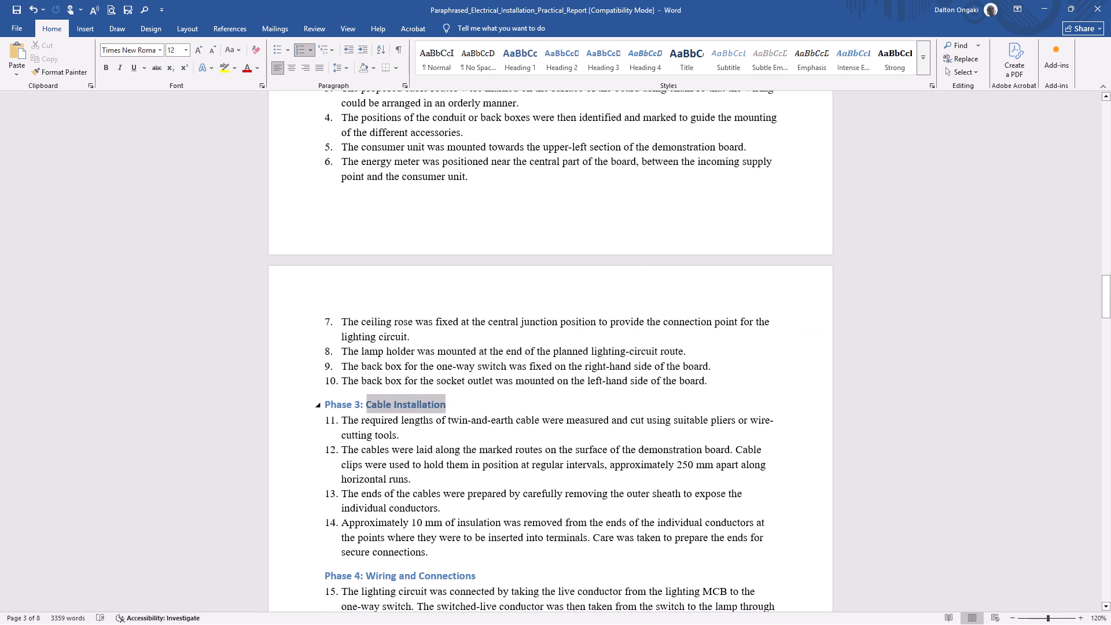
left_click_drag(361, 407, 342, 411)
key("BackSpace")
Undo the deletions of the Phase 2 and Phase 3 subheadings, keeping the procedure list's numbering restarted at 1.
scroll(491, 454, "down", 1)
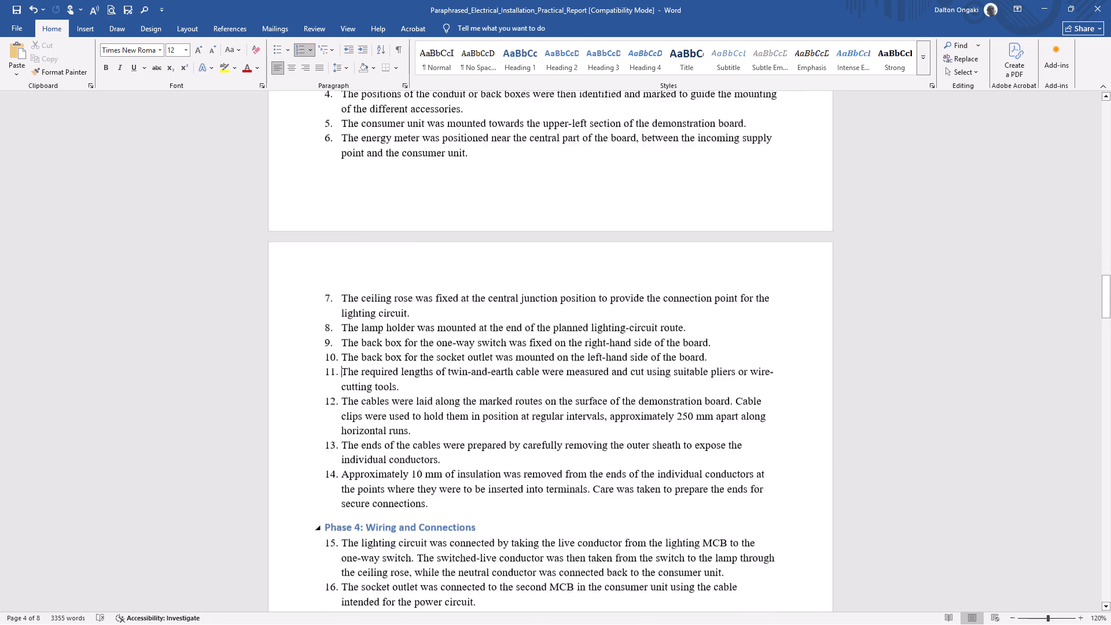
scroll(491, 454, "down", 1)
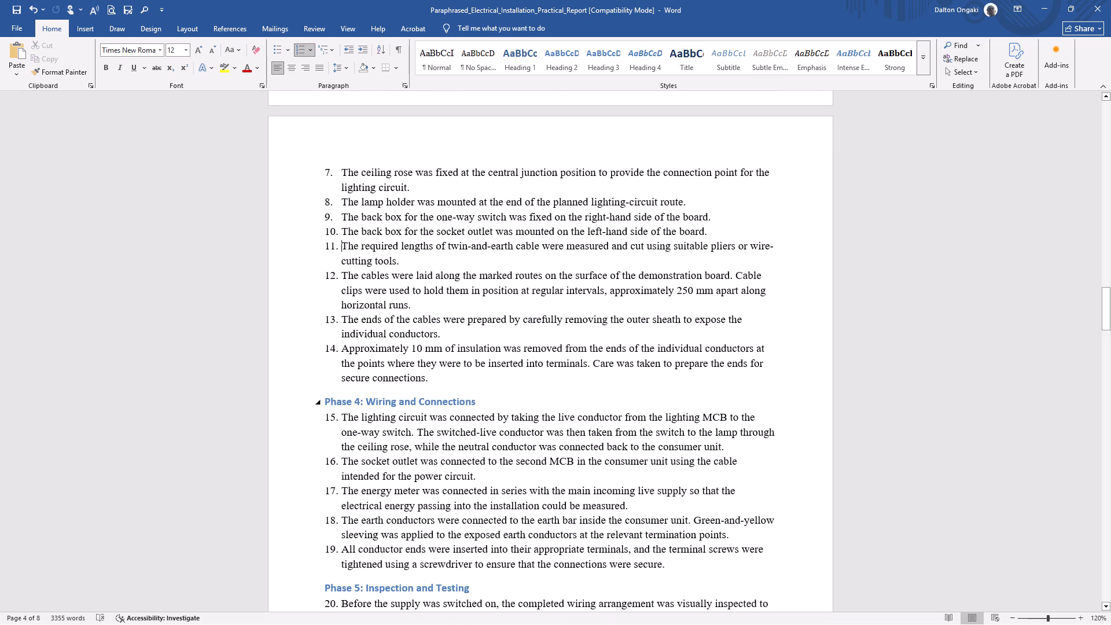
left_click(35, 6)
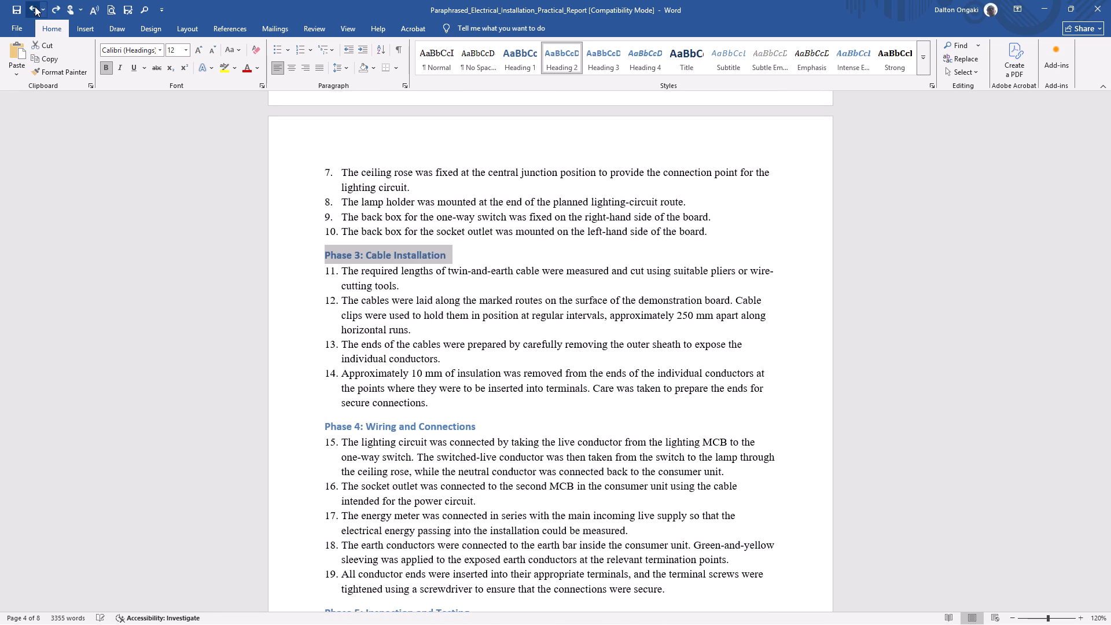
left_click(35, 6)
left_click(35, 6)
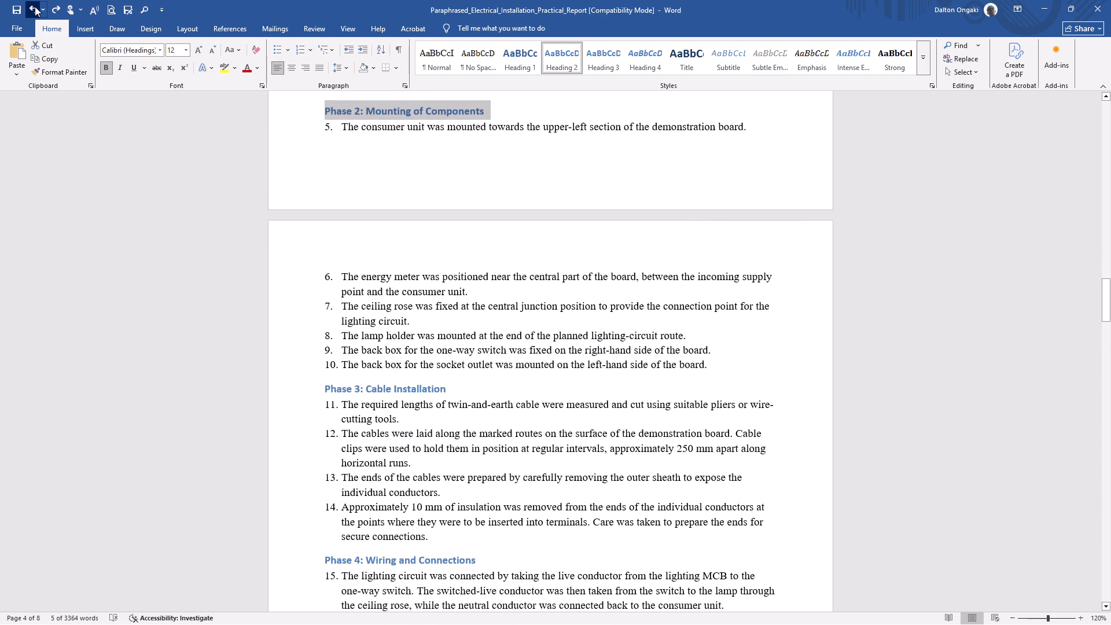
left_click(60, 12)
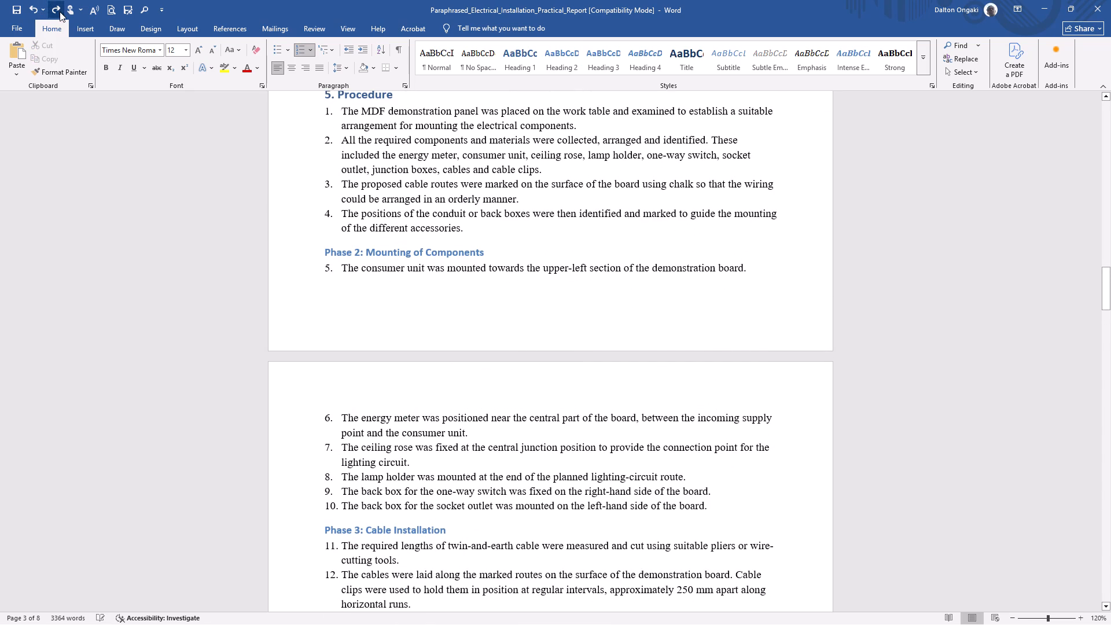
Restart the numbered list under 8. Safety Considerations at 1, beginning with the Isolation before work item.
scroll(422, 355, "down", 3)
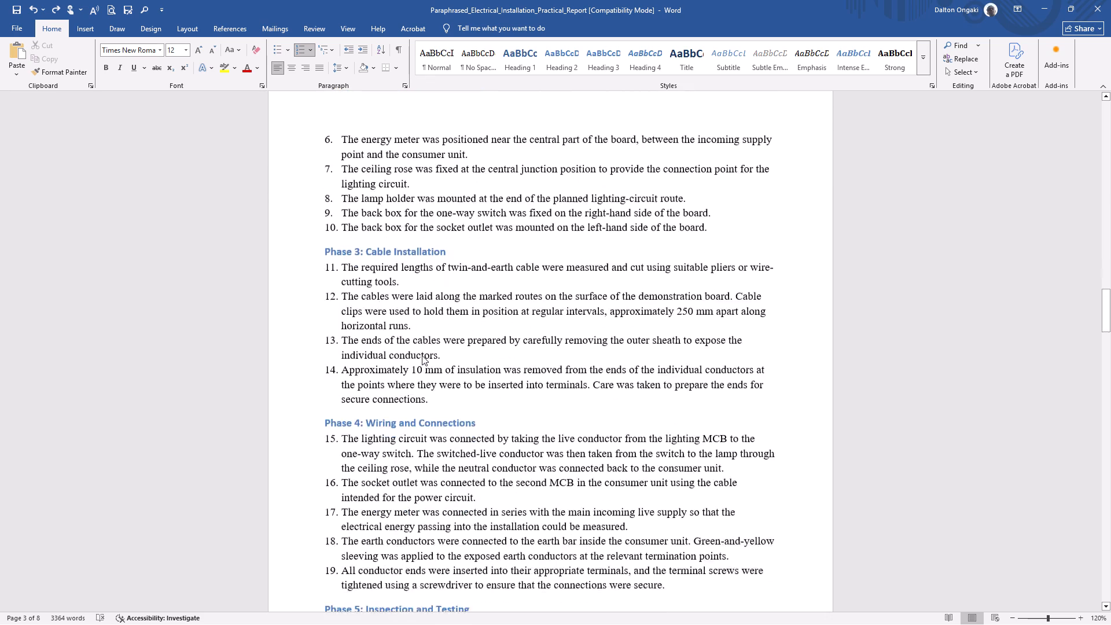
scroll(422, 355, "down", 2)
scroll(422, 355, "up", 1)
scroll(422, 355, "down", 1)
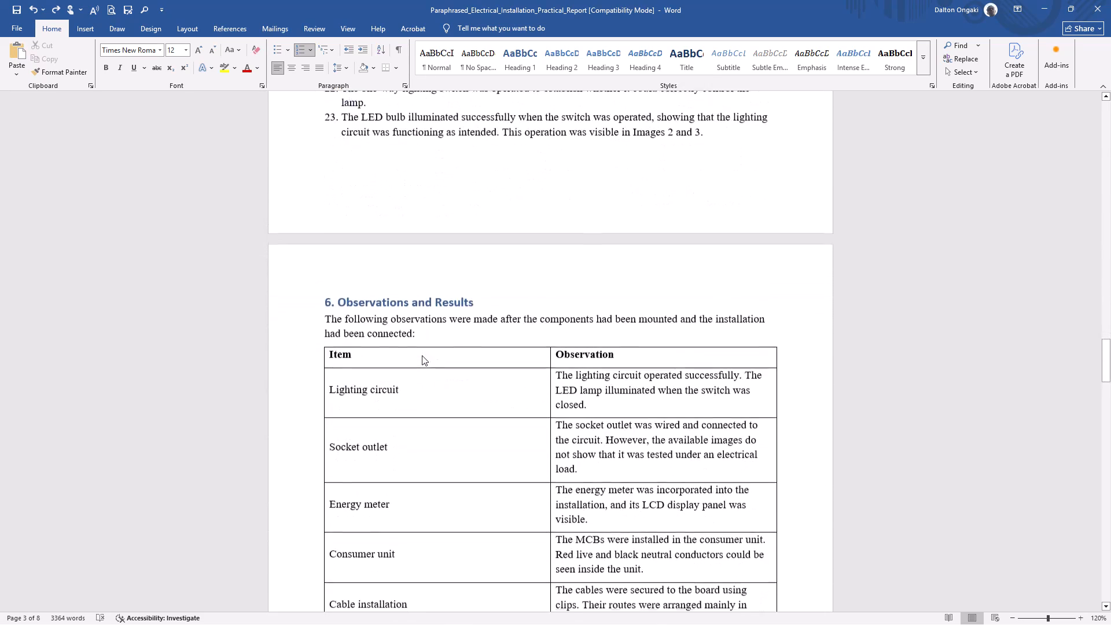
scroll(422, 355, "down", 2)
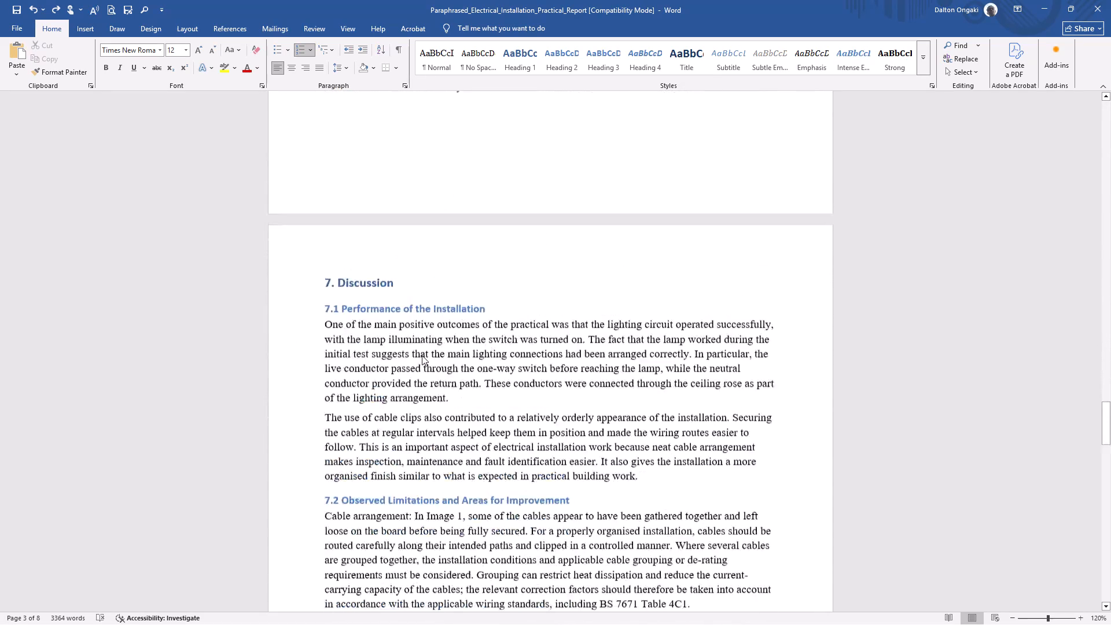
scroll(422, 355, "up", 1)
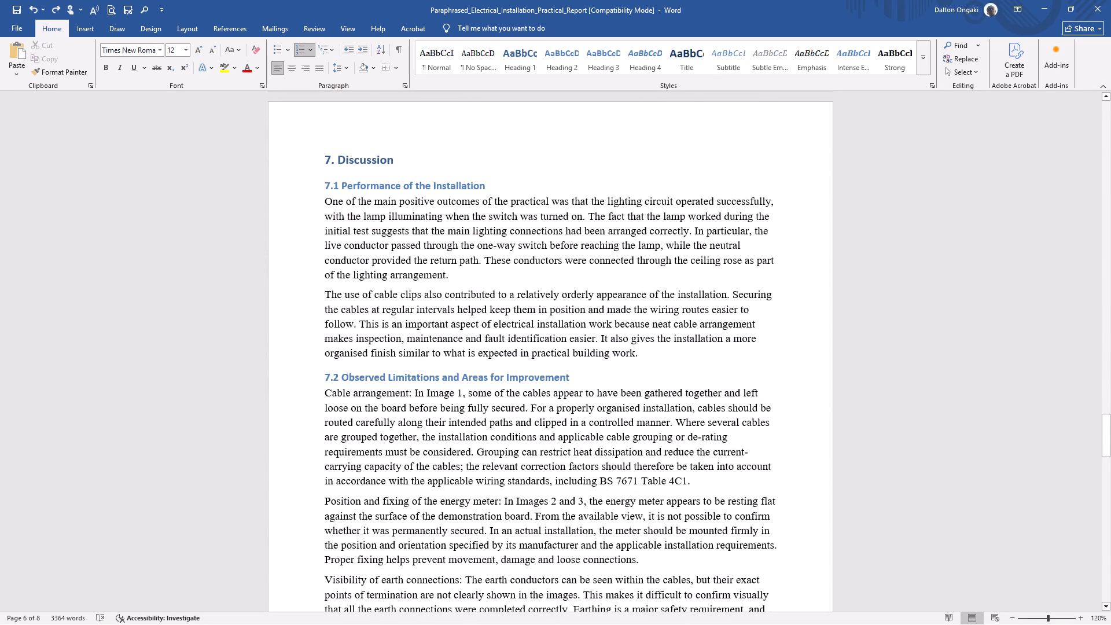
scroll(485, 354, "down", 7)
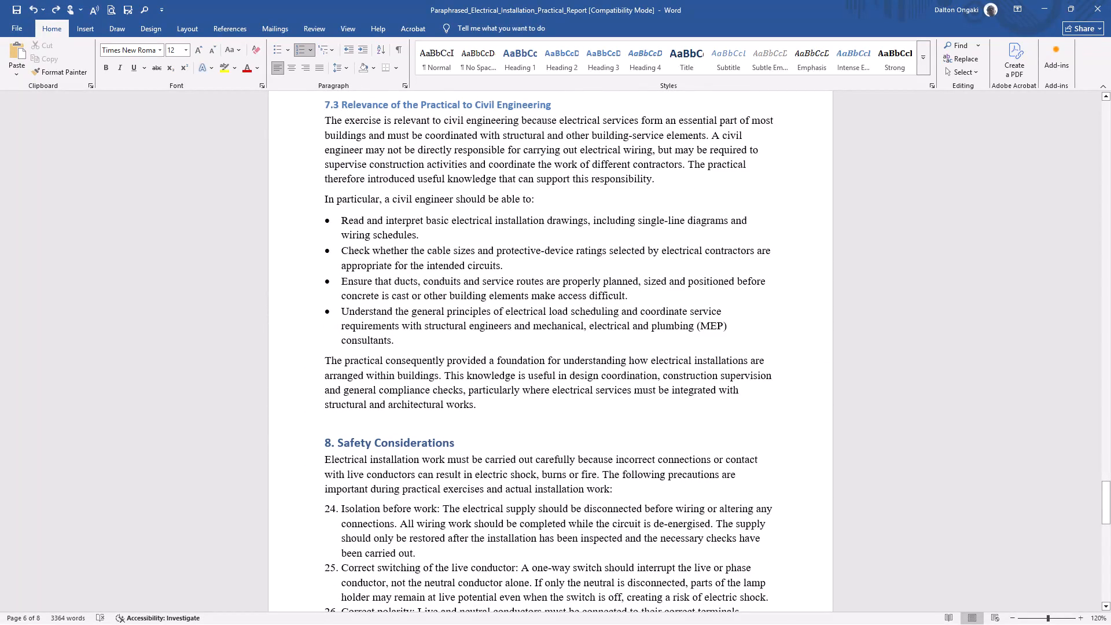
scroll(485, 354, "down", 1)
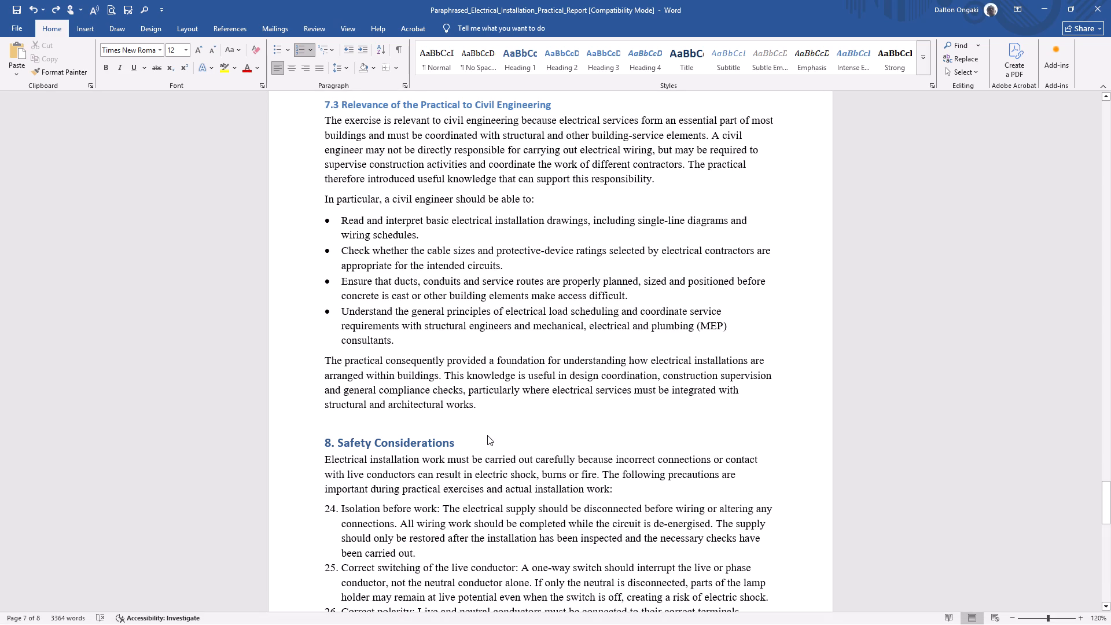
left_click(332, 510)
right_click(332, 510)
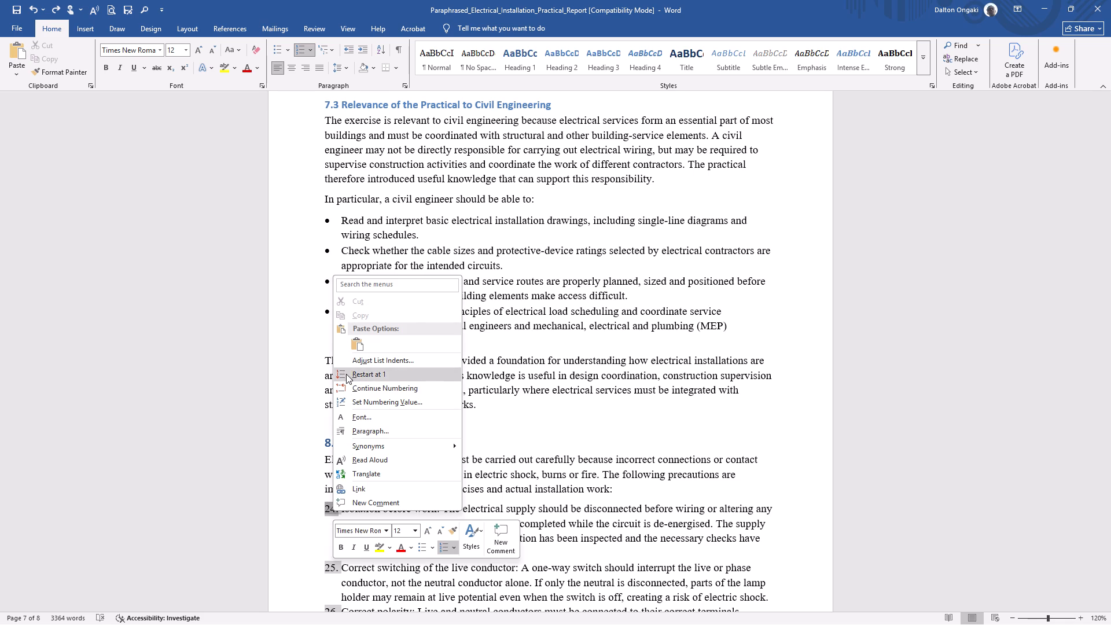
left_click(346, 374)
Delete the last two paragraphs of 9. Conclusion, from "For students of civil and structural engineering" through the Recommendation paragraph.
scroll(389, 523, "down", 1)
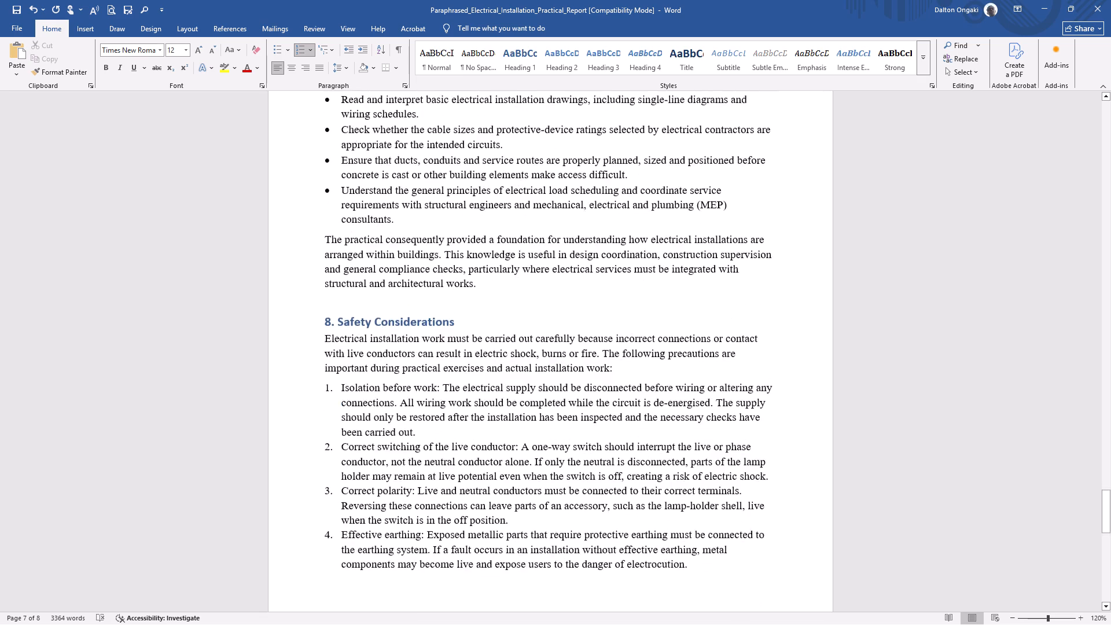
scroll(389, 523, "down", 3)
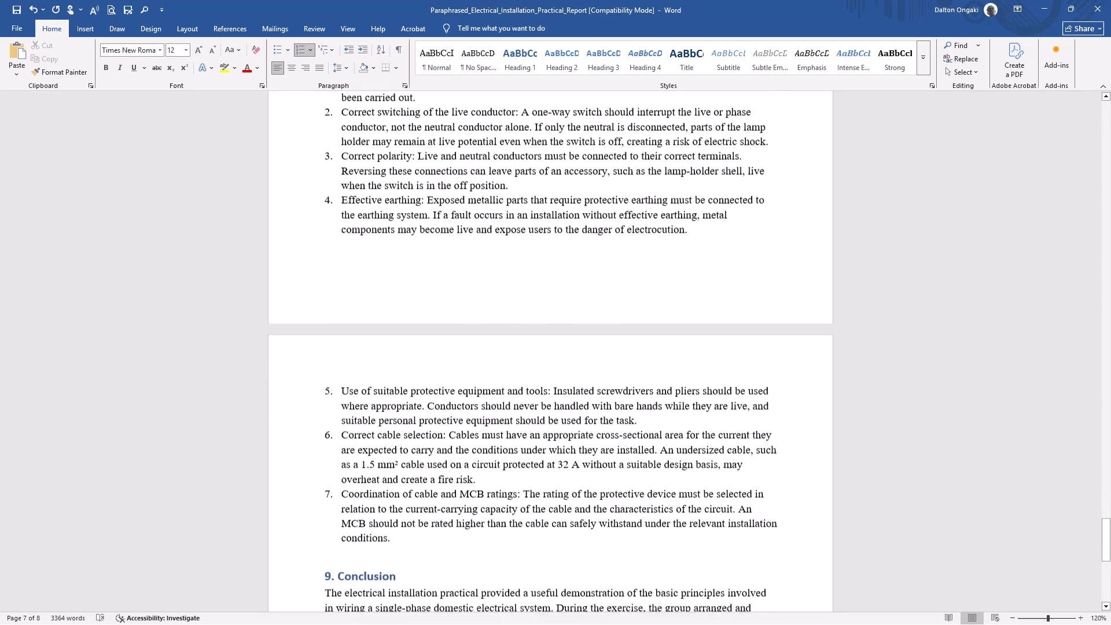
scroll(389, 523, "down", 2)
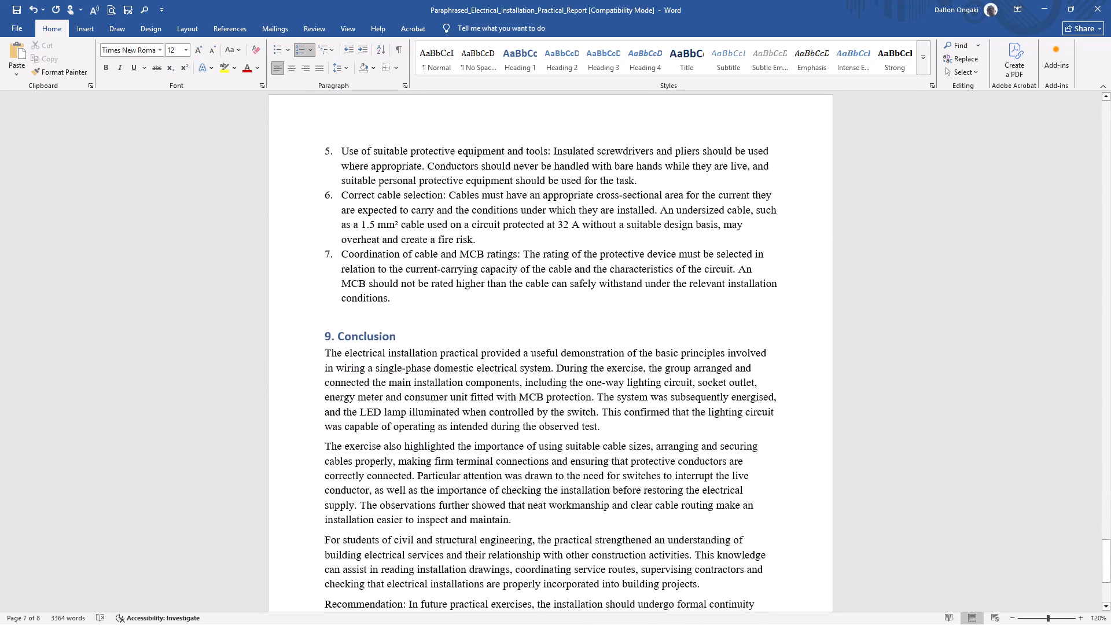
scroll(389, 523, "down", 1)
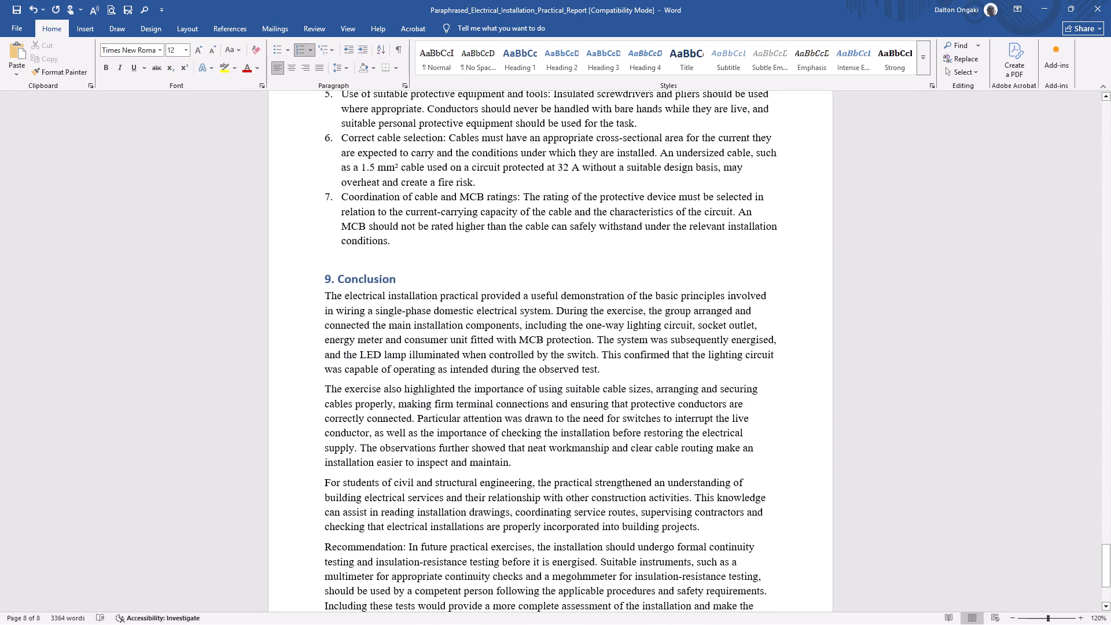
scroll(497, 382, "down", 1)
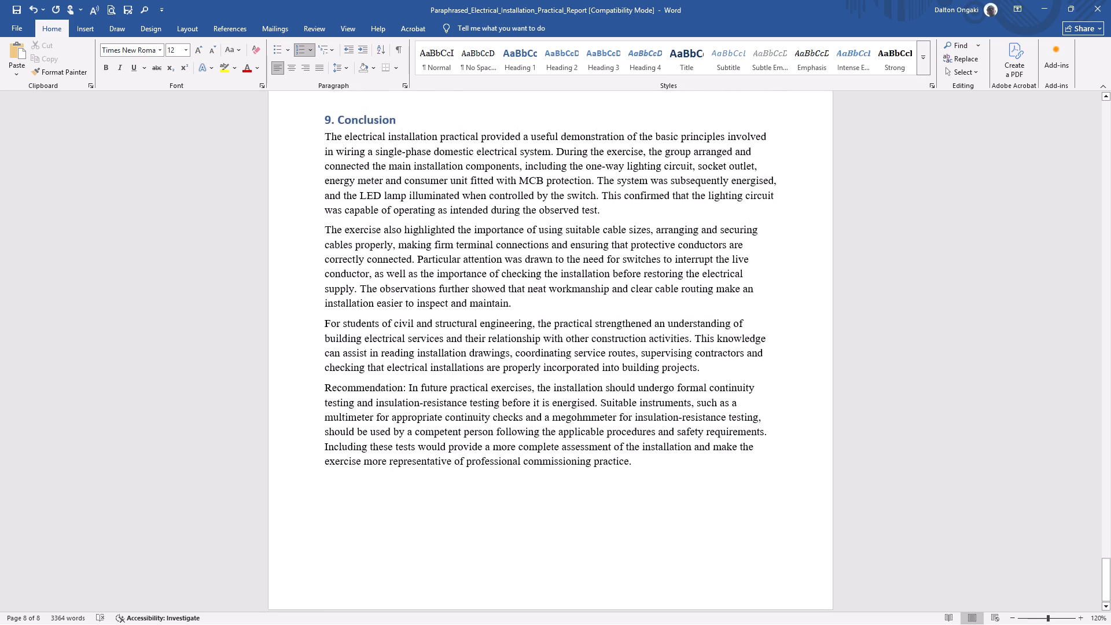
scroll(497, 382, "down", 1)
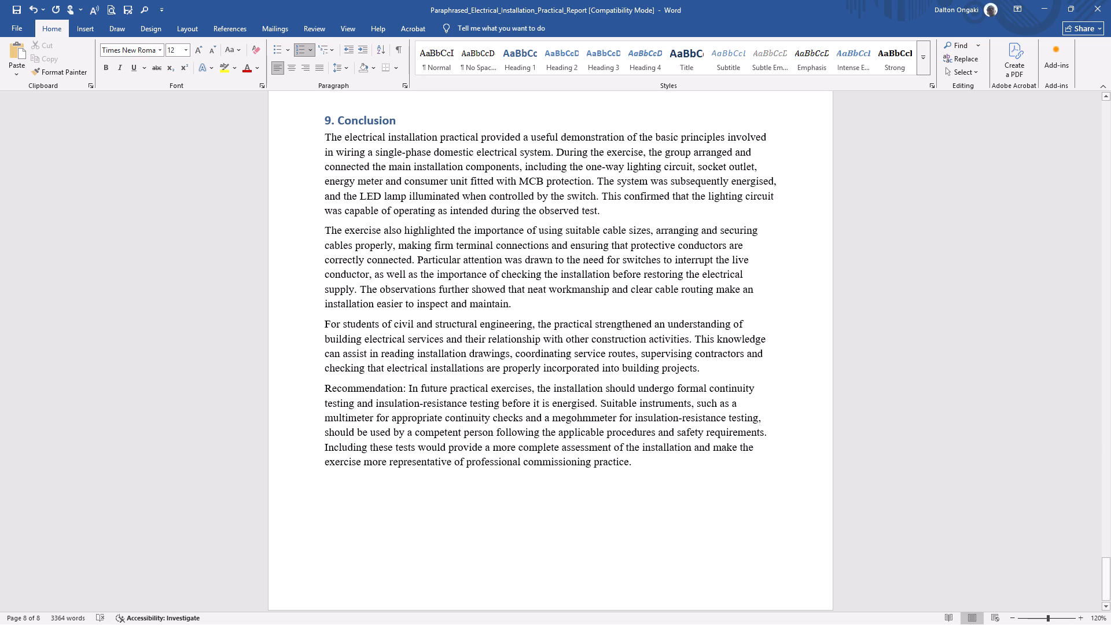
left_click_drag(322, 326, 652, 478)
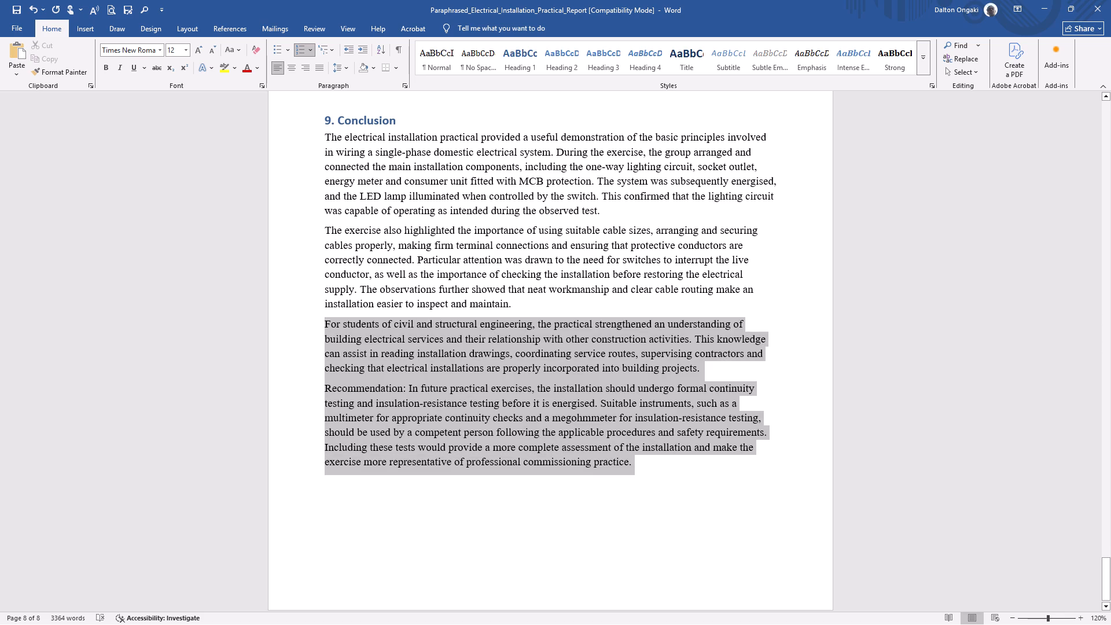
left_click_drag(652, 478, 672, 480)
key("BackSpace")
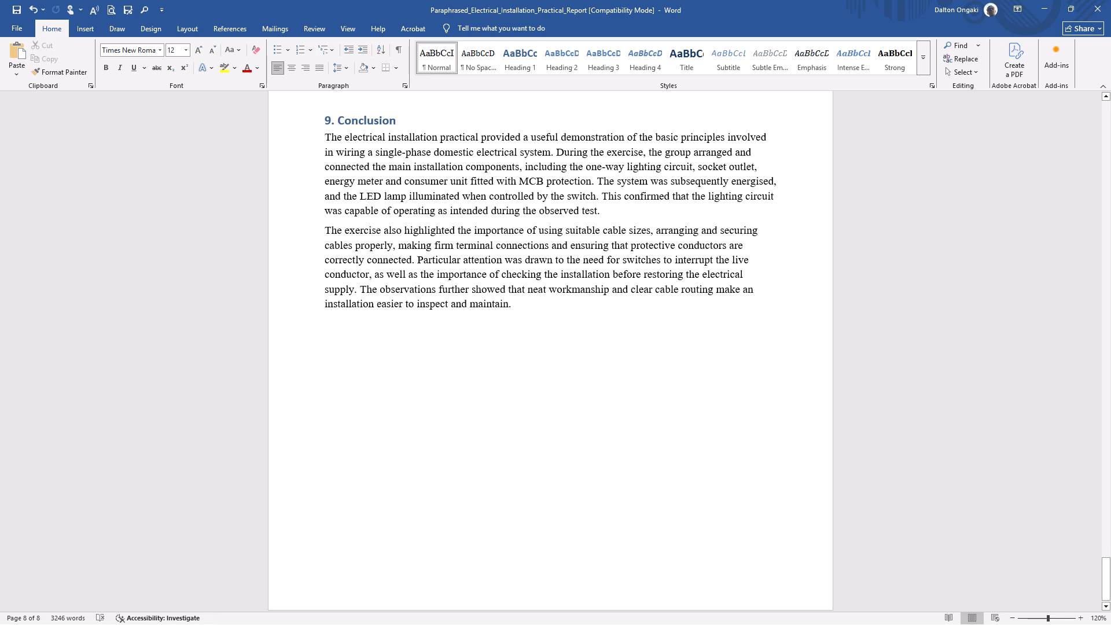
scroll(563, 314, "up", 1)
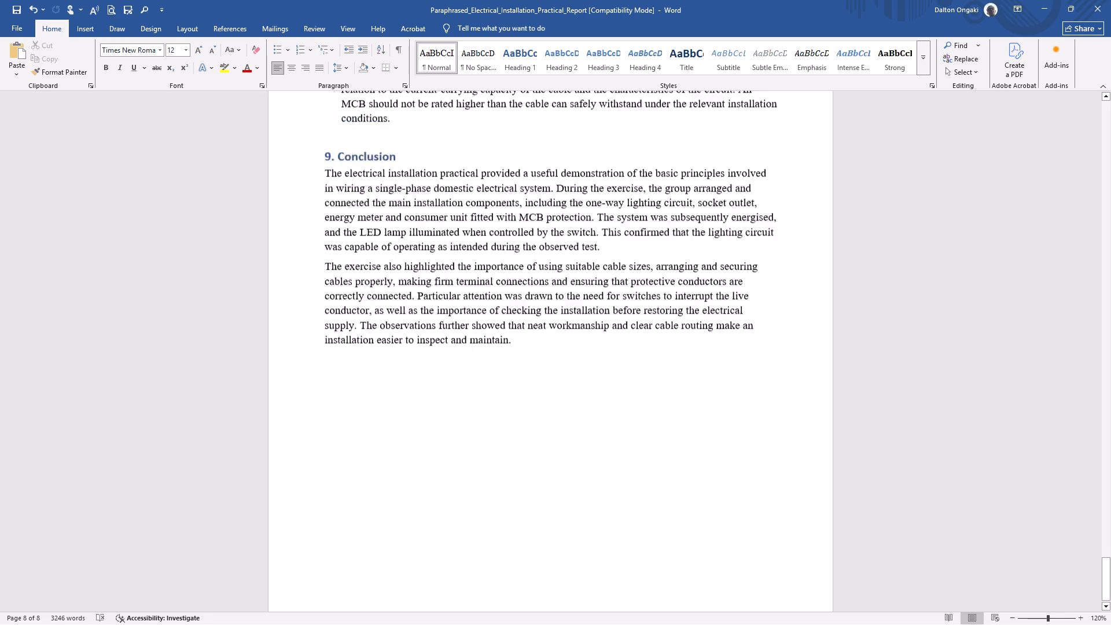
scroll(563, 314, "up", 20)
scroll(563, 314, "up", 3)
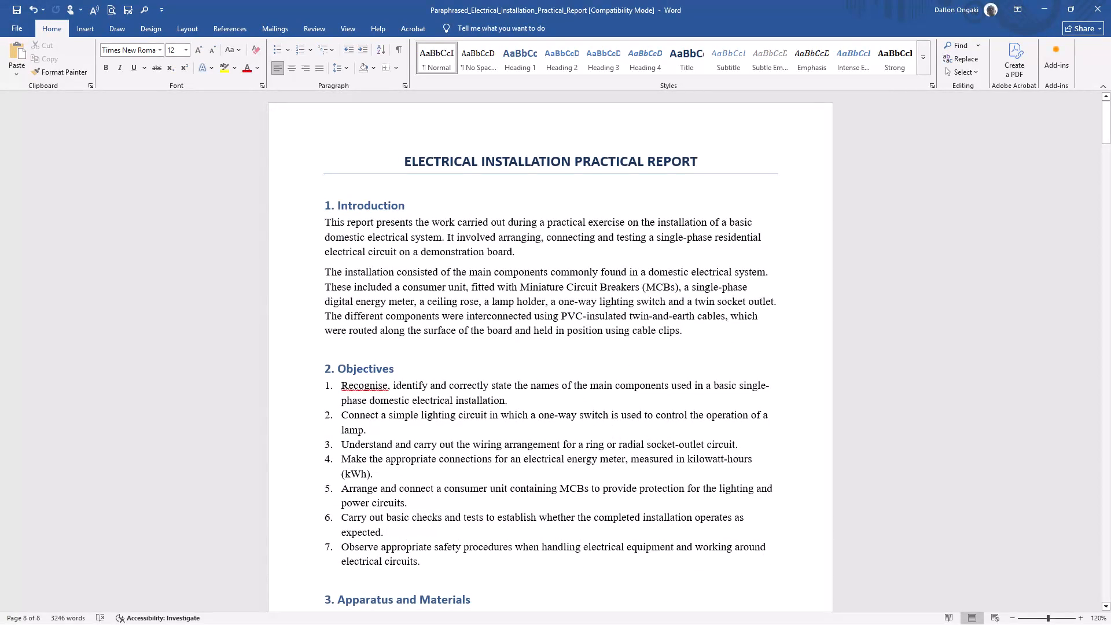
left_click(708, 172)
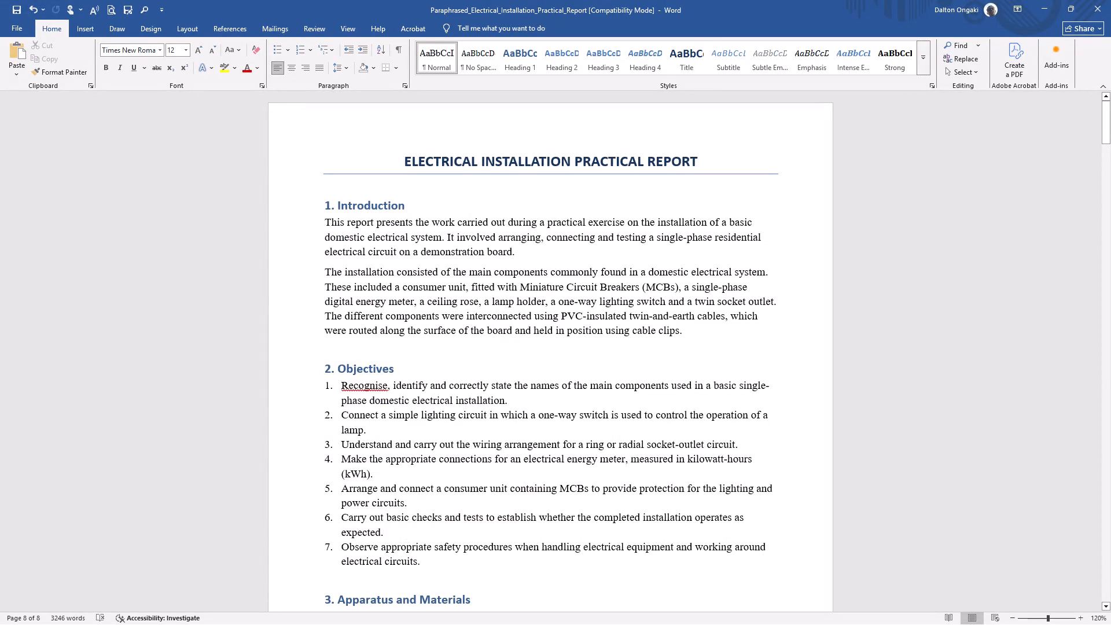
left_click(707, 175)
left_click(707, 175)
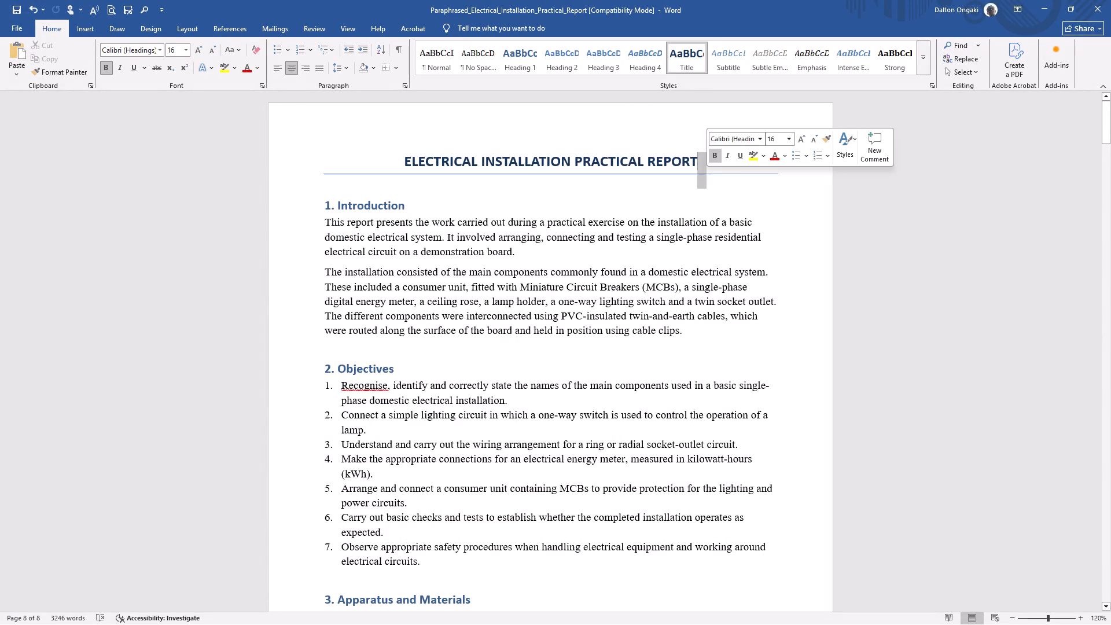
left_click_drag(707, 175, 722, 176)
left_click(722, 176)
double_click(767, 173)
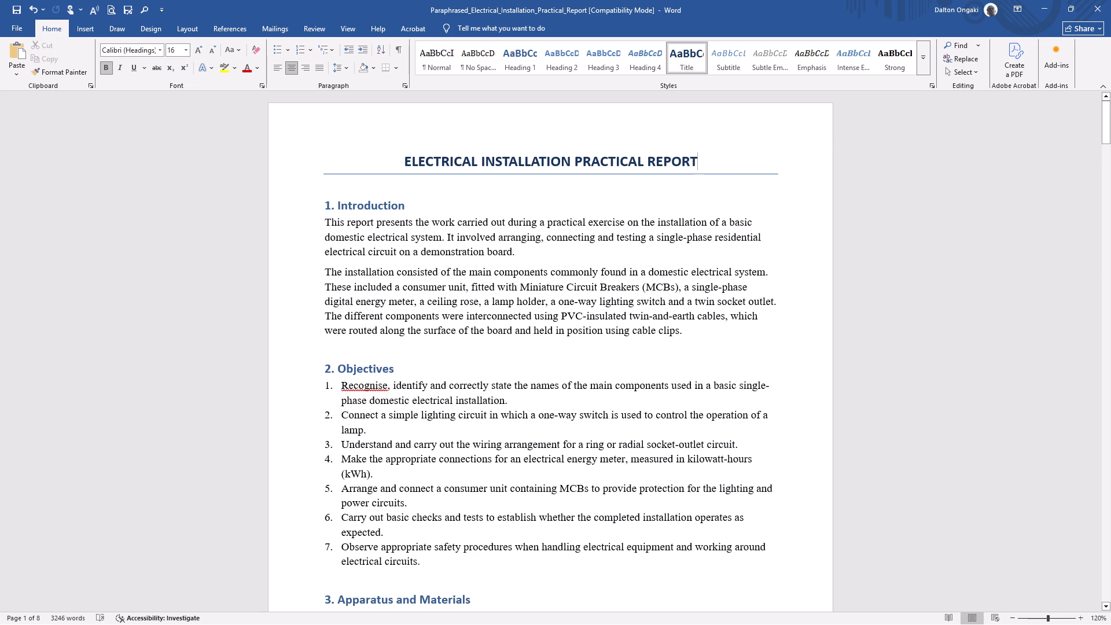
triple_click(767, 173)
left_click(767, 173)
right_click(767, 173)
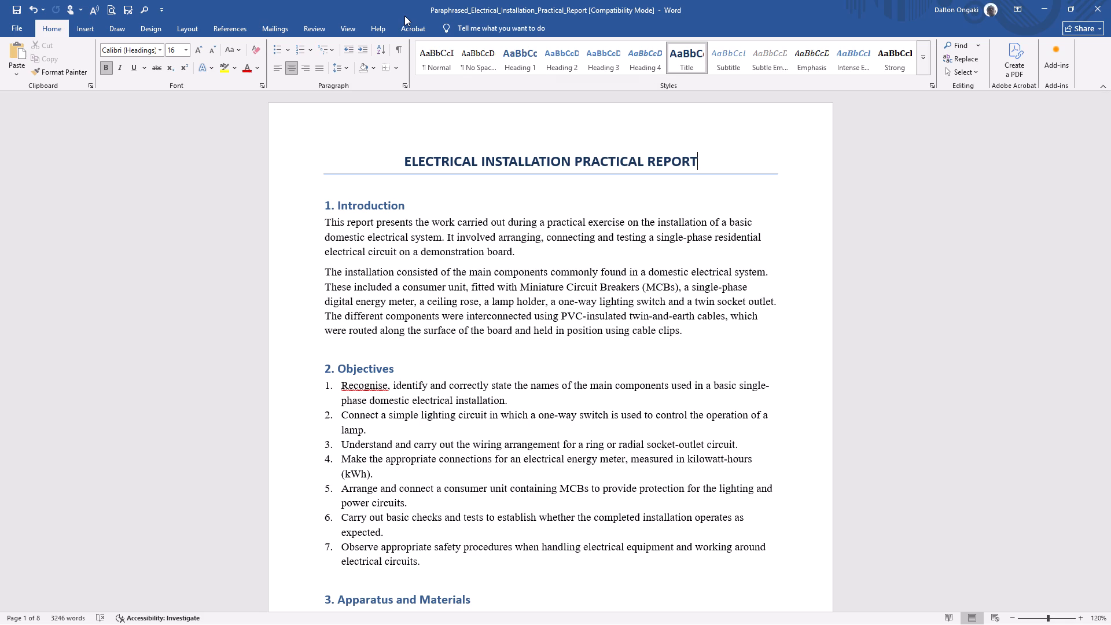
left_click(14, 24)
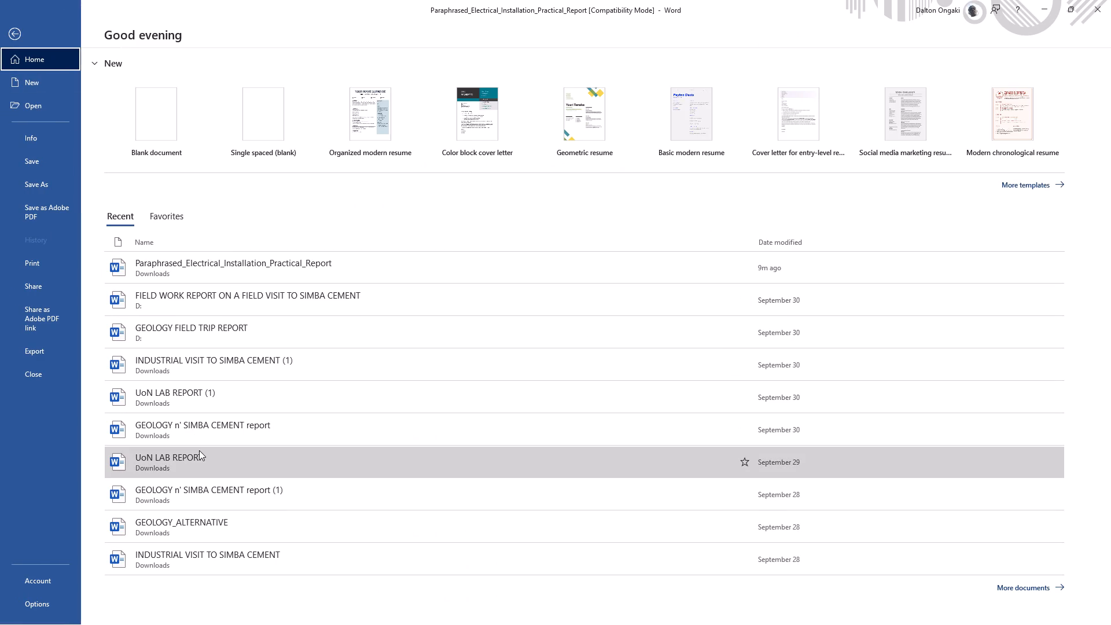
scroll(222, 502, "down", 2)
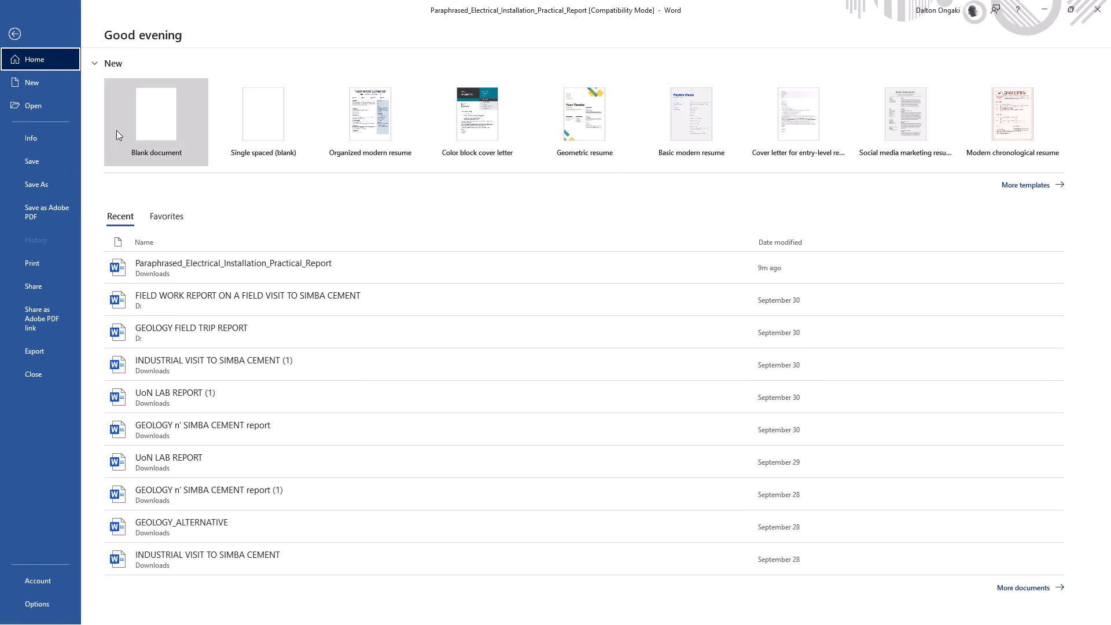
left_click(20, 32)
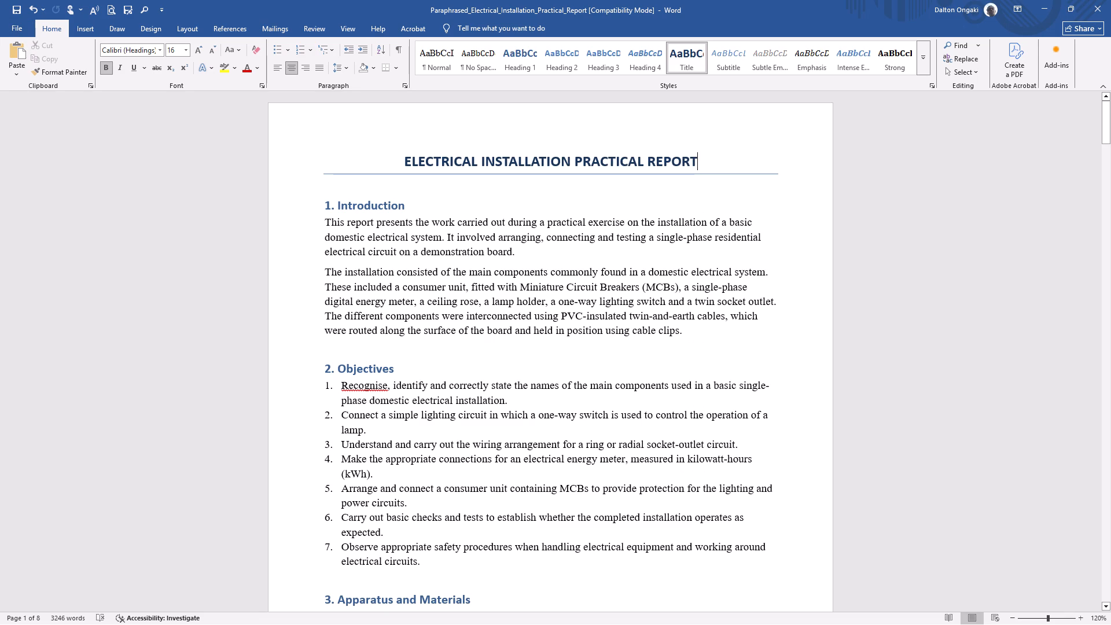
Insert a blank page before the report title ELECTRICAL INSTALLATION PRACTICAL REPORT.
left_click(400, 159)
left_click(93, 28)
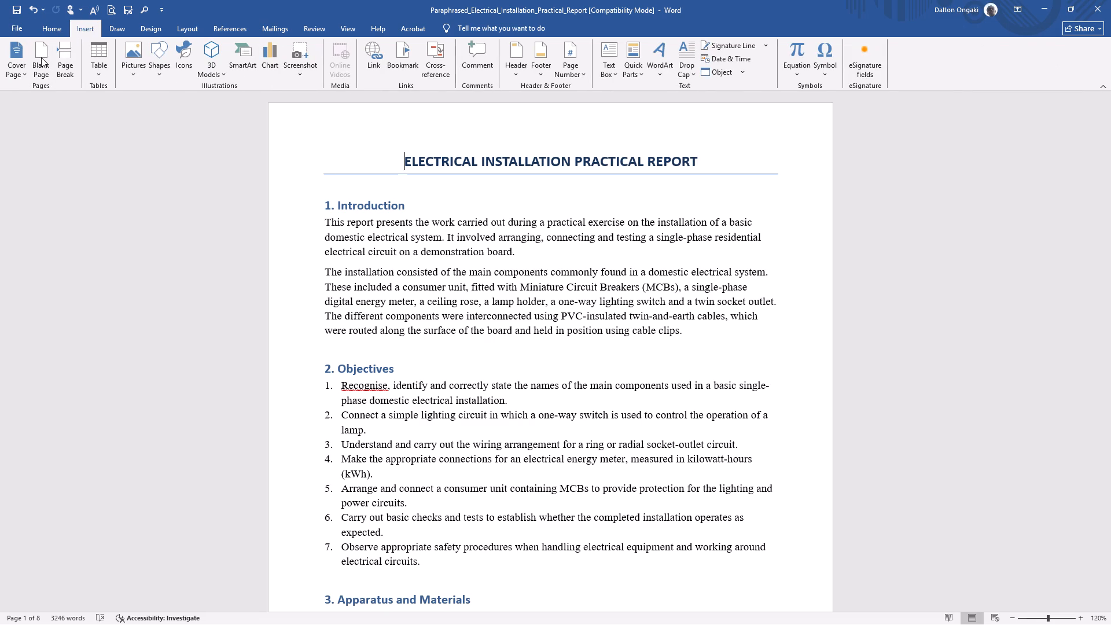
left_click(41, 57)
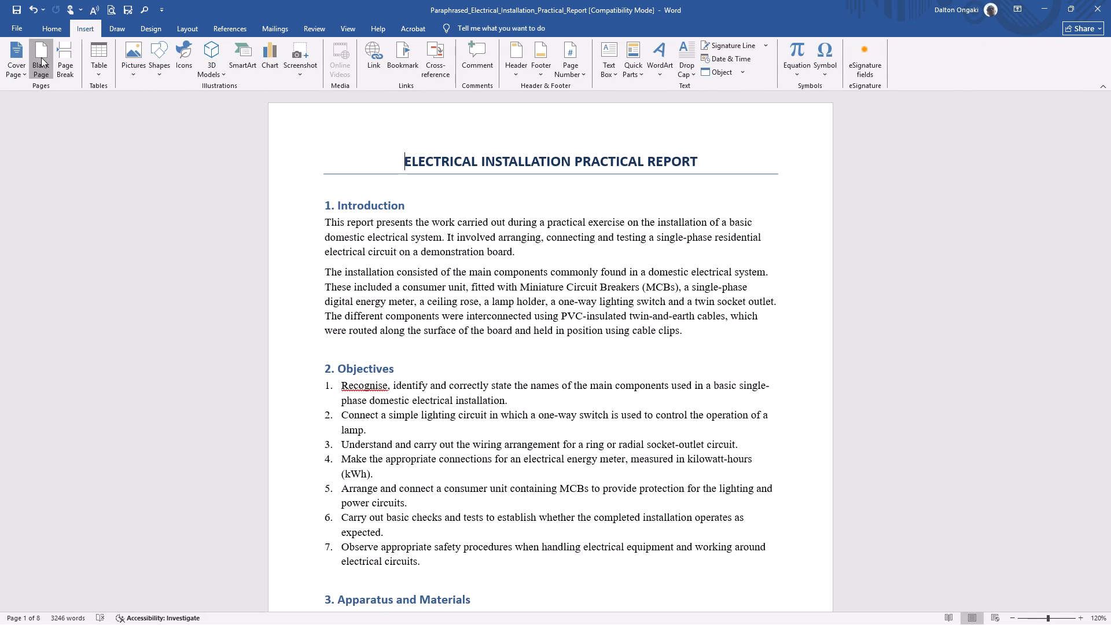
scroll(439, 292, "up", 3)
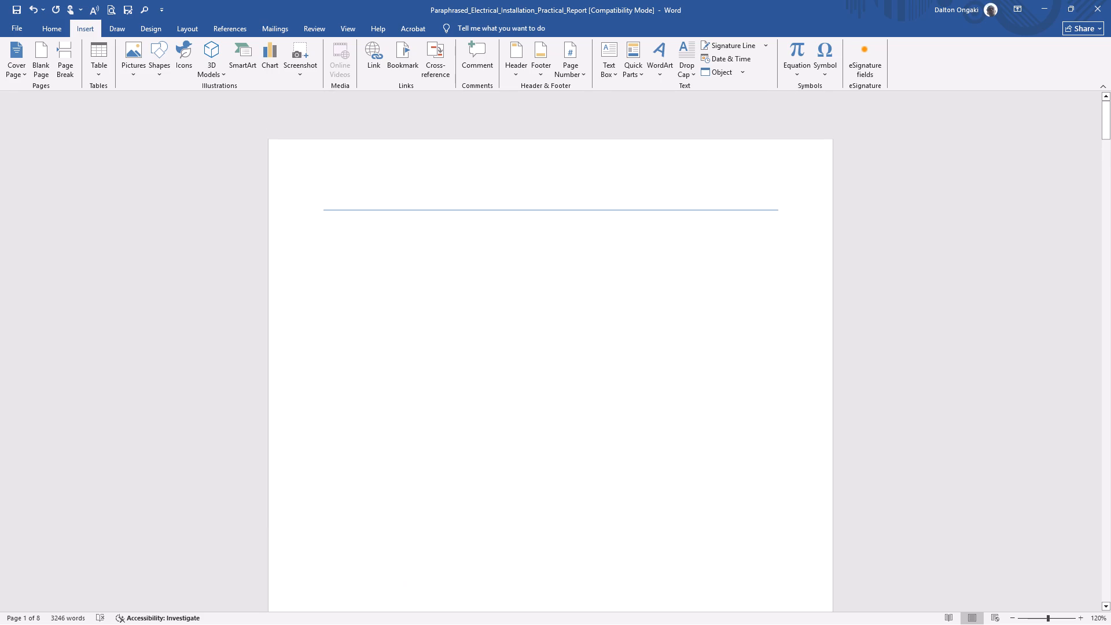
scroll(439, 292, "up", 1)
scroll(460, 288, "down", 3)
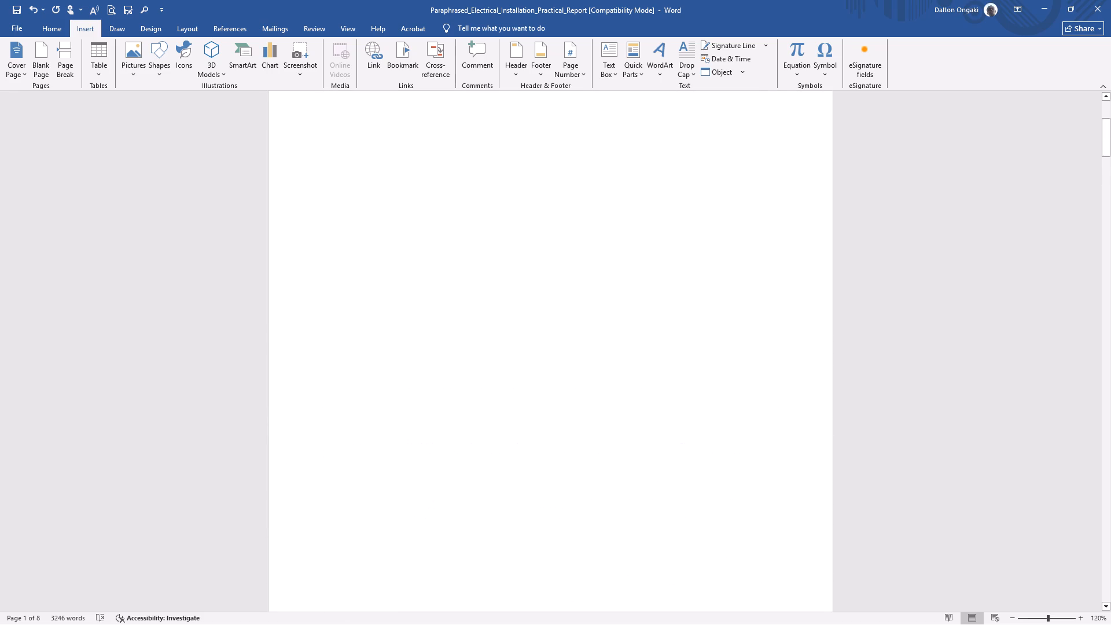
scroll(460, 288, "up", 1)
Insert an automatic table of contents on the blank first page, using the built-in Automatic Table 2 layout.
left_click(401, 230)
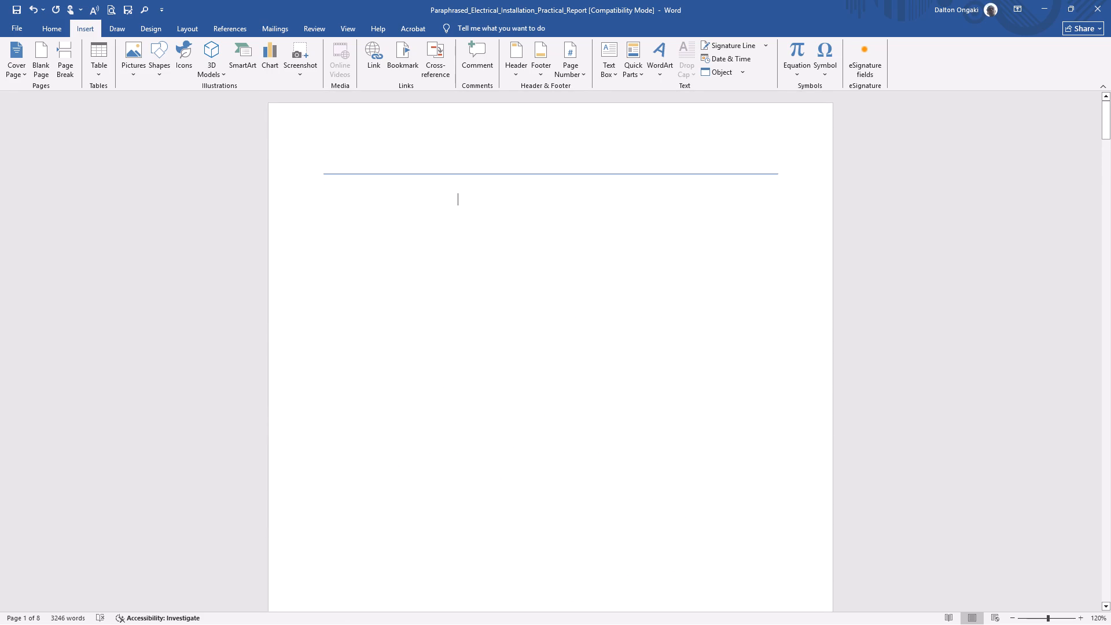
left_click(52, 32)
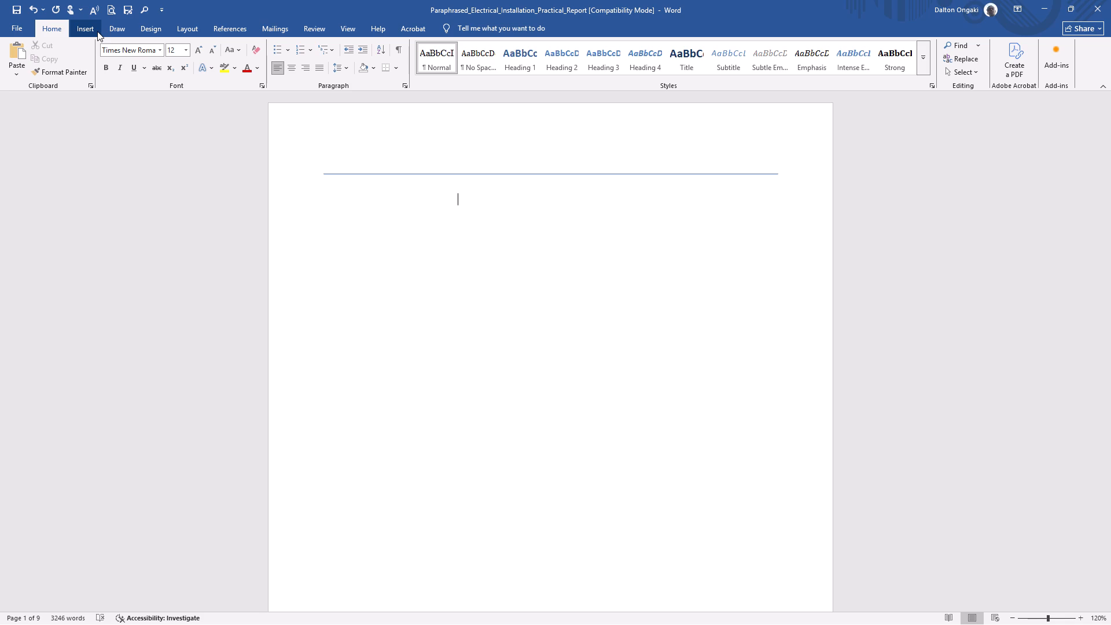
left_click(97, 31)
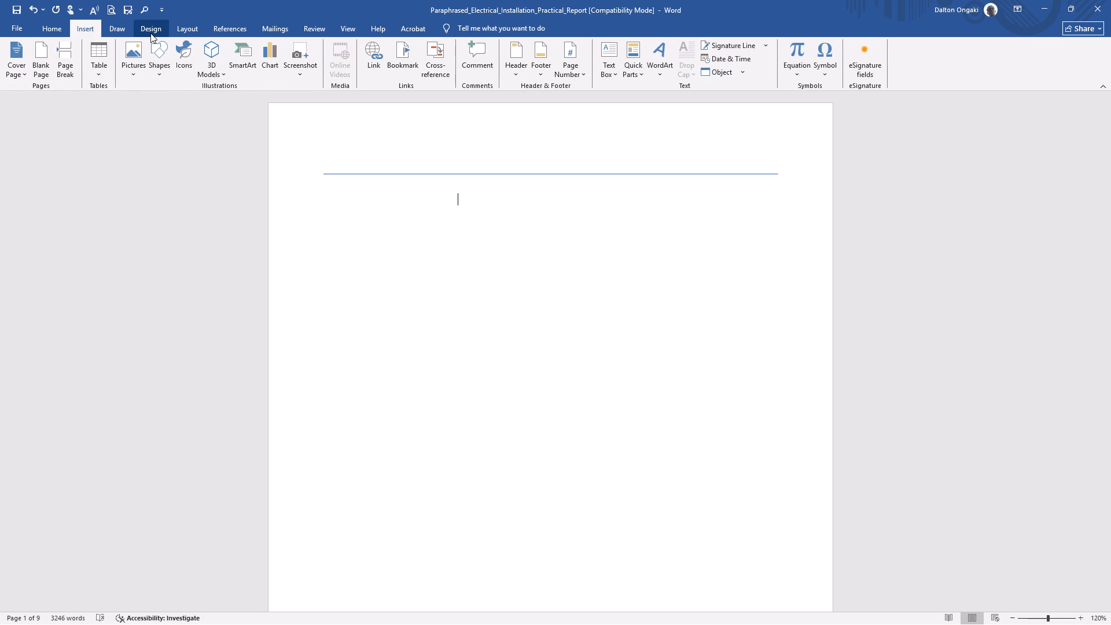
left_click(220, 21)
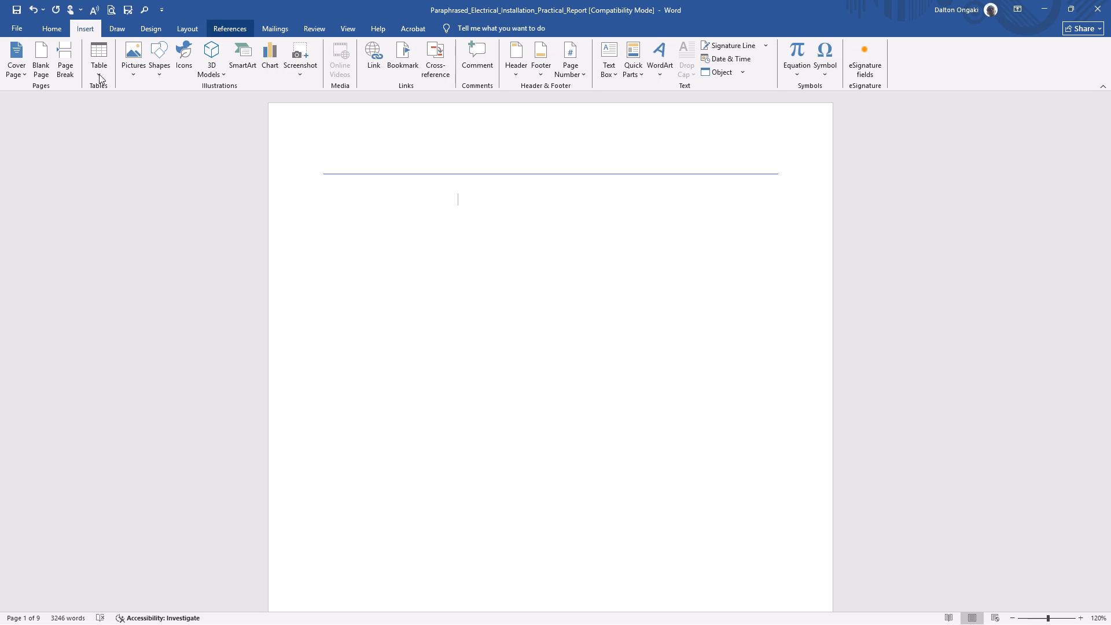
left_click(30, 58)
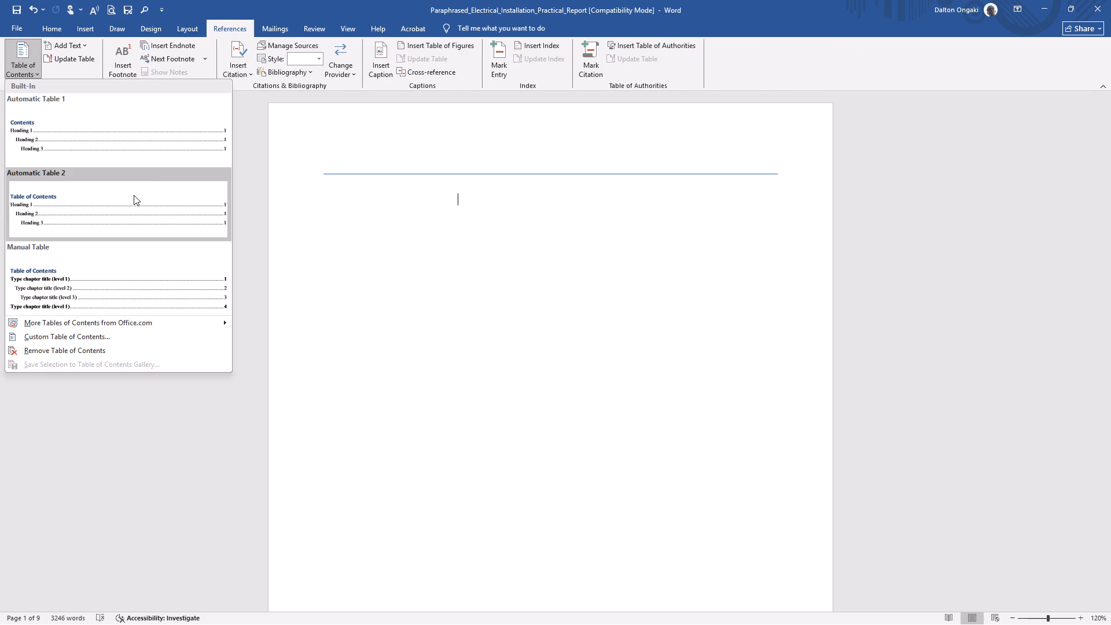
left_click(134, 195)
scroll(424, 304, "up", 2)
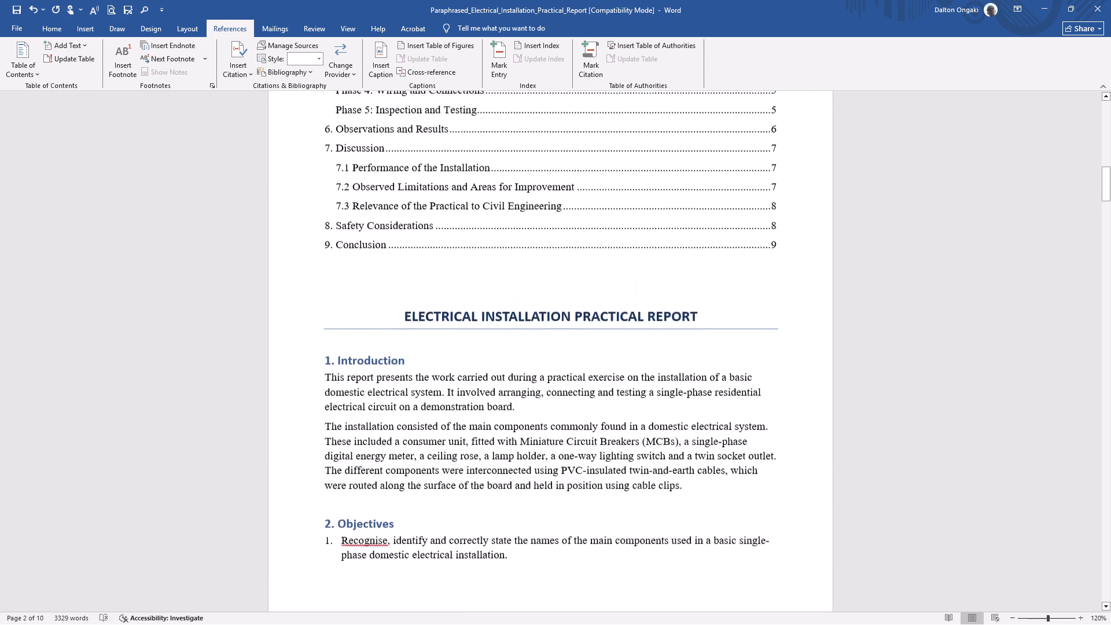
Undo the insertion of the table of contents above the report title.
scroll(424, 304, "up", 3)
scroll(424, 304, "down", 2)
scroll(424, 304, "up", 1)
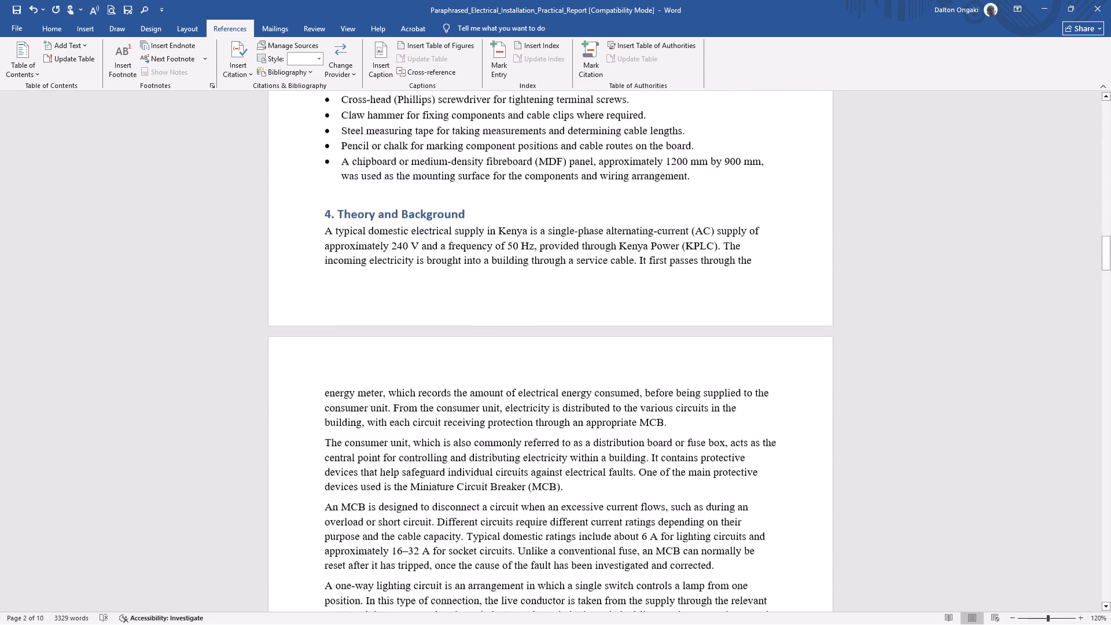
scroll(424, 304, "up", 2)
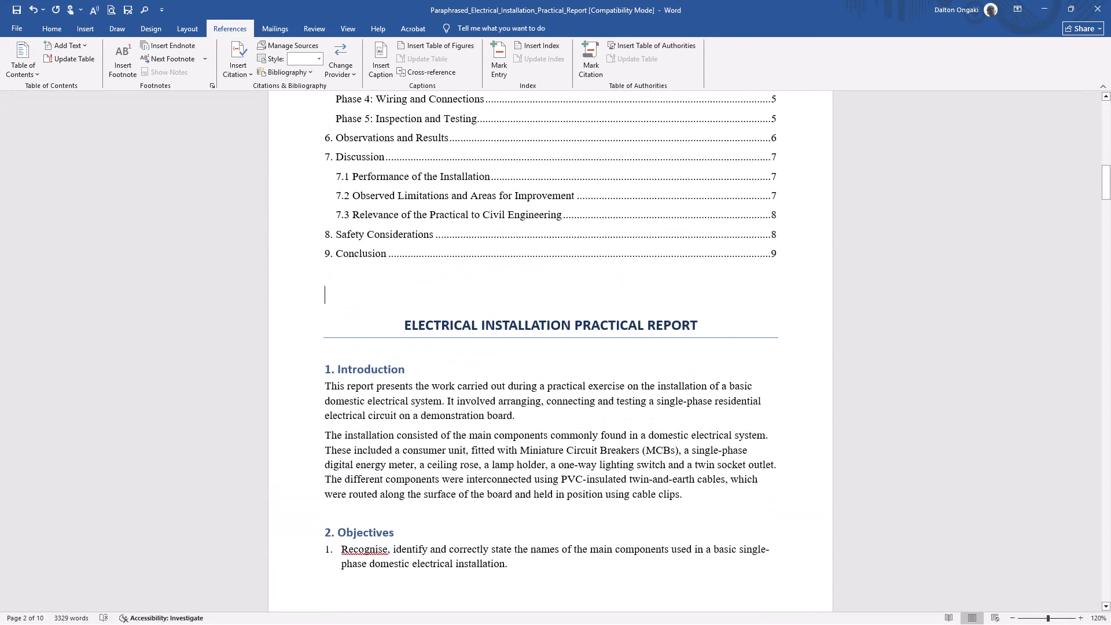
left_click(35, 9)
Insert an automatic table of contents below the horizontal line on the blank first page, using the Automatic Table 2 layout.
scroll(359, 334, "up", 2)
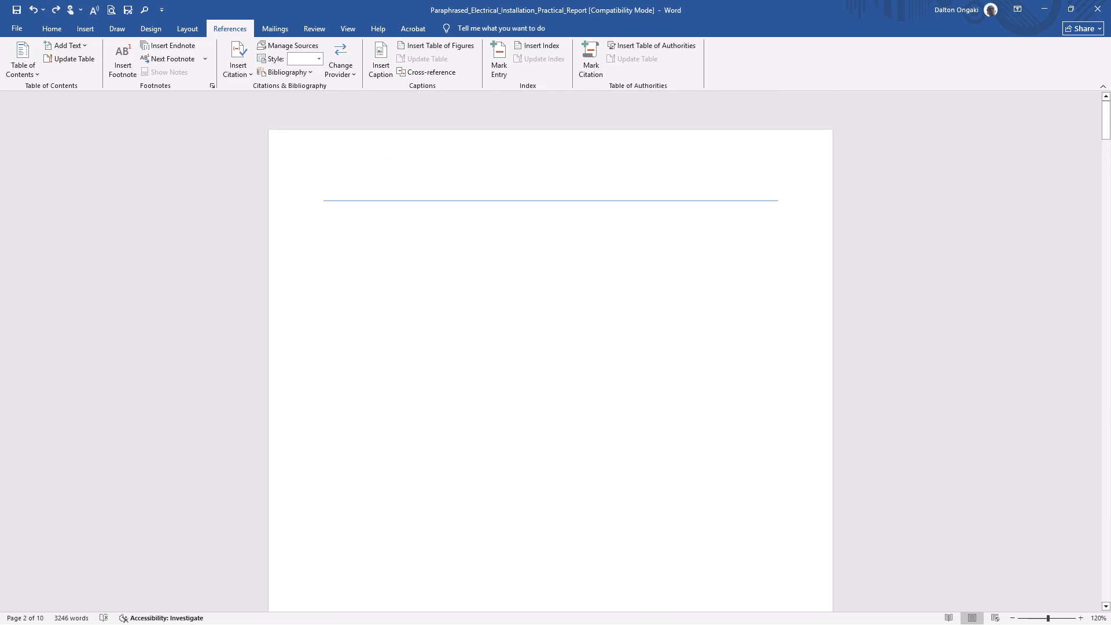
scroll(359, 334, "up", 1)
scroll(359, 334, "down", 4)
scroll(359, 334, "up", 3)
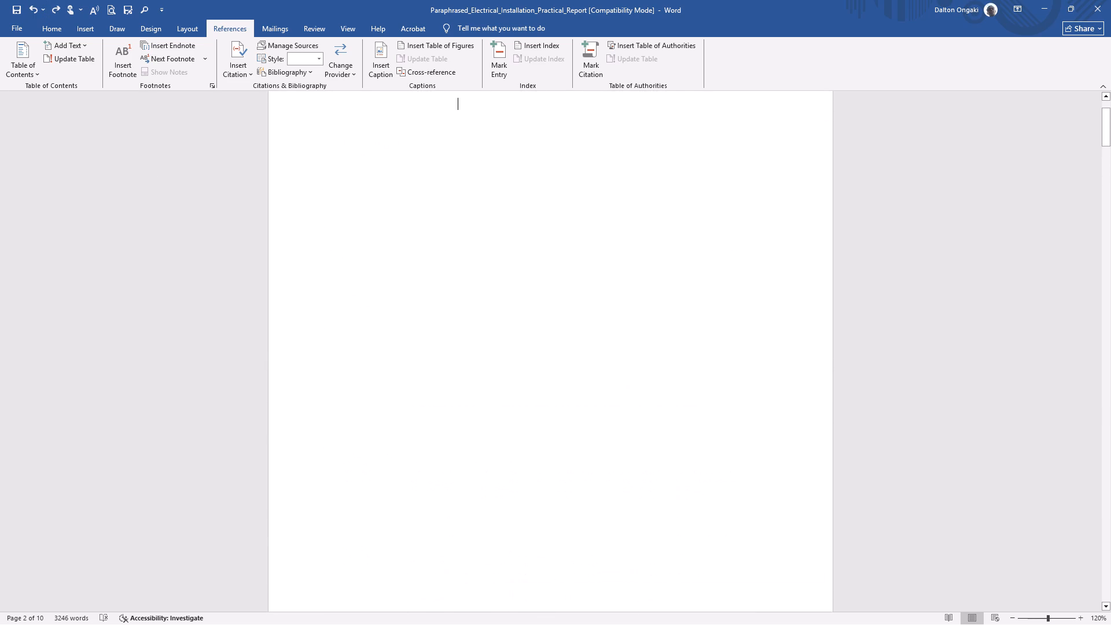
scroll(421, 145, "up", 2)
left_click(333, 193)
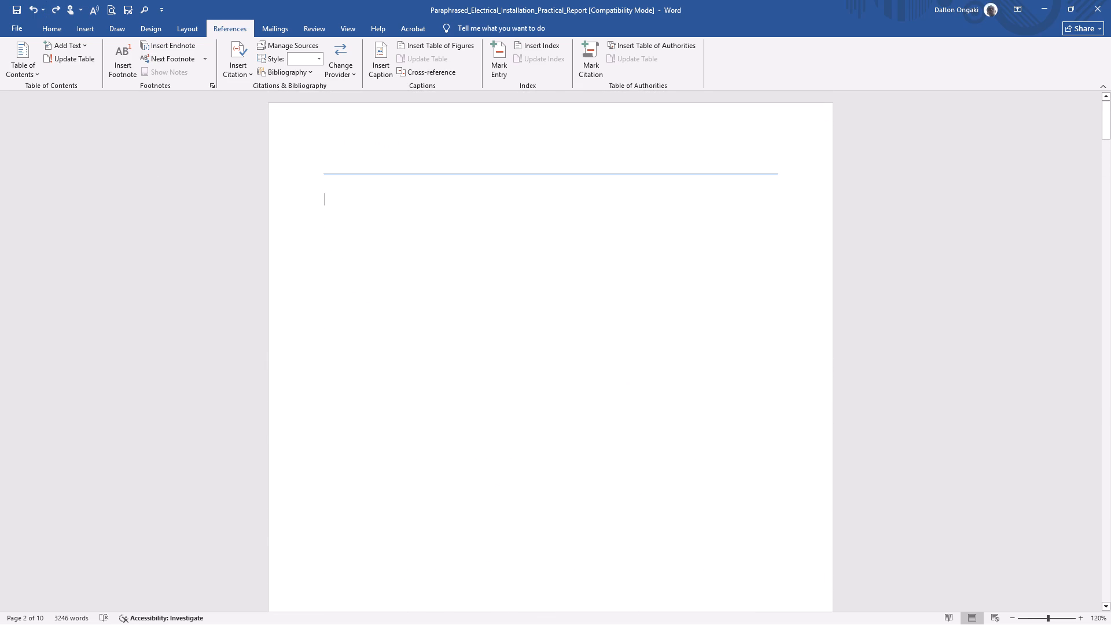
left_click(25, 61)
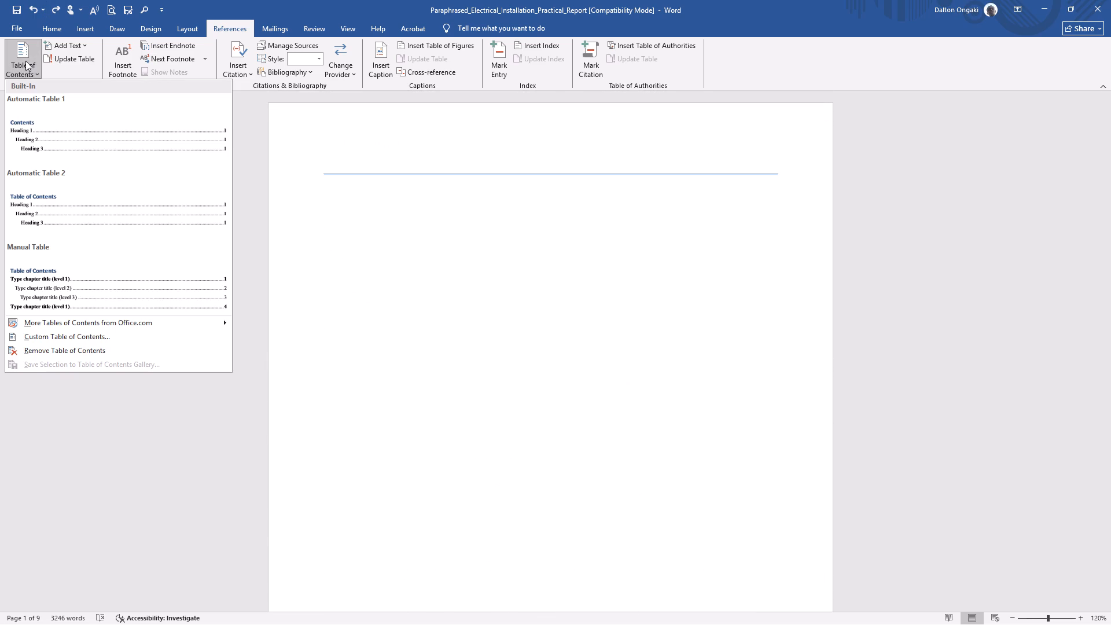
left_click(68, 211)
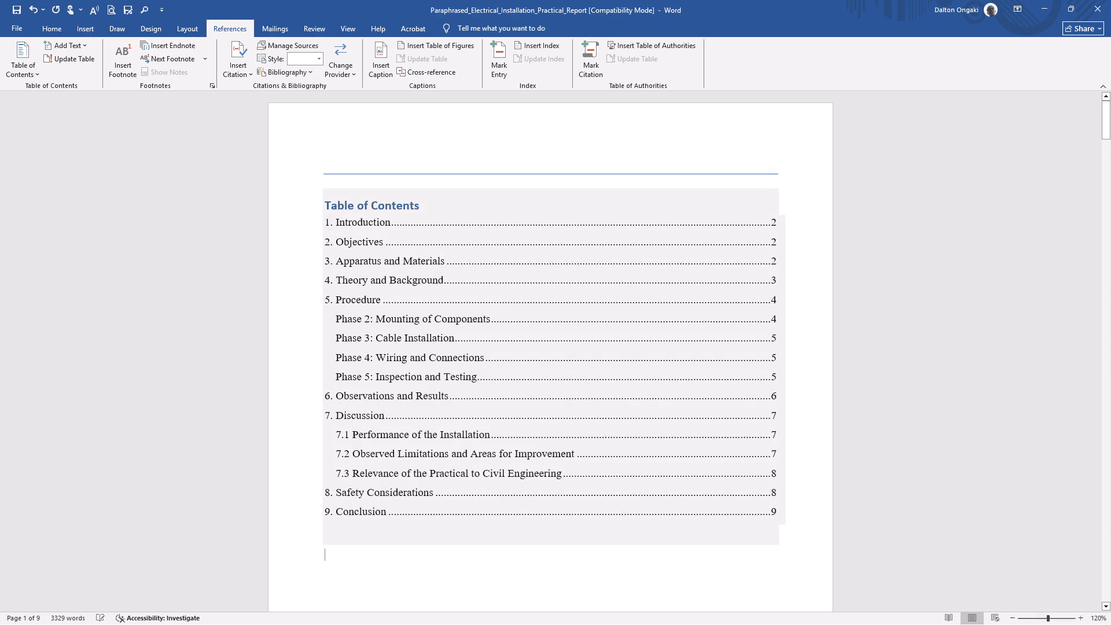
scroll(477, 280, "down", 3)
scroll(477, 280, "up", 1)
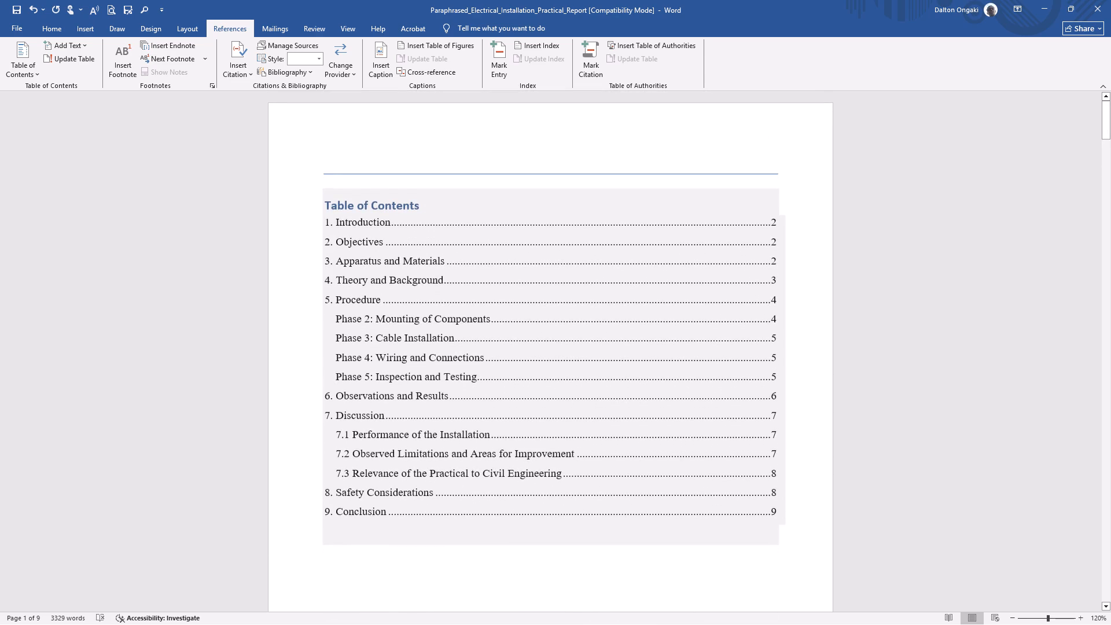
Insert a Next Page section break in the empty paragraph below the table of contents.
left_click(518, 560)
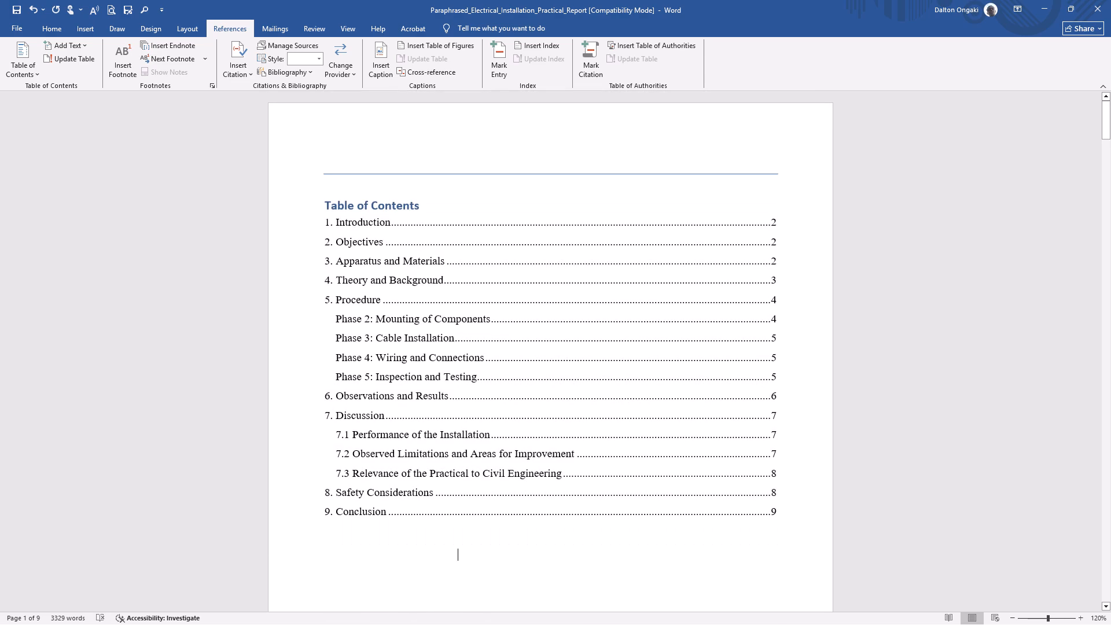
scroll(623, 291, "down", 2)
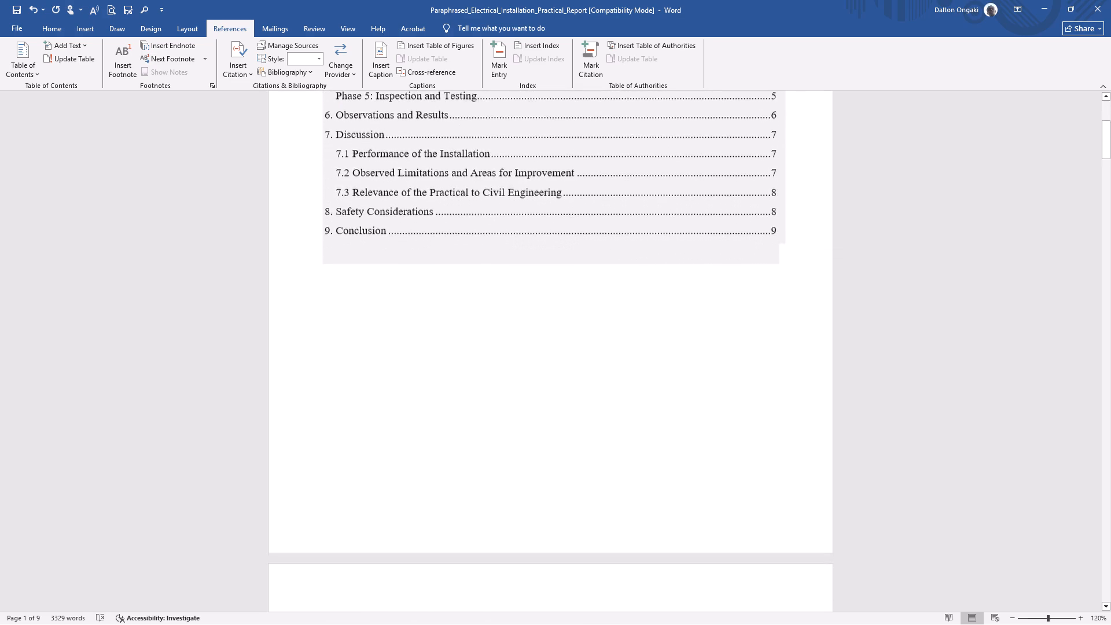
scroll(623, 291, "down", 3)
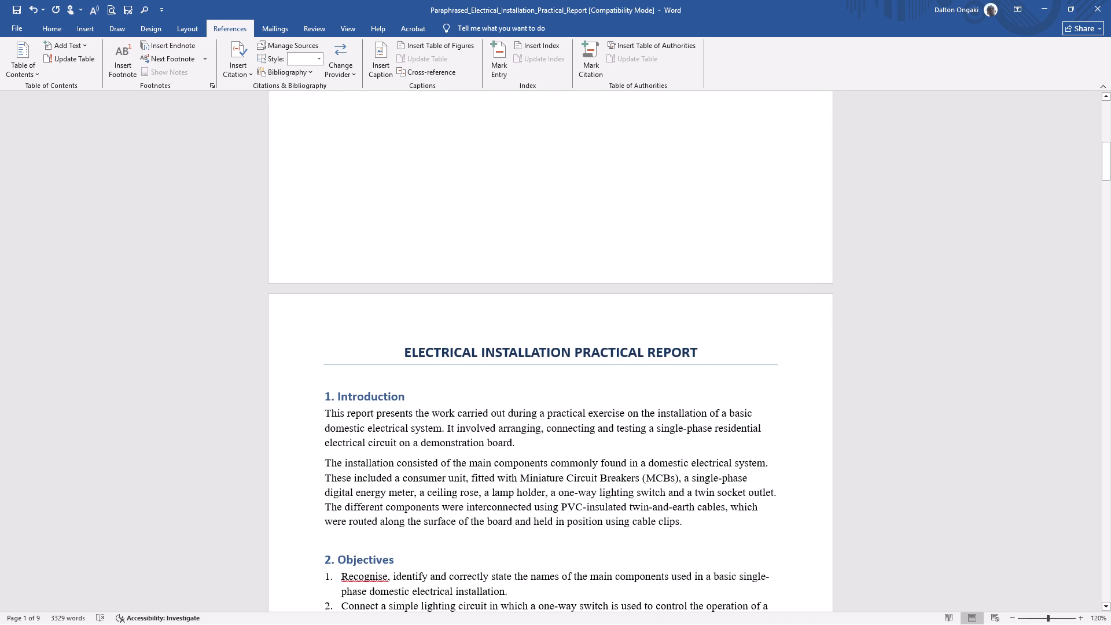
left_click(491, 260)
scroll(499, 155, "up", 1)
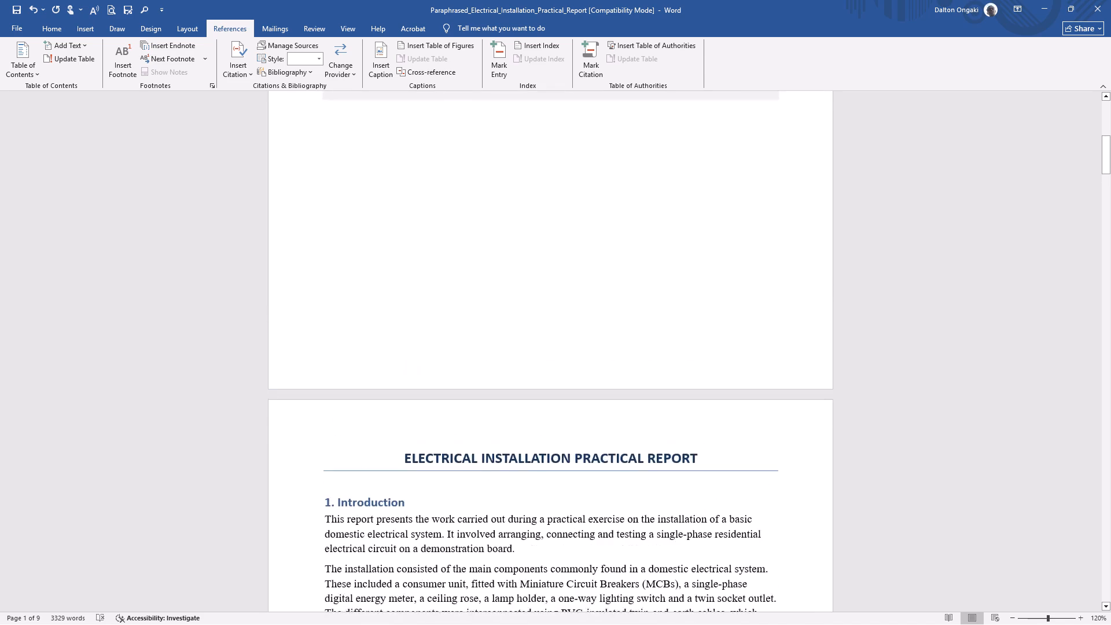
scroll(499, 155, "up", 1)
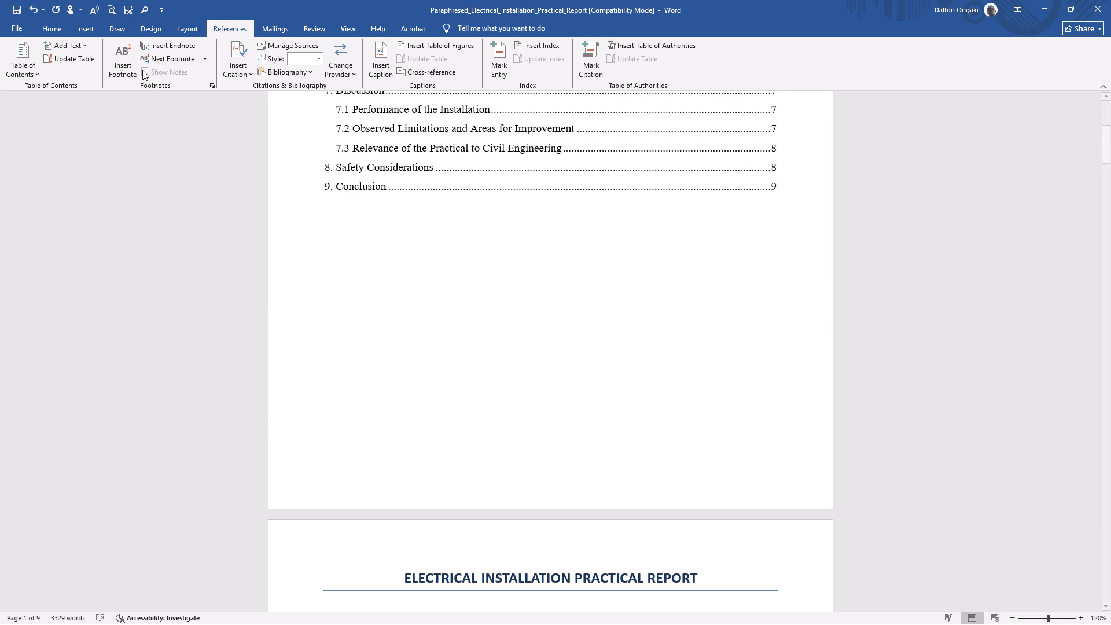
left_click(183, 28)
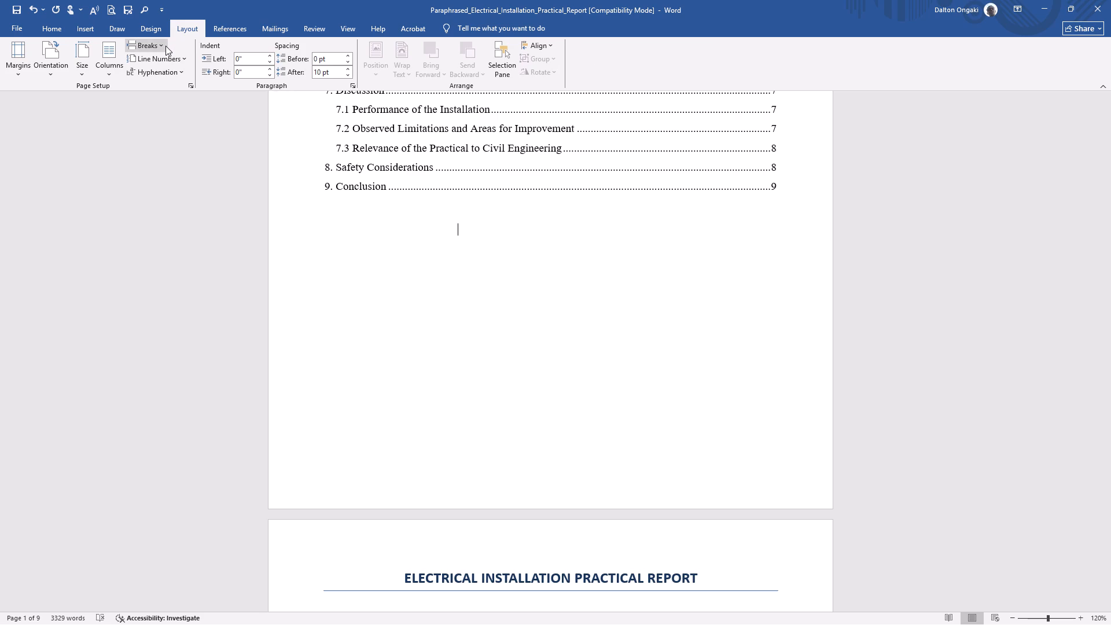
left_click(165, 46)
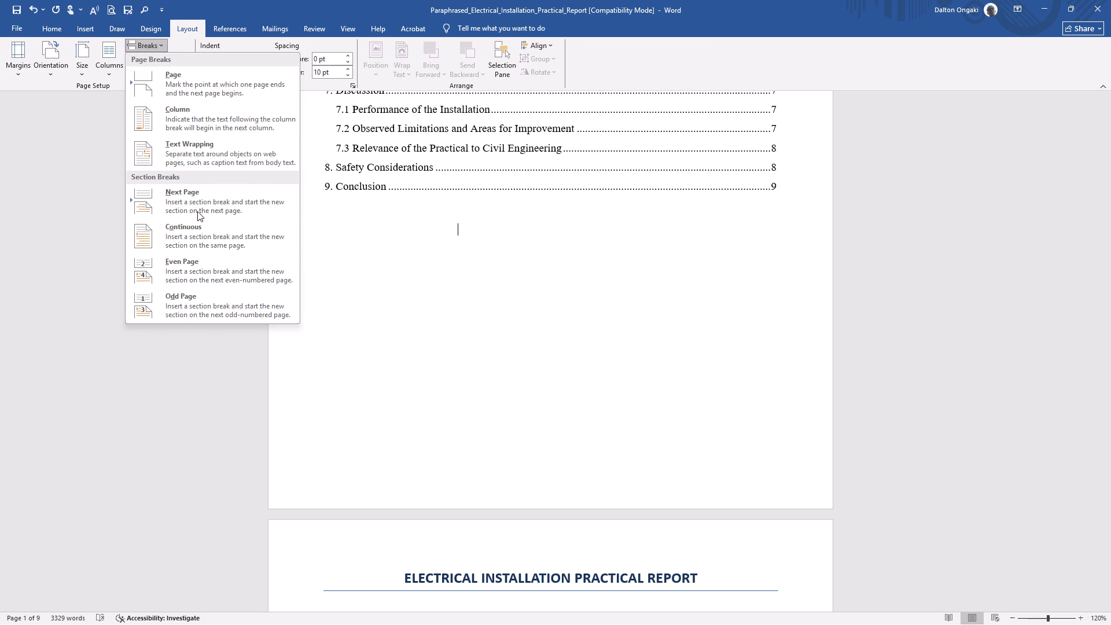
left_click(200, 208)
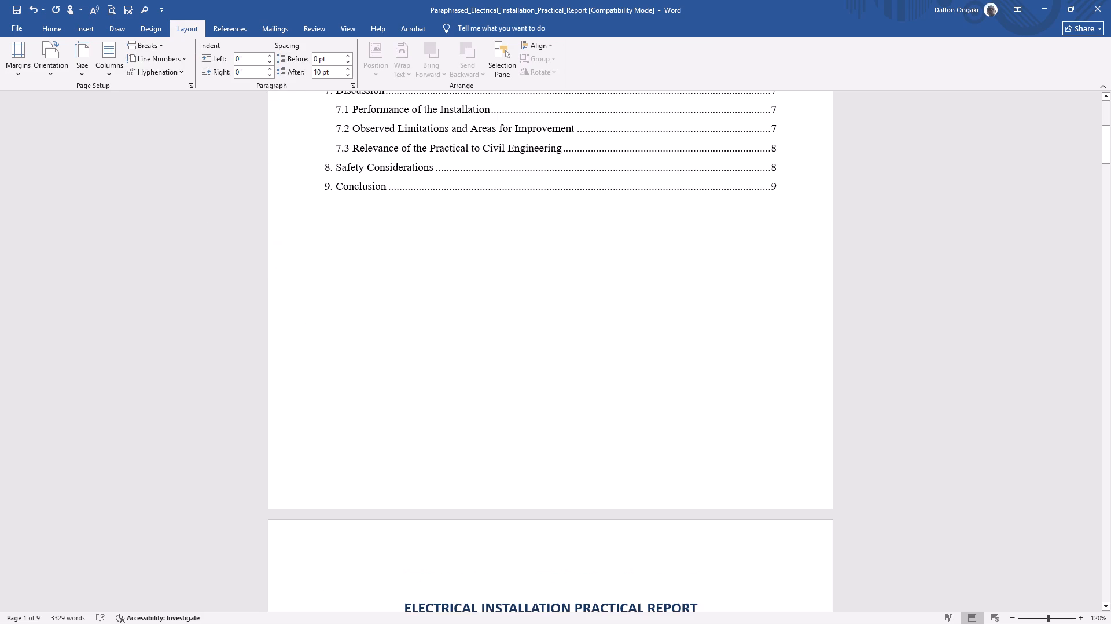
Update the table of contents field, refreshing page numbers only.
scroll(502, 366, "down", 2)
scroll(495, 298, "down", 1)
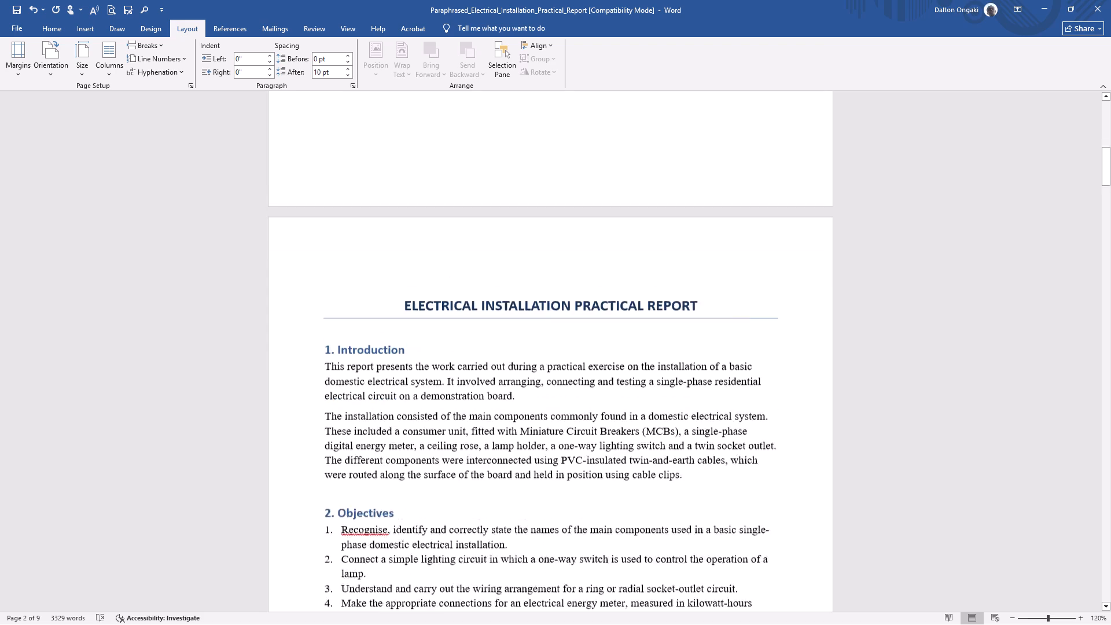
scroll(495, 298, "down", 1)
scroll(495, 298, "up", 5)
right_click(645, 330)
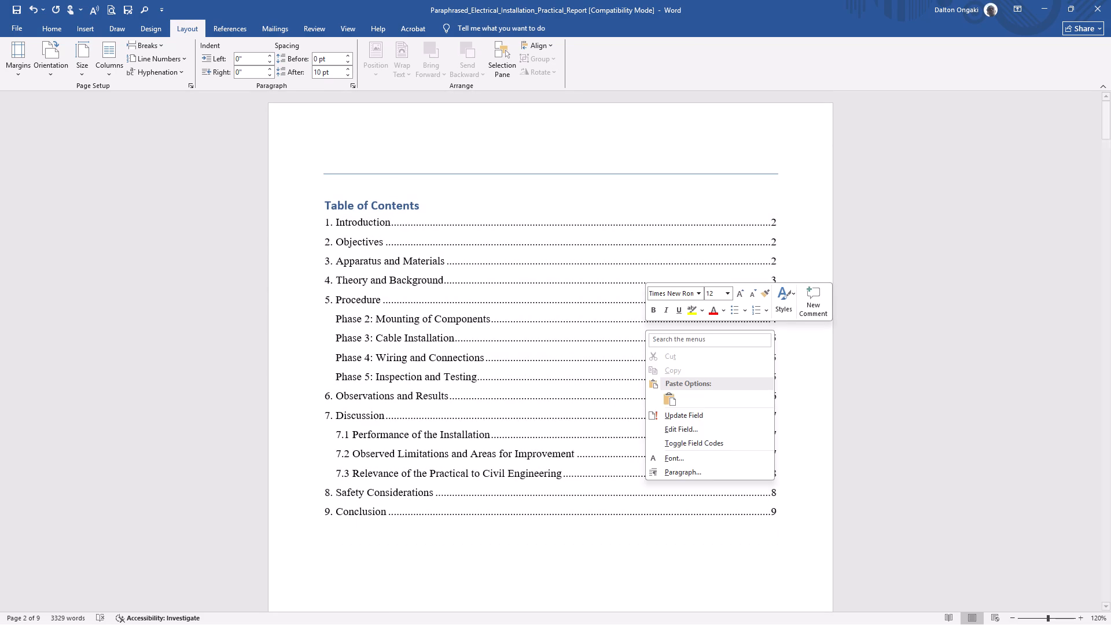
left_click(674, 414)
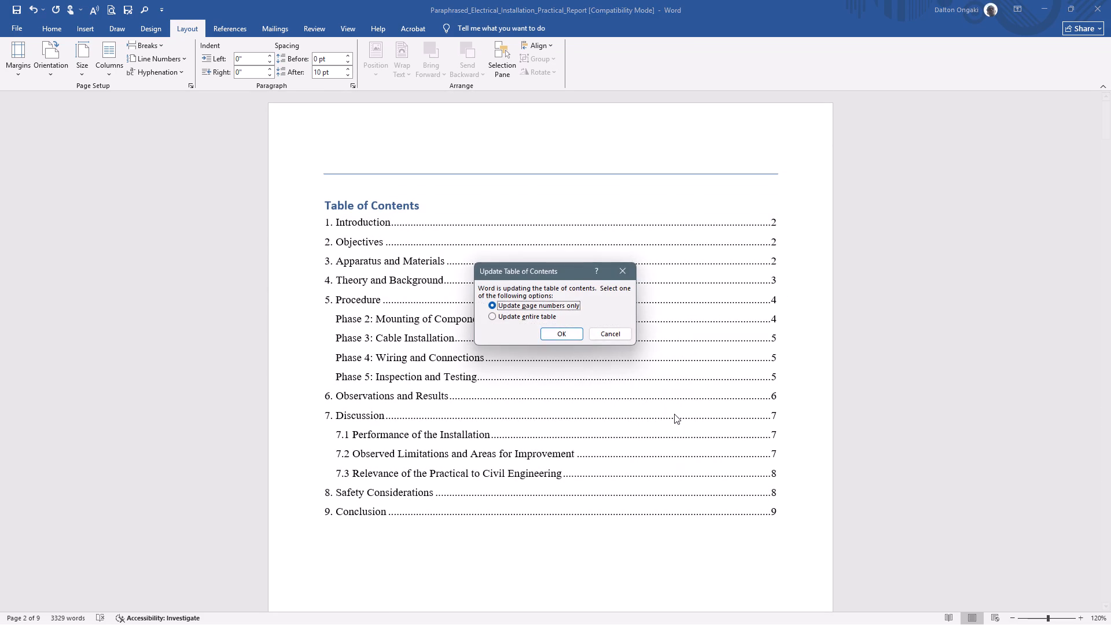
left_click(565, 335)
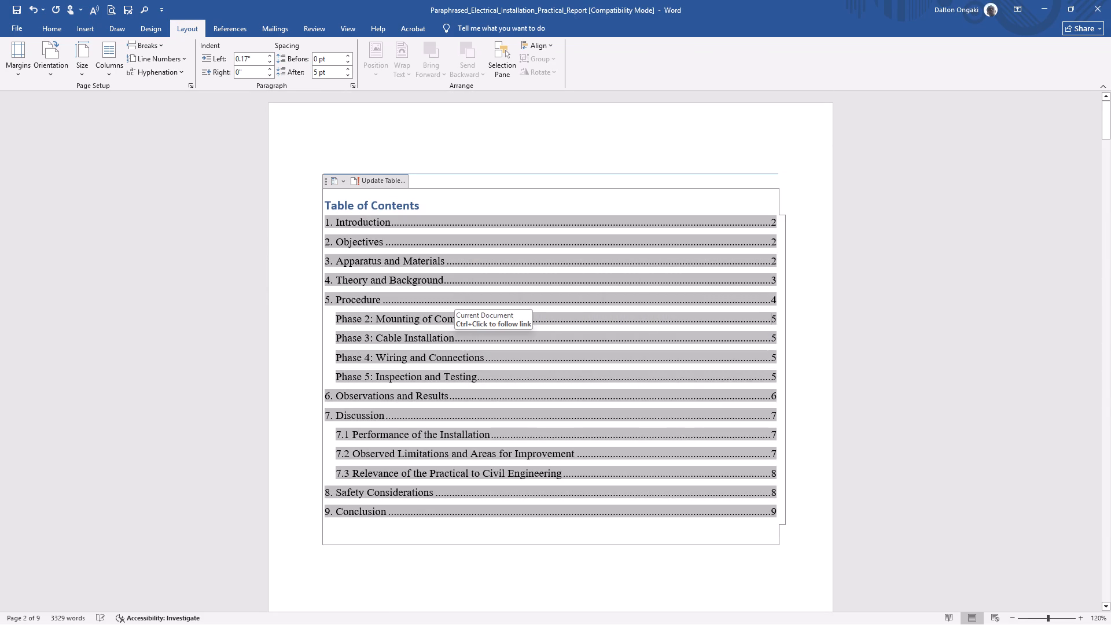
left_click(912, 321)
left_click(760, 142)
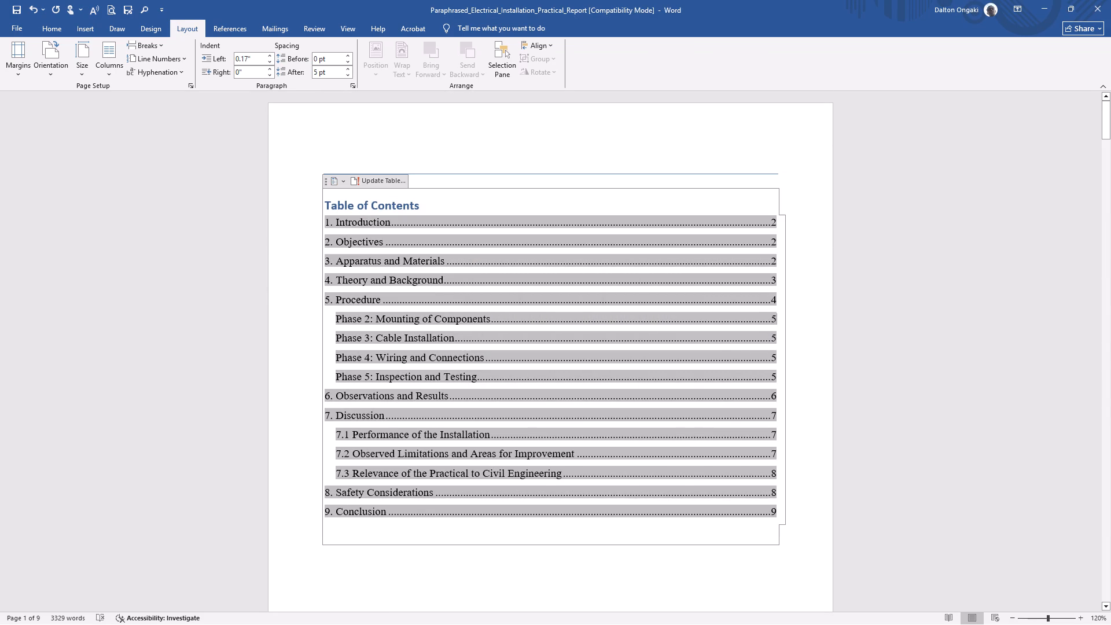
Add page numbers to the Section 2 footer using the centred Plain Number 2 bottom-of-page style.
scroll(564, 372, "down", 4)
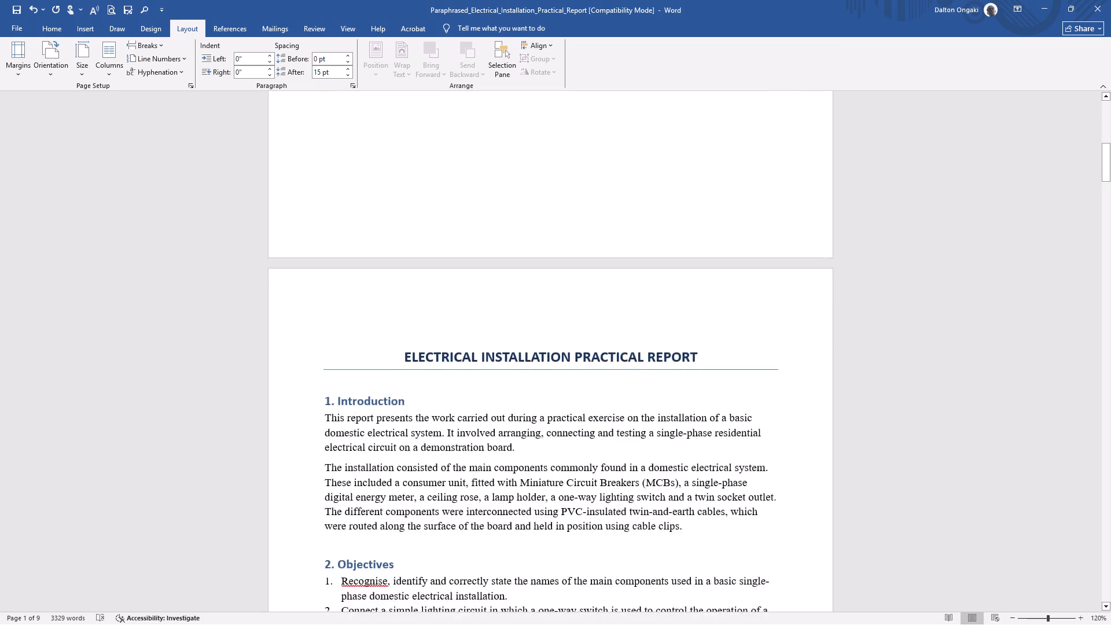
scroll(564, 372, "up", 1)
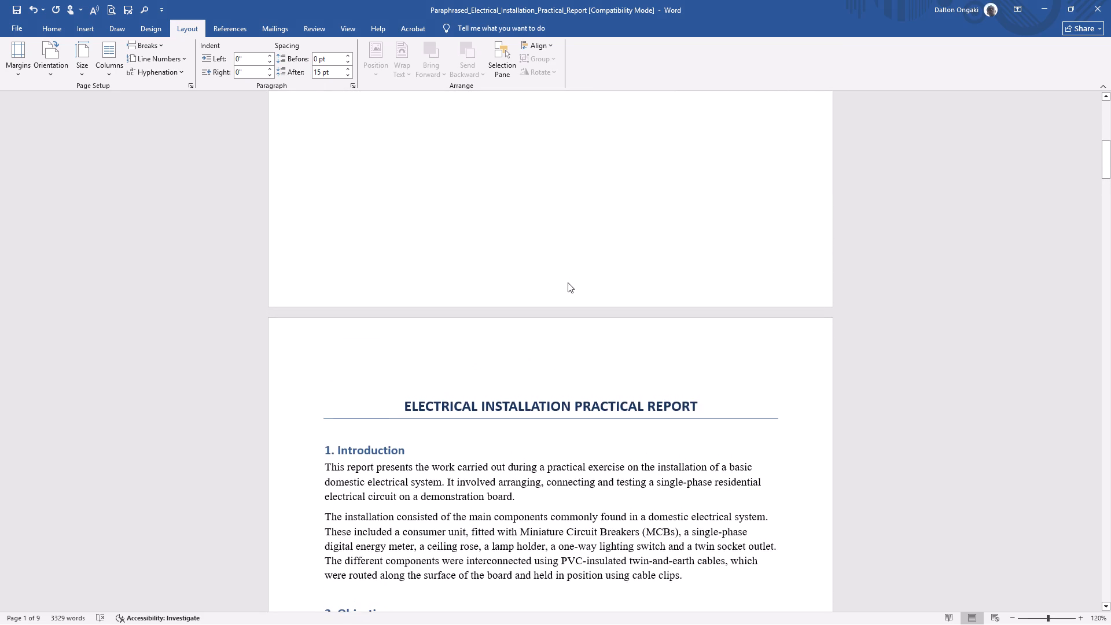
scroll(538, 422, "down", 4)
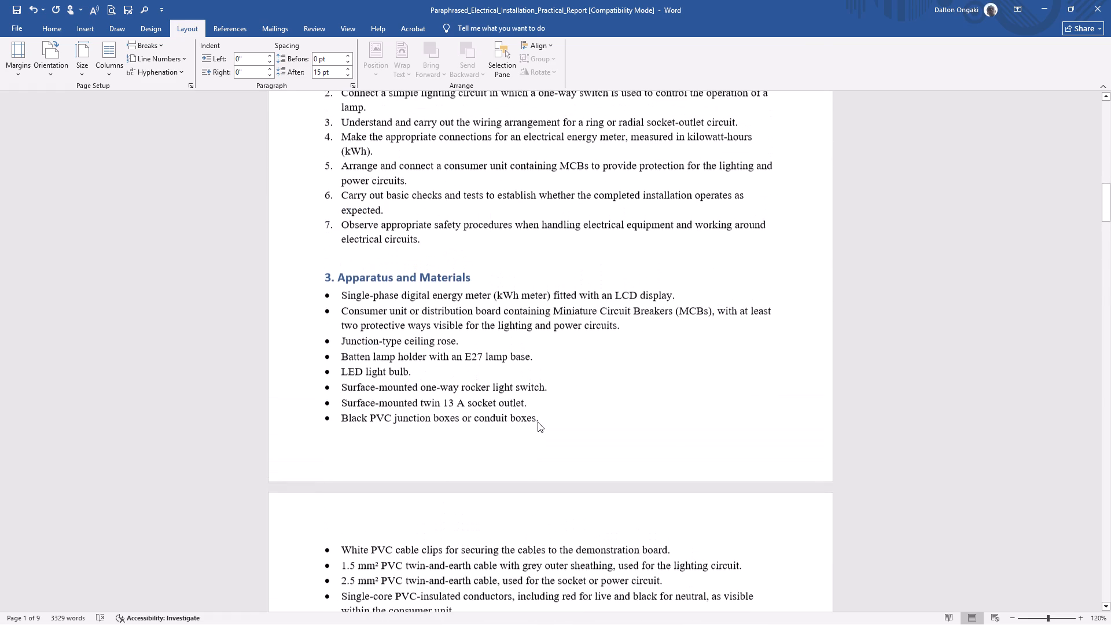
double_click(525, 468)
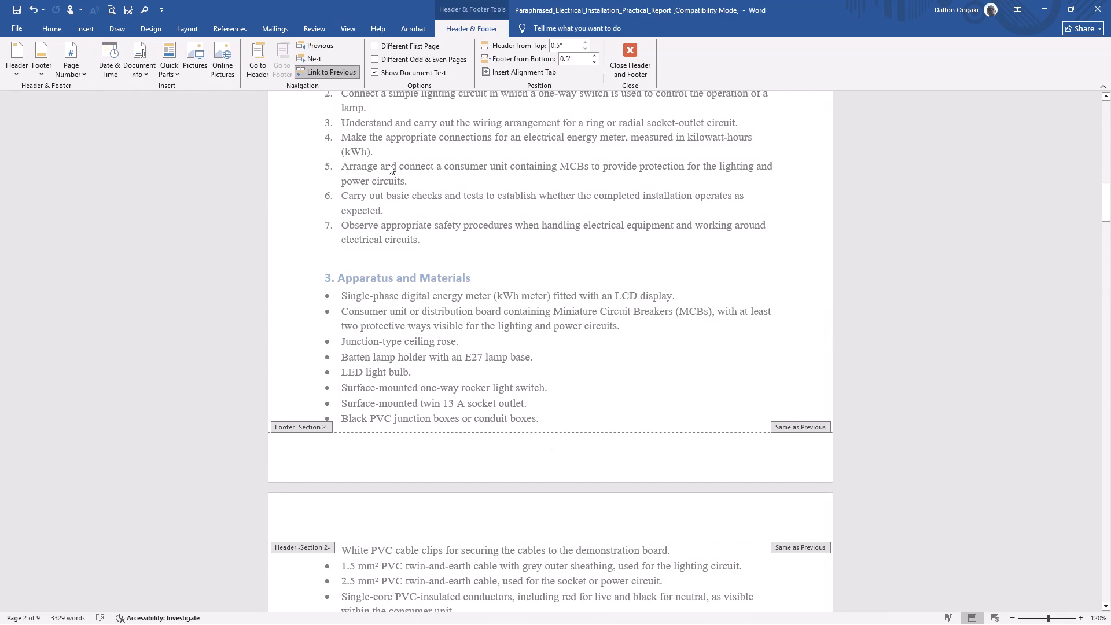
left_click(68, 56)
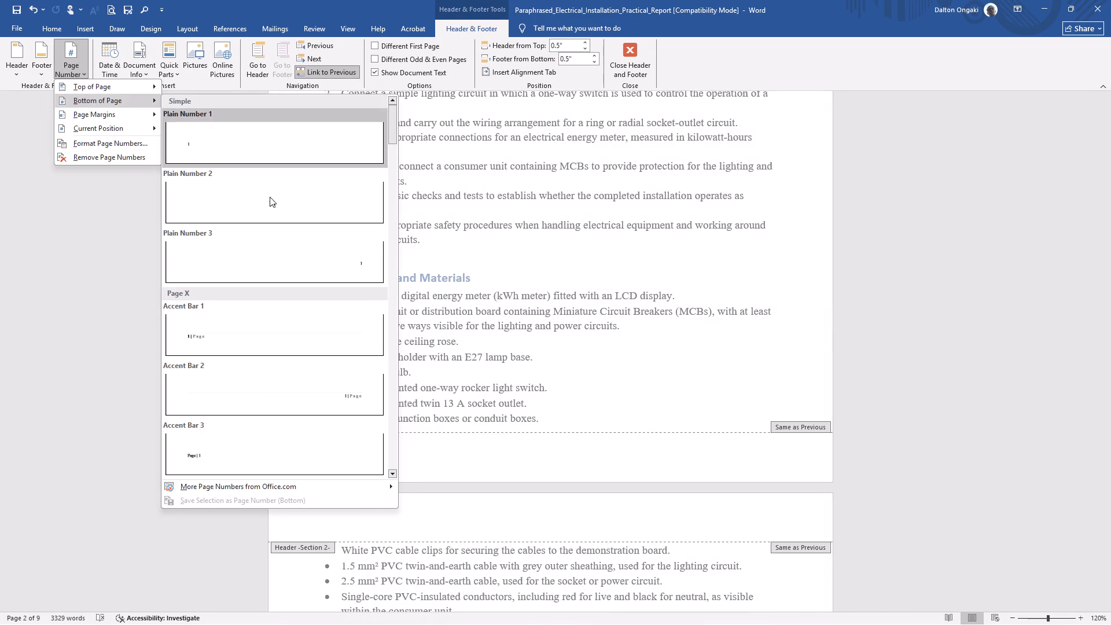
left_click(274, 198)
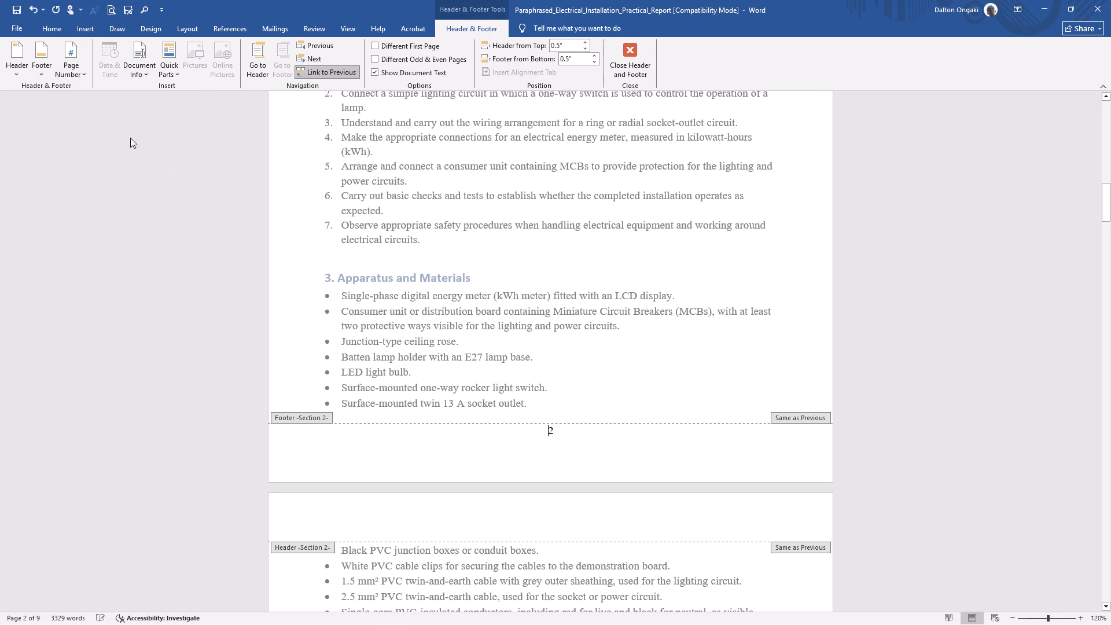
Set Section 2's page numbering to start at 1 and close footer editing.
left_click(83, 75)
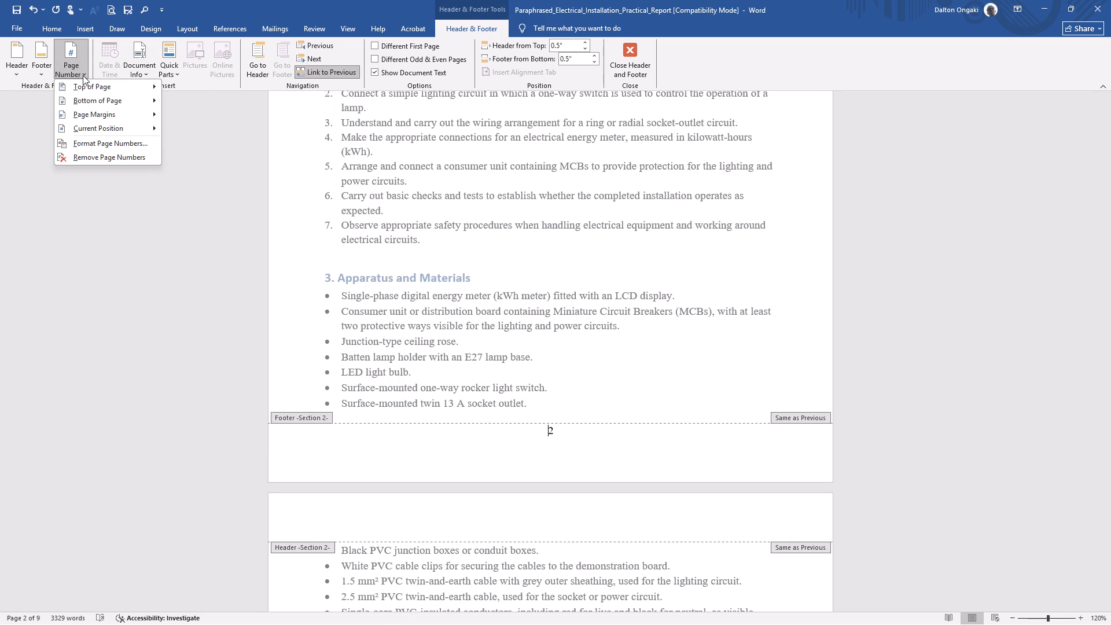
left_click(109, 145)
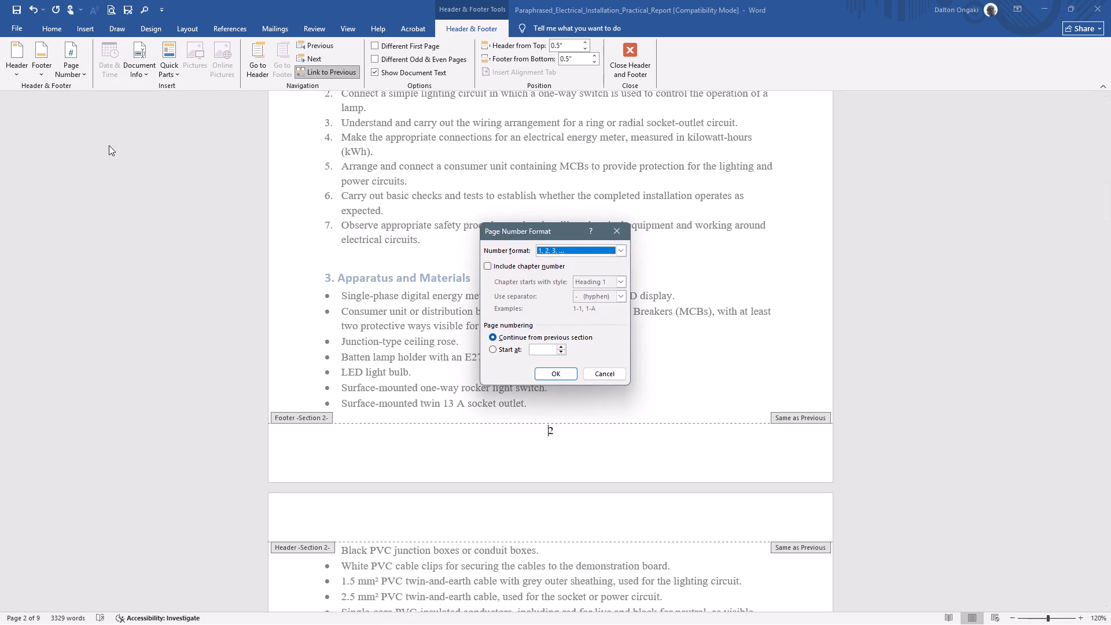
left_click(492, 350)
left_click(557, 371)
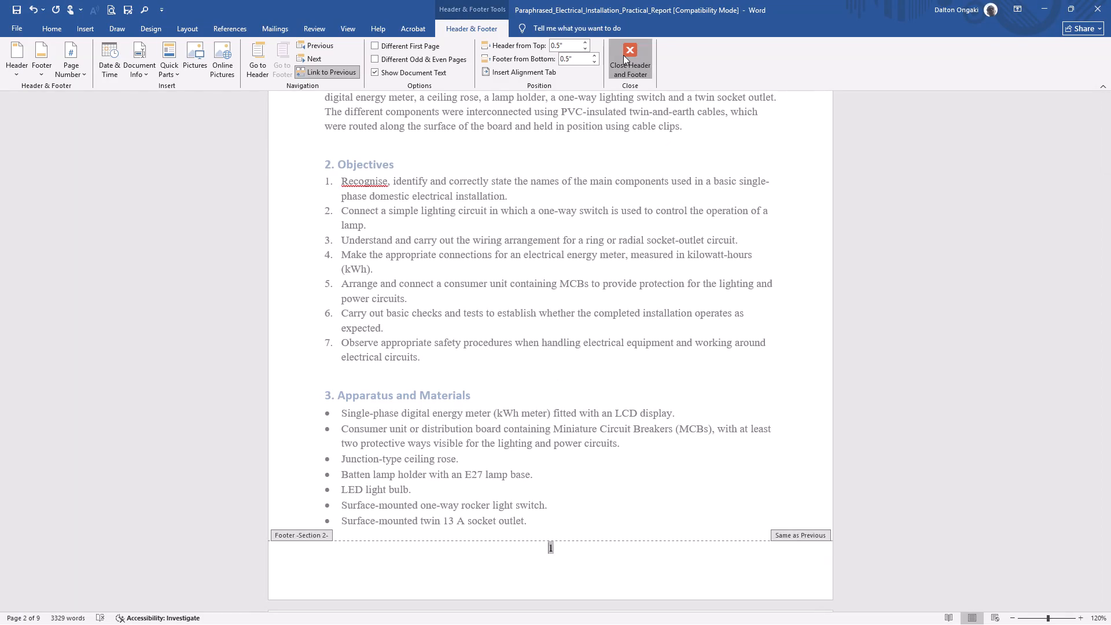
left_click(623, 55)
Update the entire table of contents on the first page.
scroll(538, 302, "up", 7)
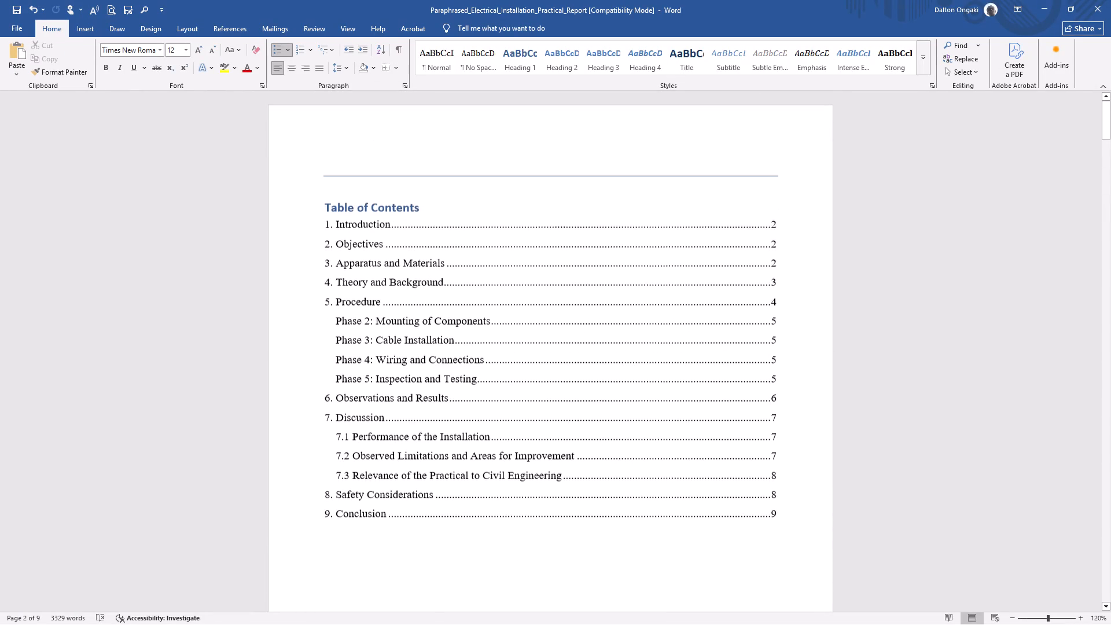
right_click(630, 310)
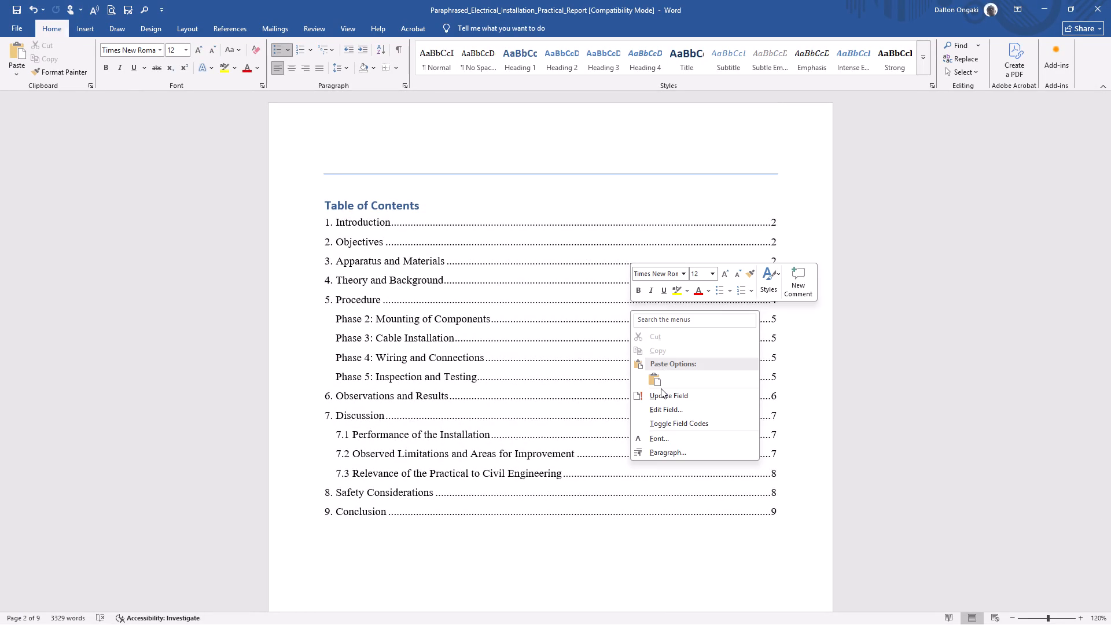
left_click(661, 391)
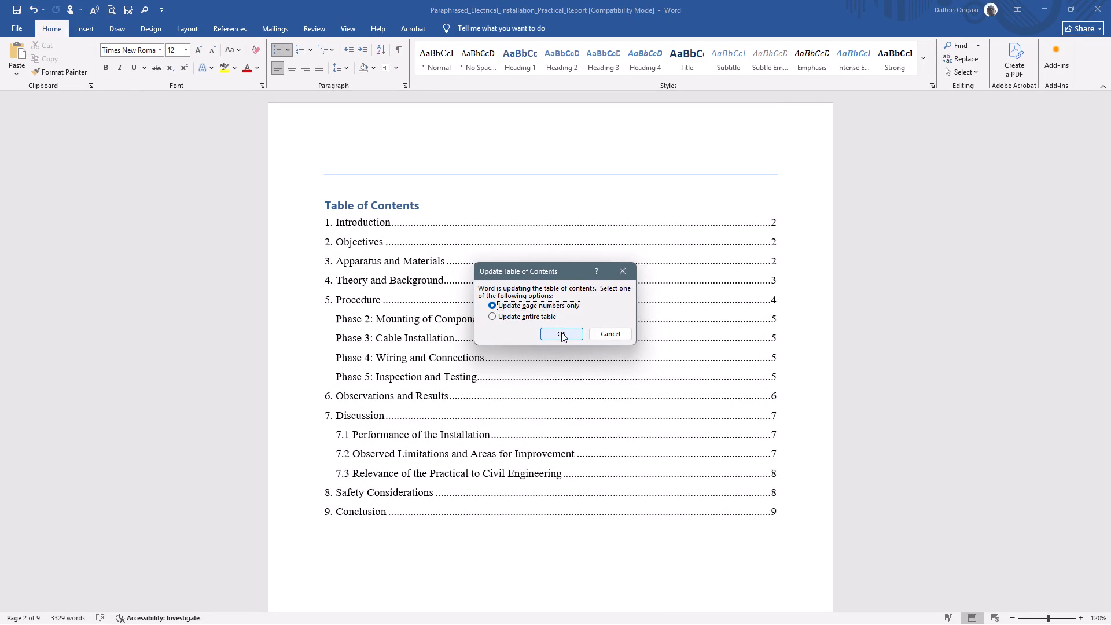
left_click(513, 319)
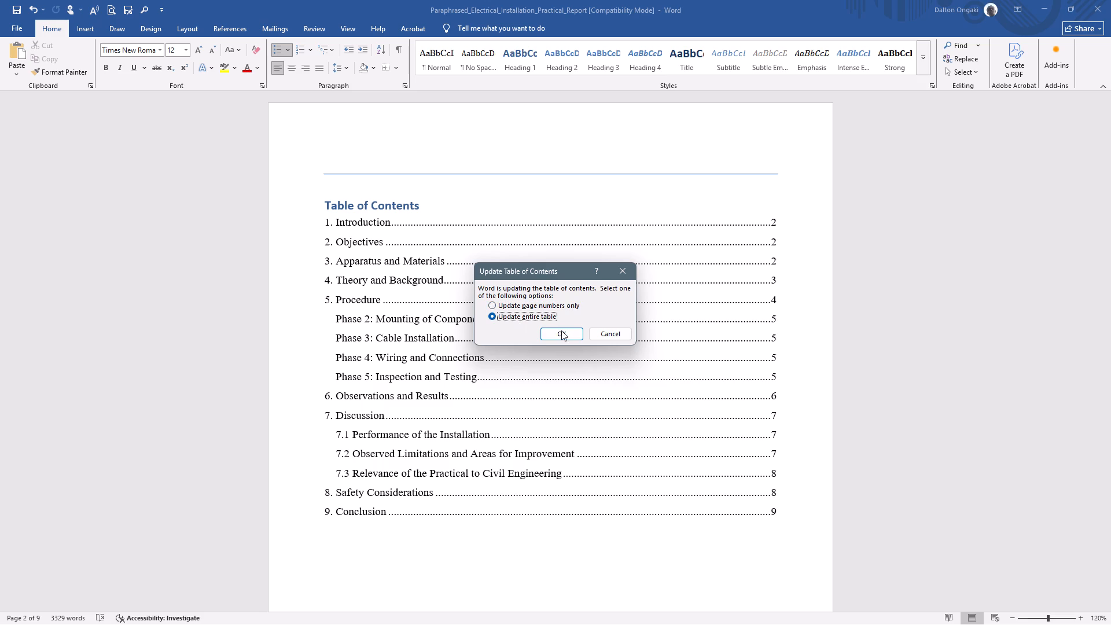
left_click(562, 331)
left_click(880, 345)
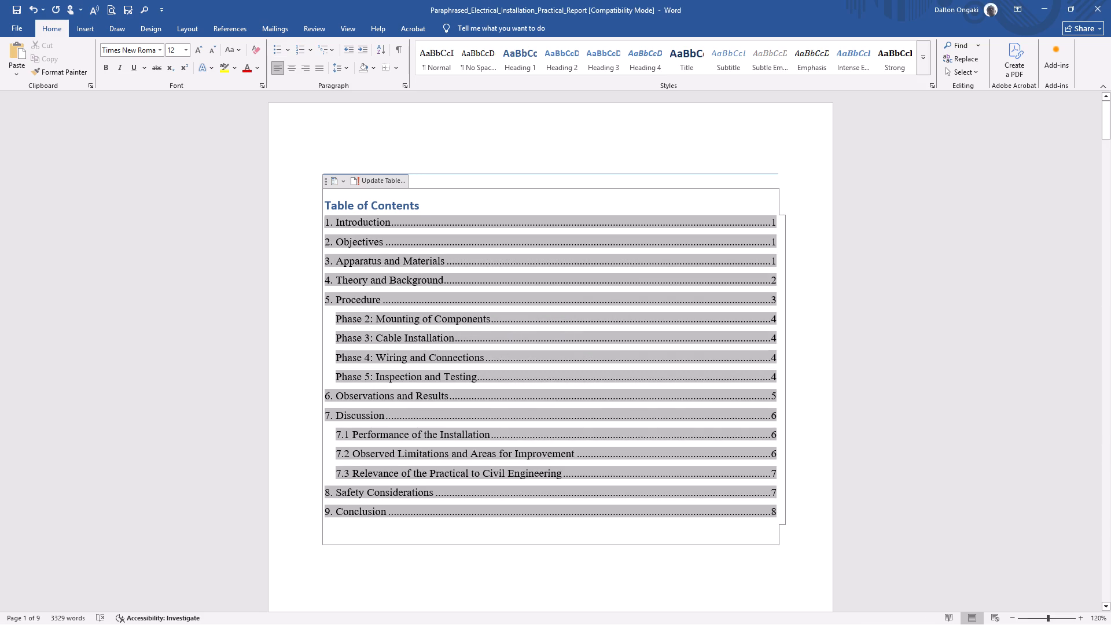
Review the updated table of contents and the page numbering on the opening report pages.
left_click(832, 346)
left_click(898, 327)
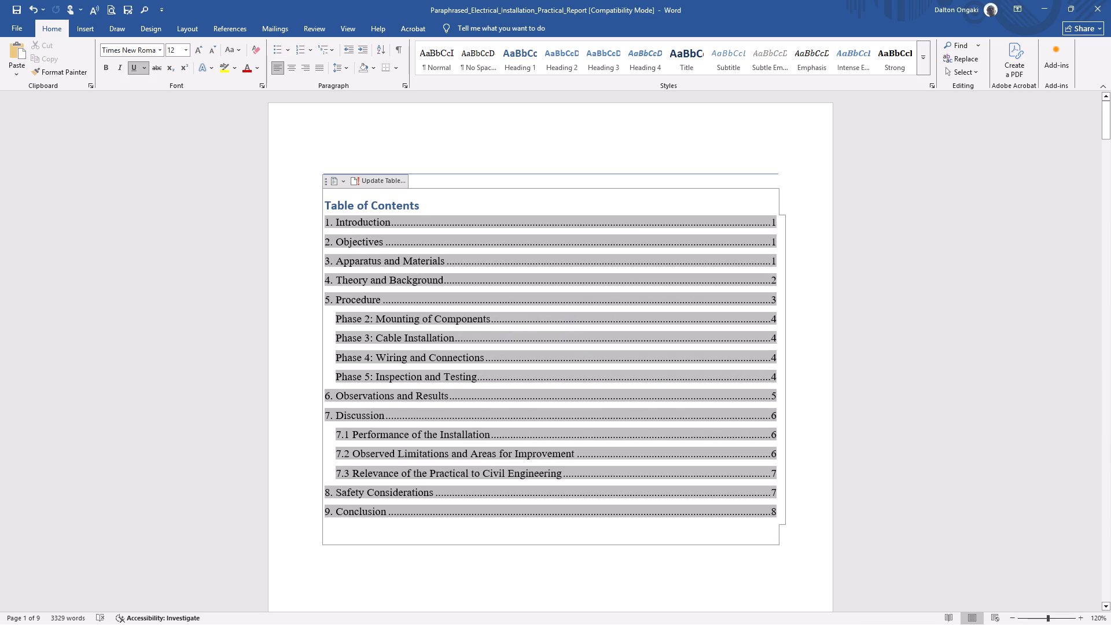
key("Escape")
left_click(898, 327)
right_click(785, 322)
left_click(952, 487)
scroll(952, 487, "down", 5)
left_click(696, 440)
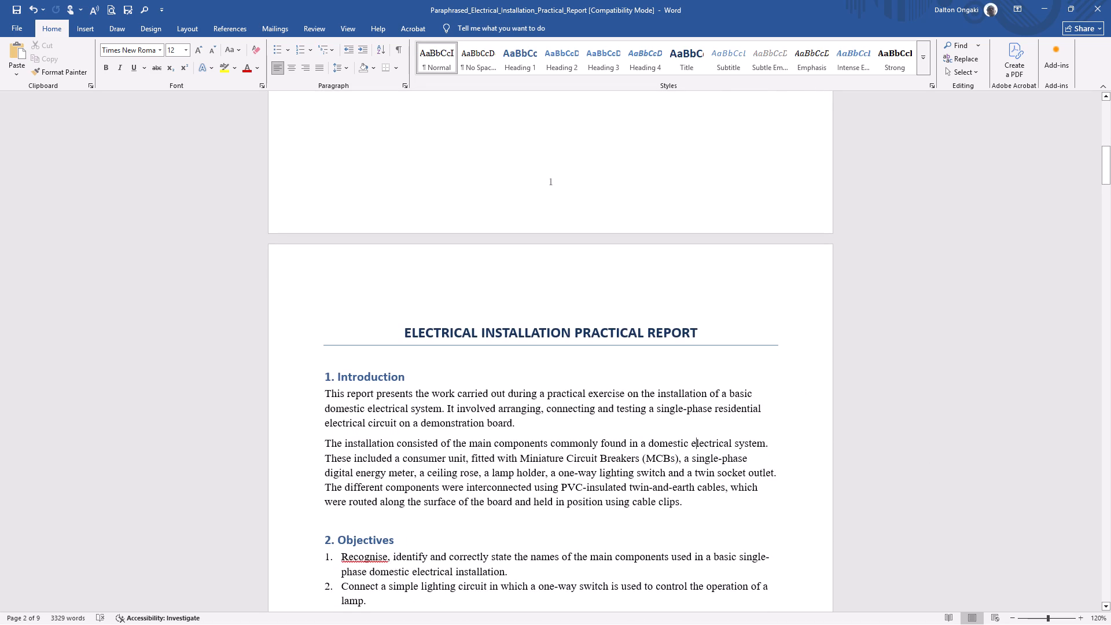
scroll(724, 348, "down", 2)
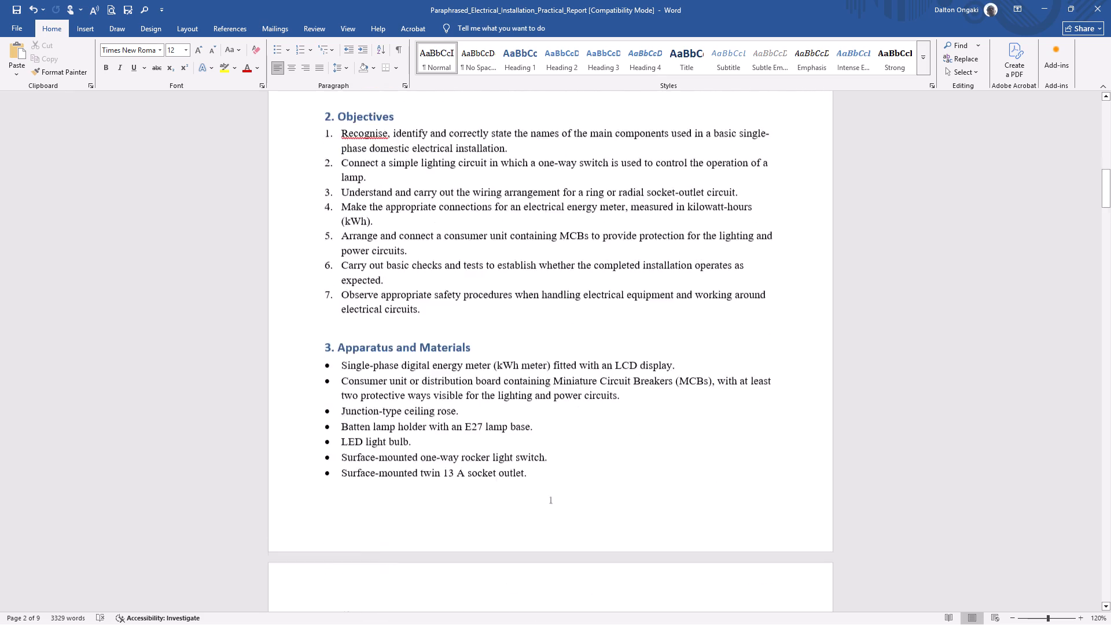
scroll(724, 348, "down", 3)
scroll(724, 348, "up", 9)
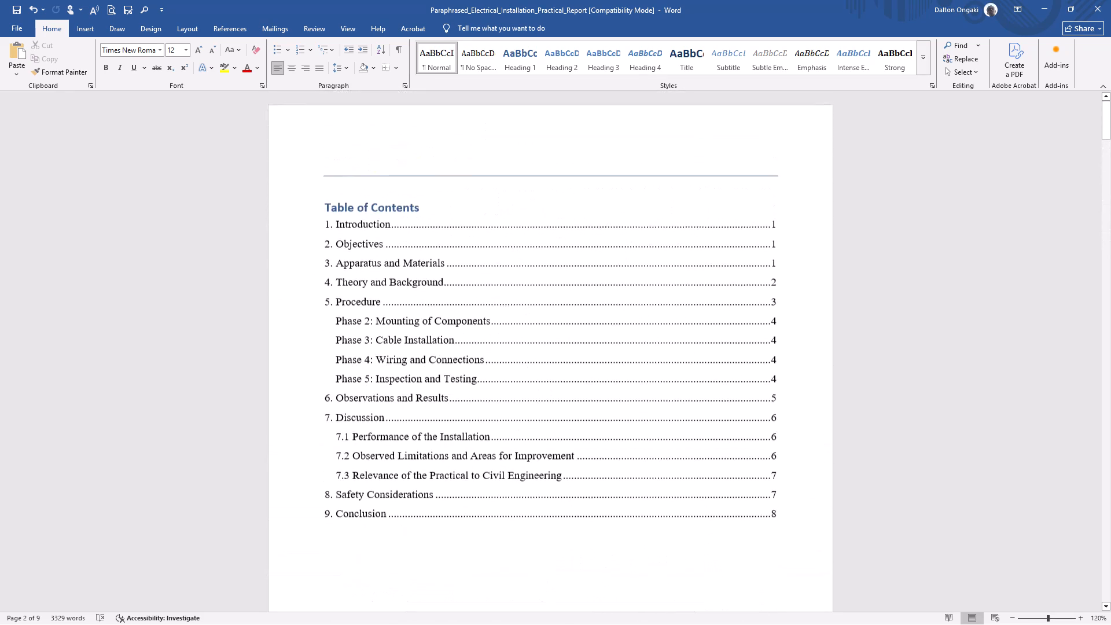
scroll(724, 348, "up", 1)
Enter the title "TABLE OF CONTENTS" on the empty title line above the contents list.
left_click(518, 161)
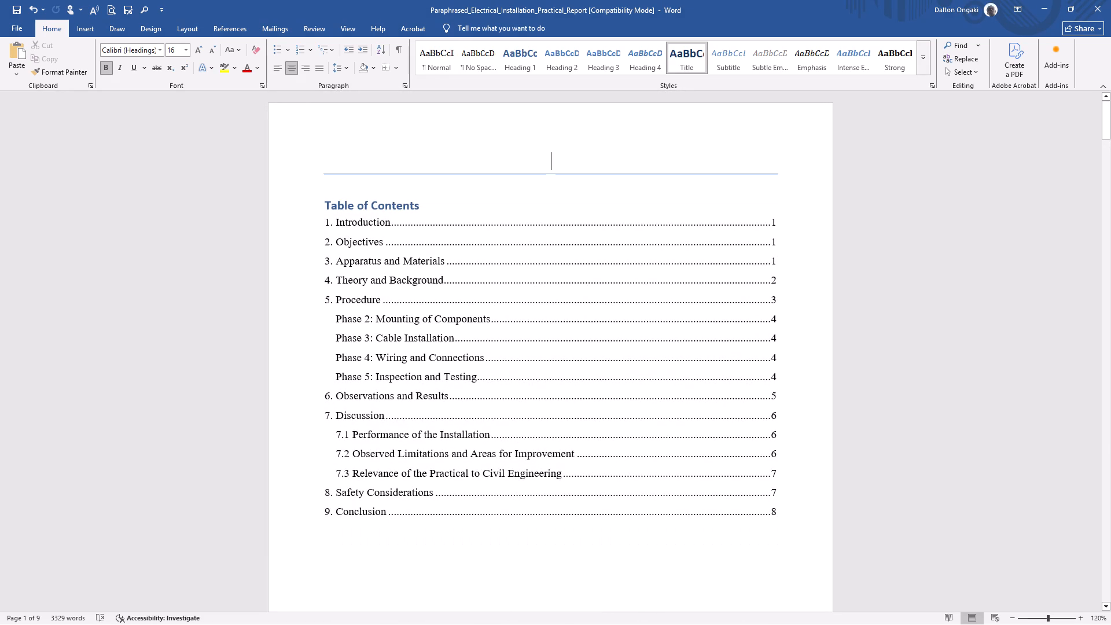
type("TABBLE")
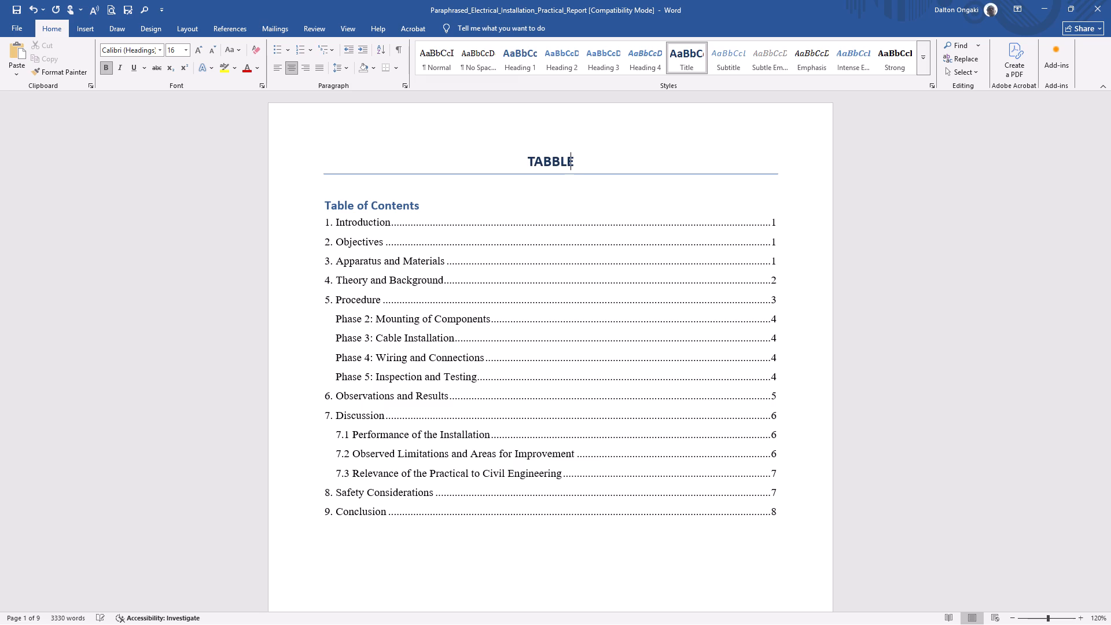
key("space")
key("BackSpace")
key("BackSpace")
key("BackSpace")
key("BackSpace")
type("LE OF CONTENT")
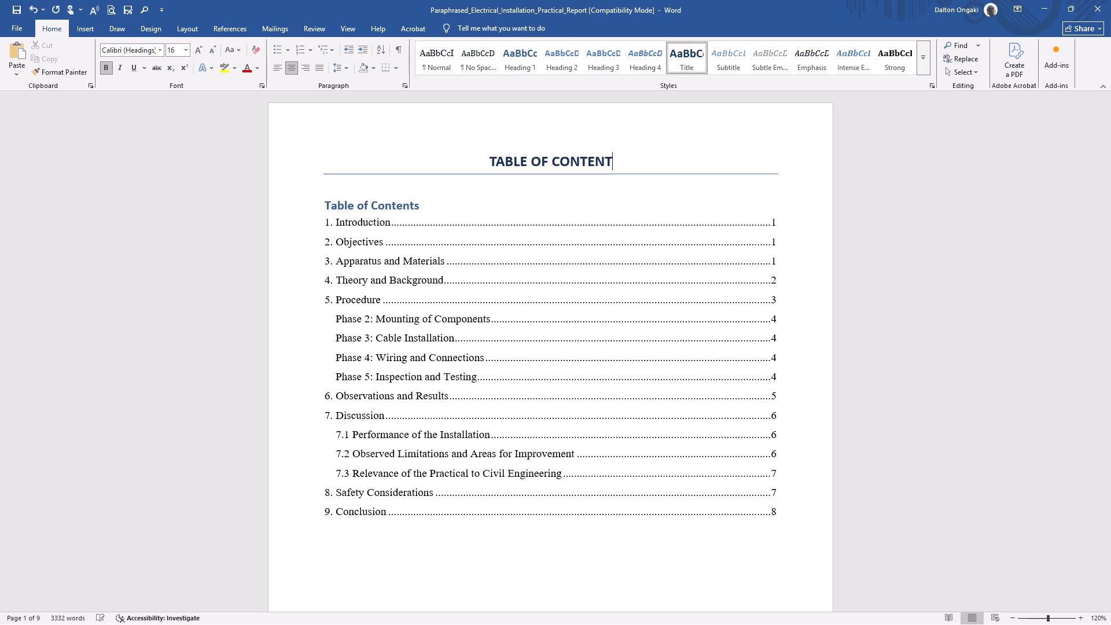
key("s")
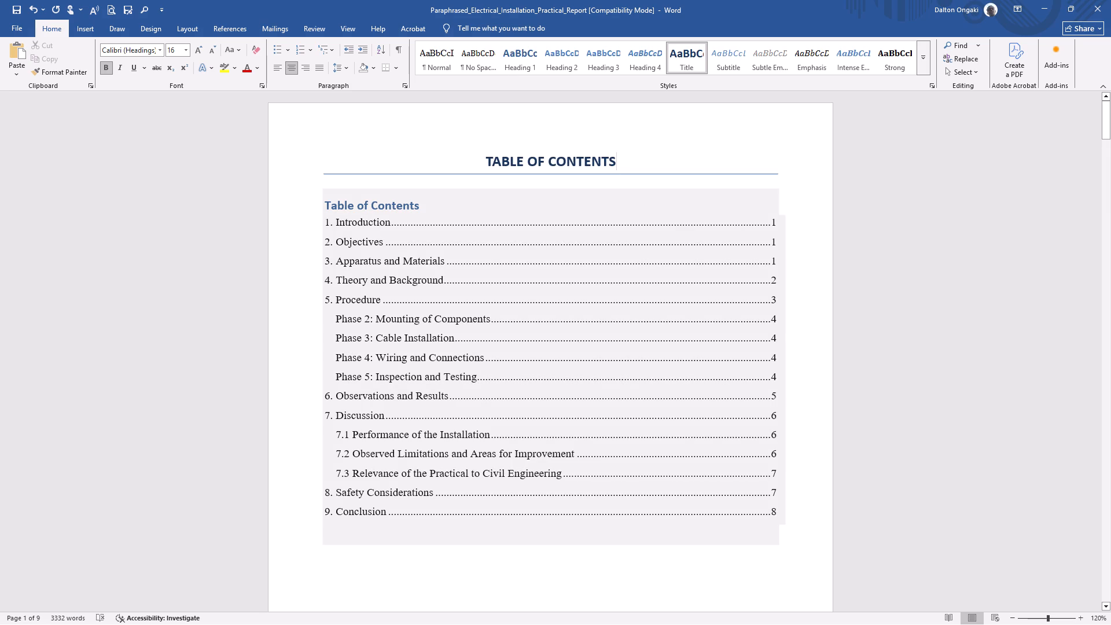
Delete the duplicate "Table of Contents" heading inside the contents block, leaving only its entries.
left_click(421, 203)
key("BackSpace")
key("BackSpace")
key("BackSpace")
key("BackSpace")
key("BackSpace")
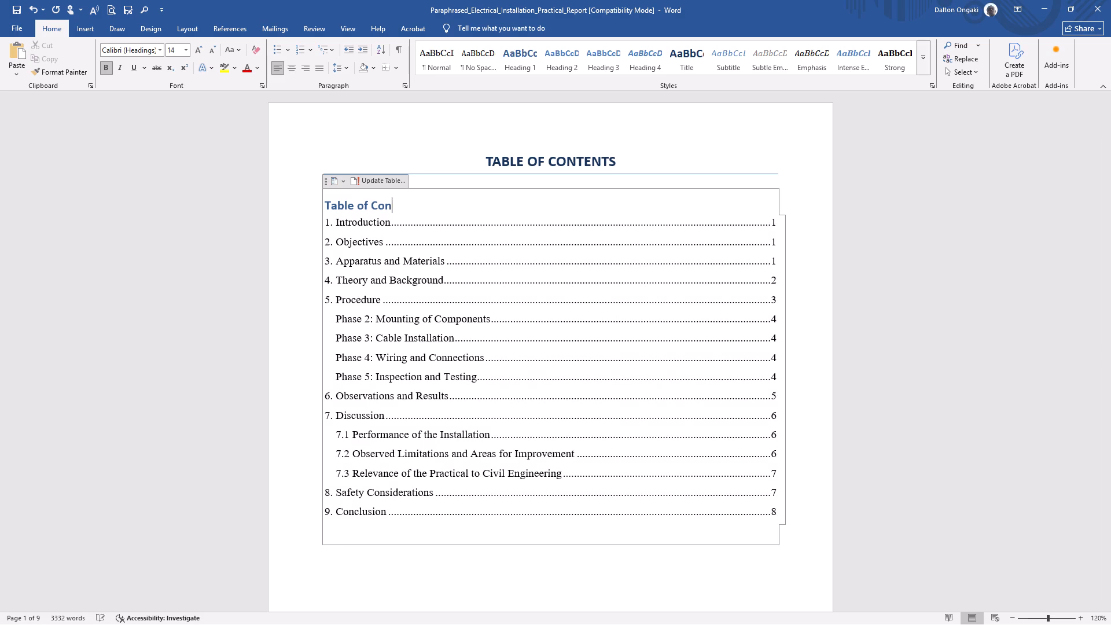
key("BackSpace")
key("BackSpace")
key("BackSpace")
key("BackSpace")
key("BackSpace")
key("BackSpace")
key("BackSpace")
key("BackSpace")
key("BackSpace")
key("BackSpace")
key("BackSpace")
key("BackSpace")
key("BackSpace")
key("BackSpace")
left_click(907, 228)
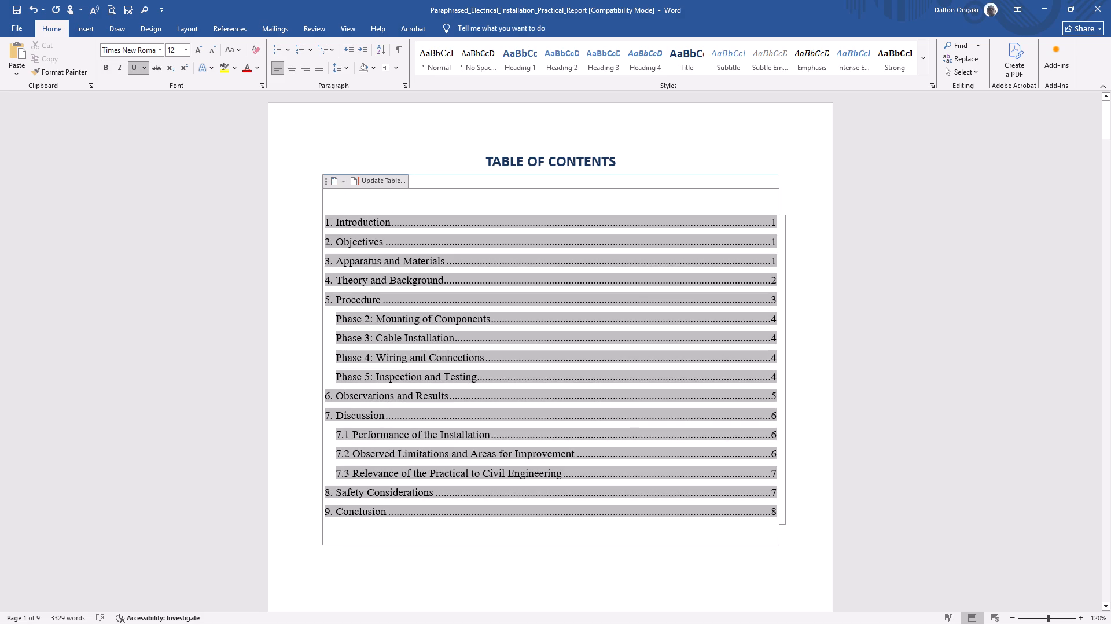
Save the report and check the contents page.
key("ctrl+s")
scroll(1008, 309, "down", 1)
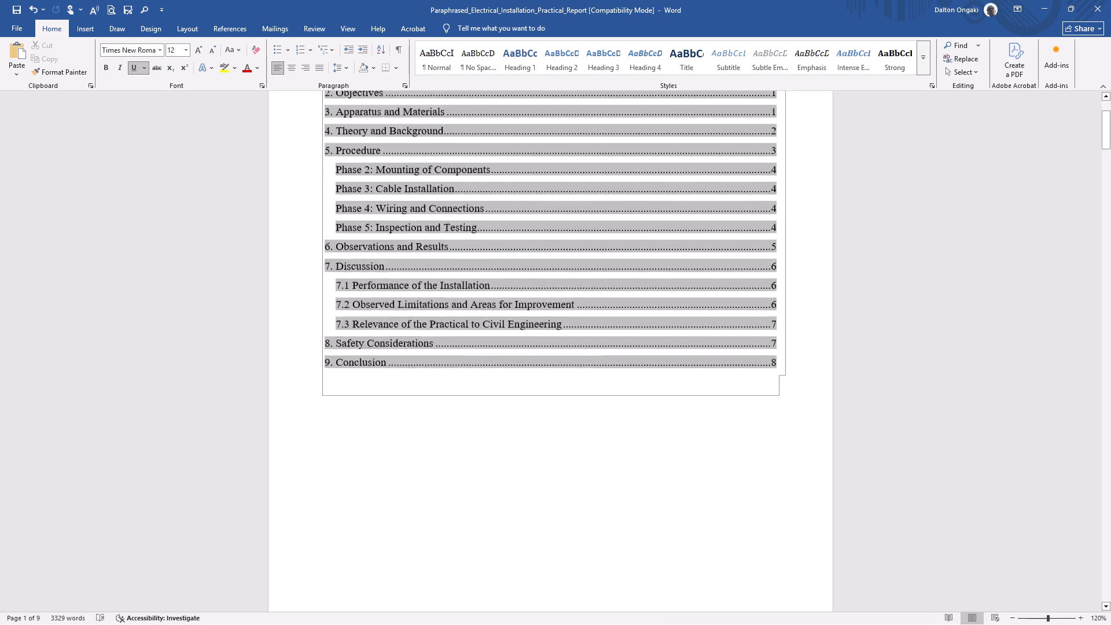
scroll(1008, 309, "down", 2)
scroll(1008, 309, "up", 4)
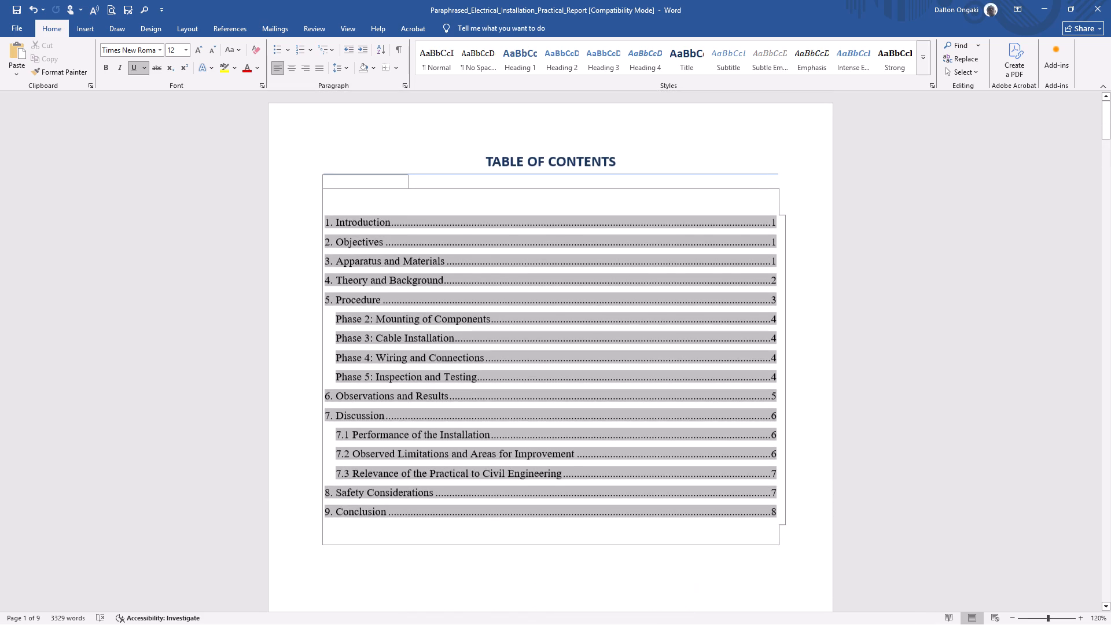
key("ctrl+s")
left_click(1039, 287)
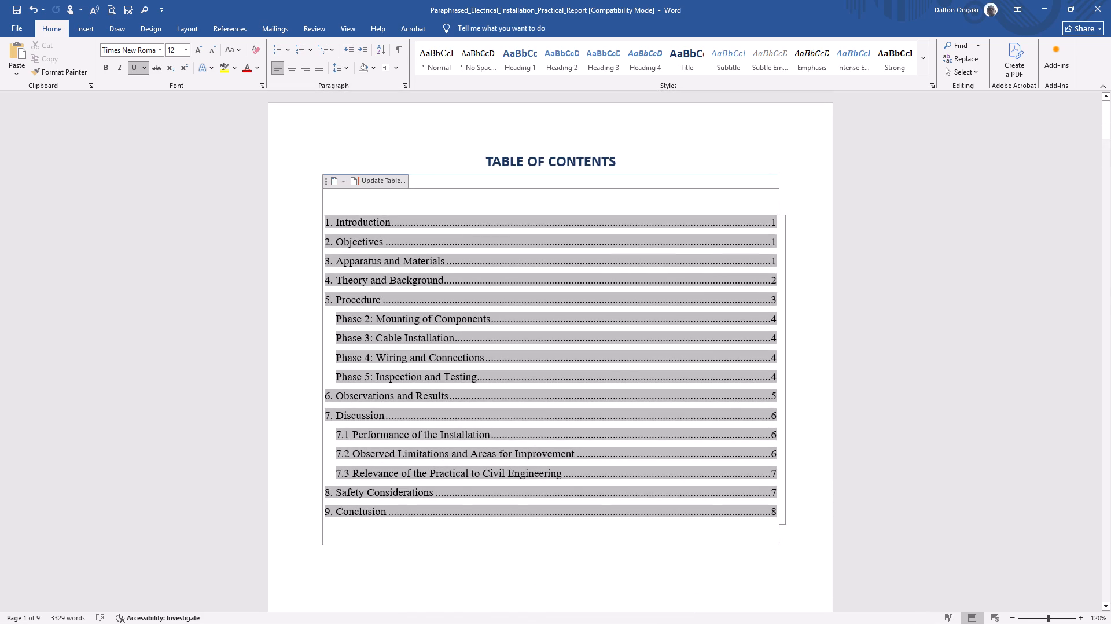
Insert a page break before the TABLE OF CONTENTS title to make room for a cover page.
scroll(1039, 287, "down", 5)
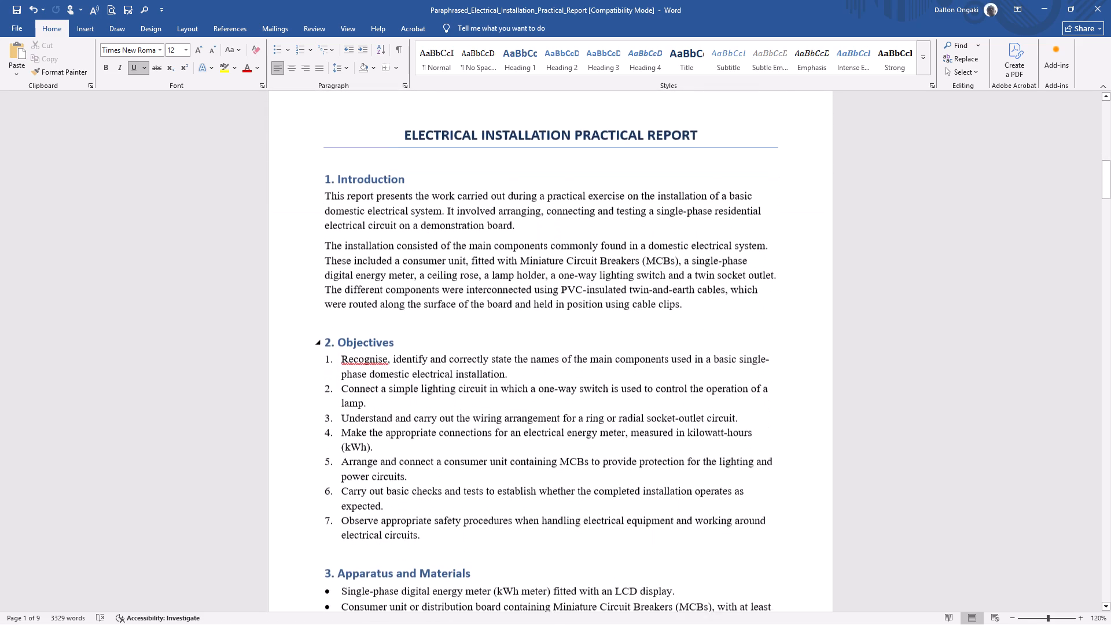
left_click(675, 319)
left_click(668, 351)
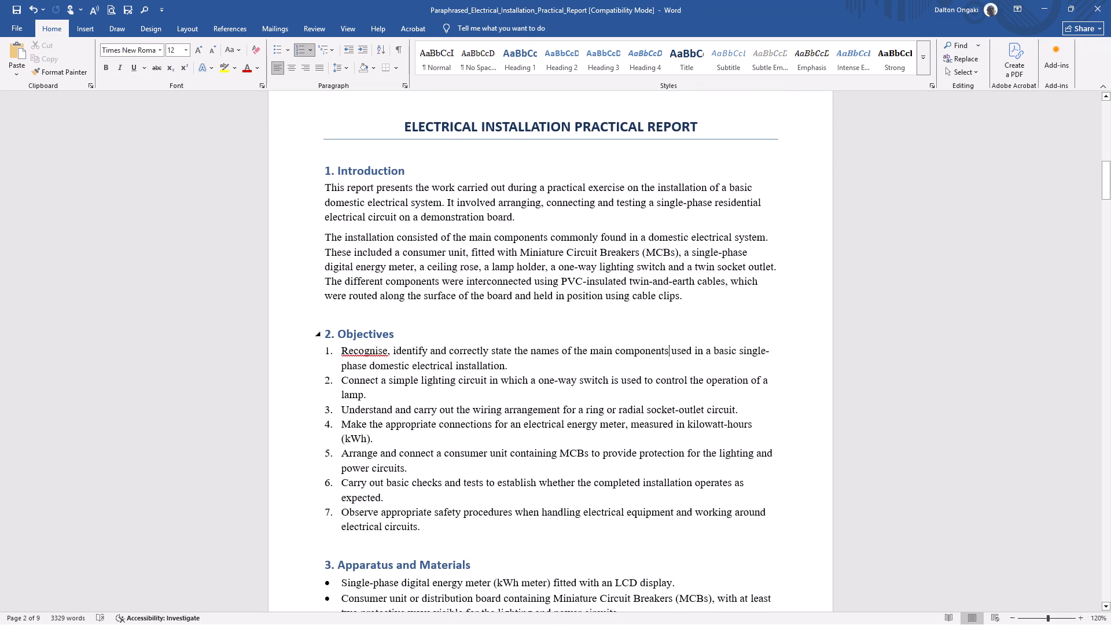
scroll(757, 293, "up", 8)
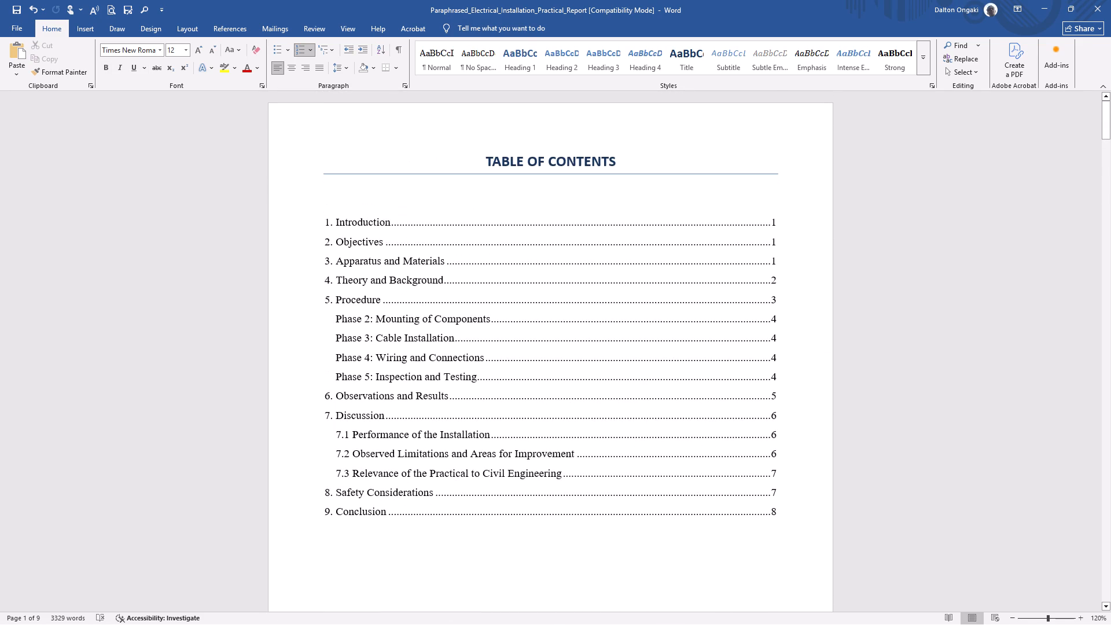
left_click(317, 161)
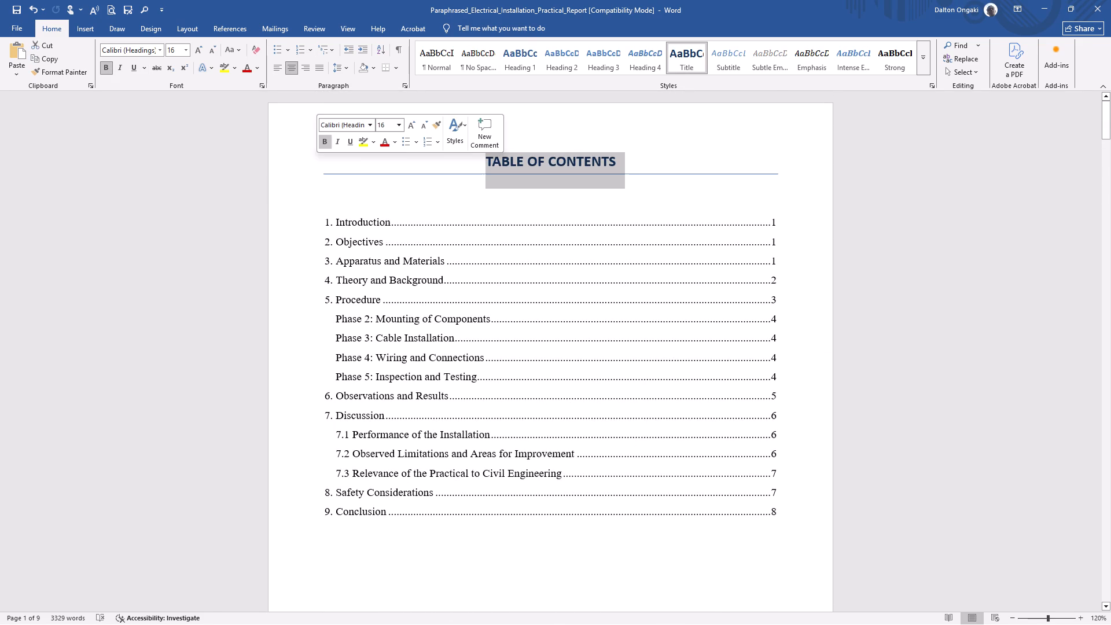
left_click(479, 161)
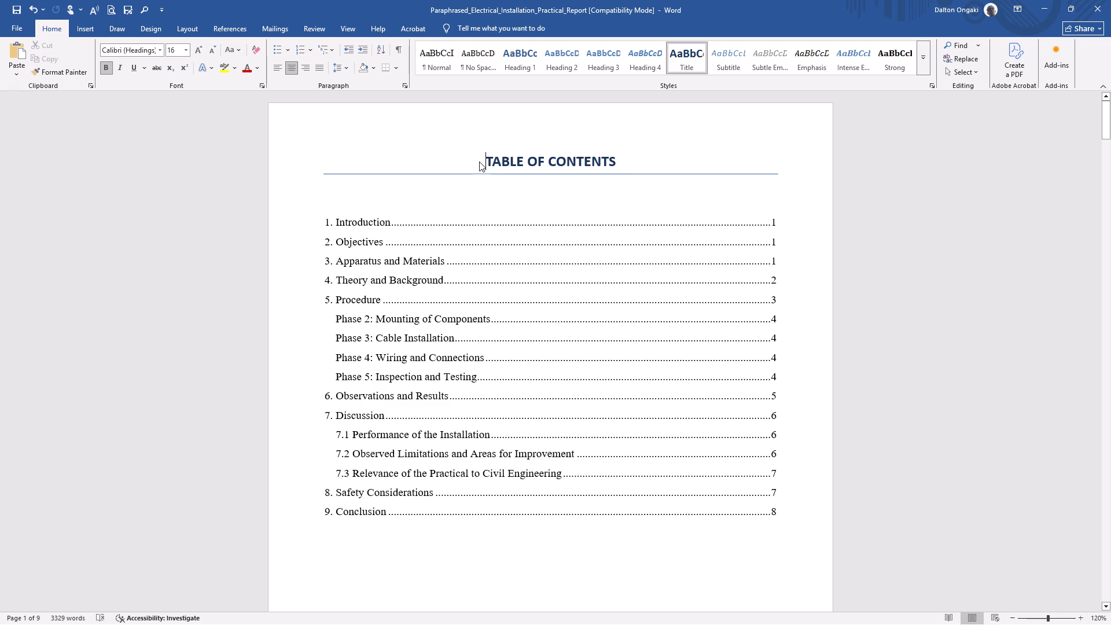
left_click(84, 28)
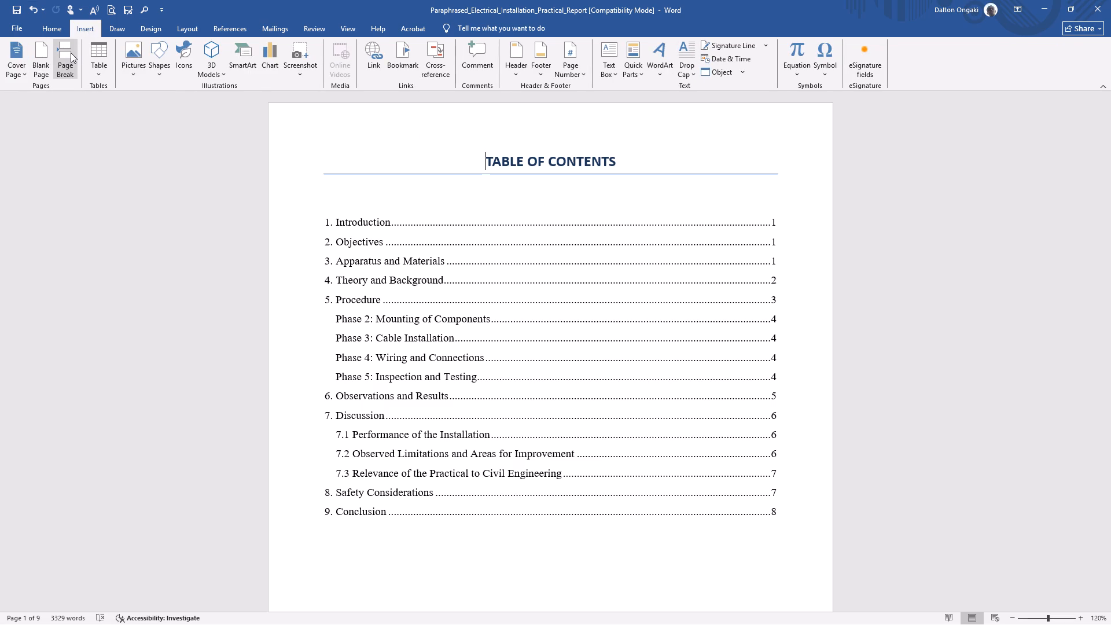
left_click(71, 53)
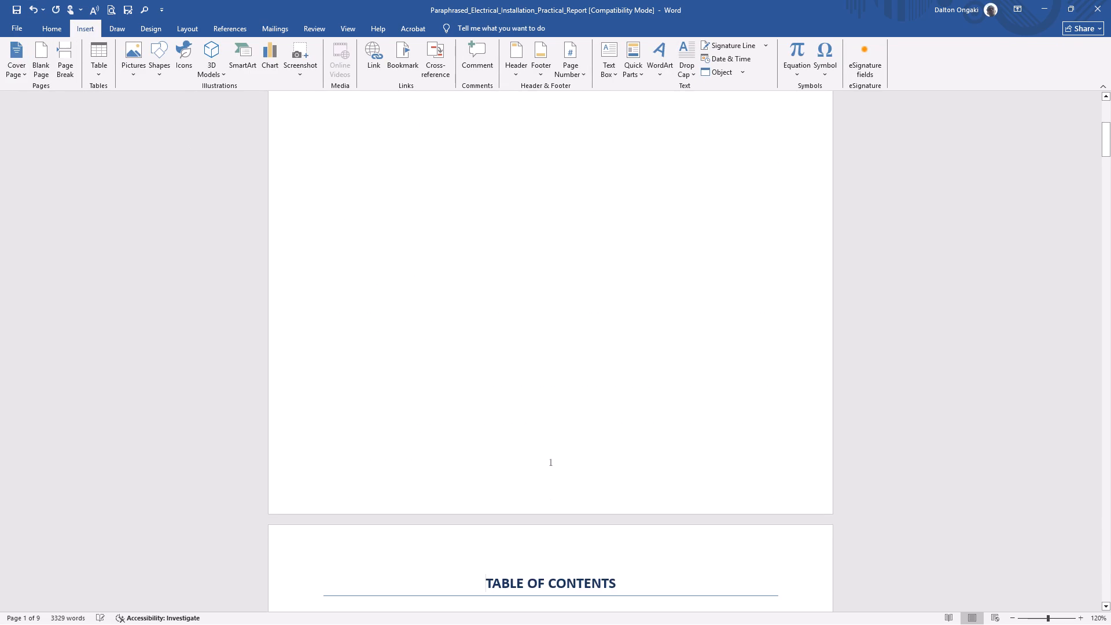
Search online pictures for "University of Eldoret" and insert the university logo at the top of the new first page.
scroll(370, 259, "up", 5)
left_click(340, 200)
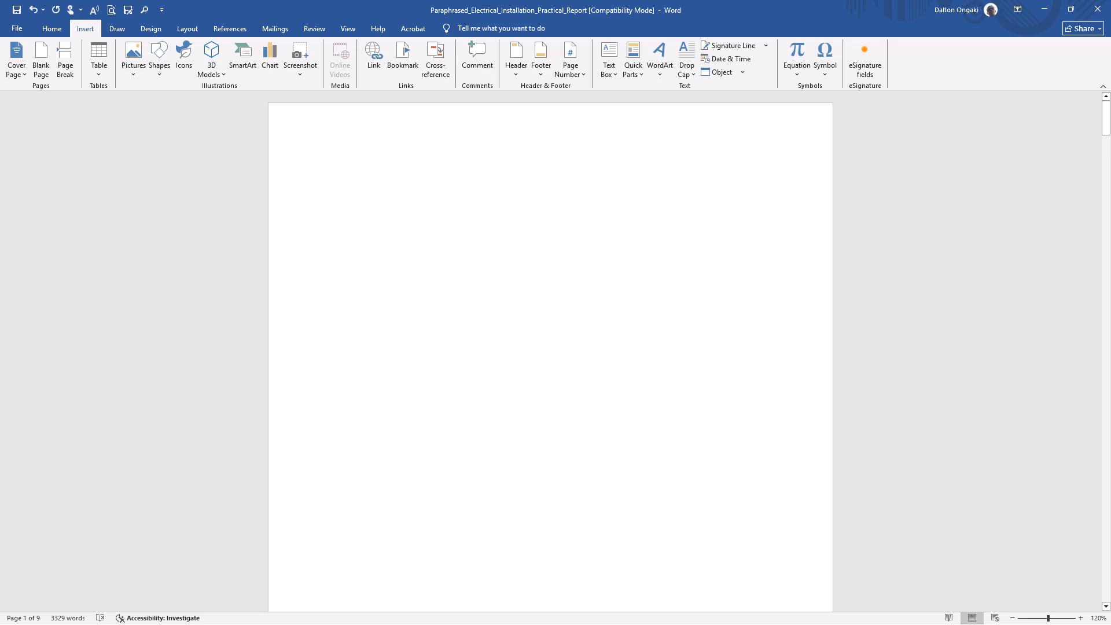
left_click(325, 166)
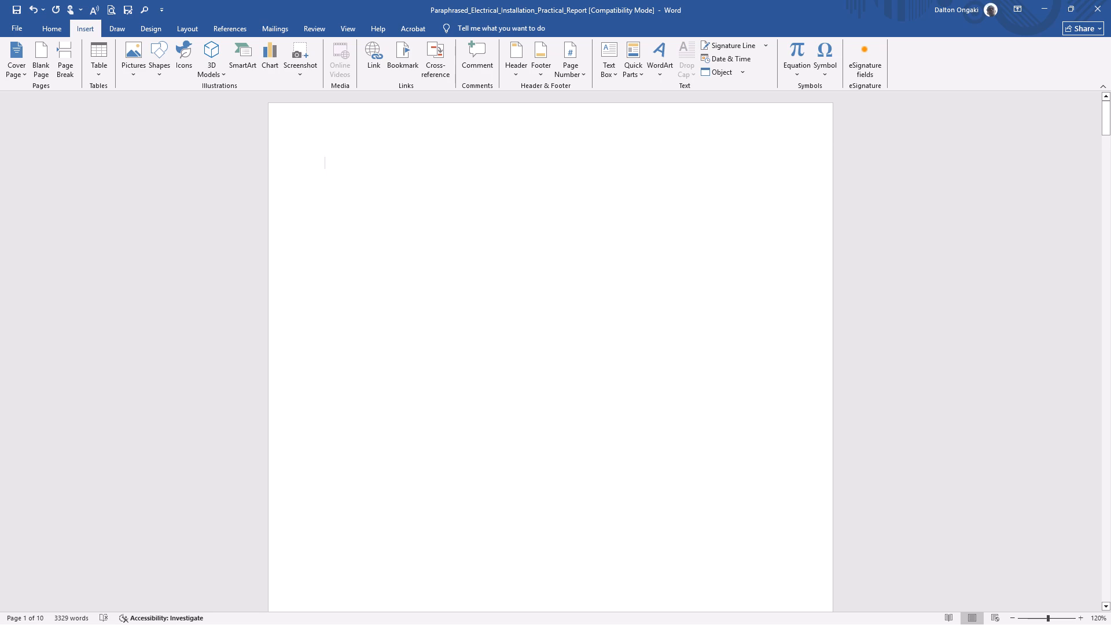
left_click(91, 28)
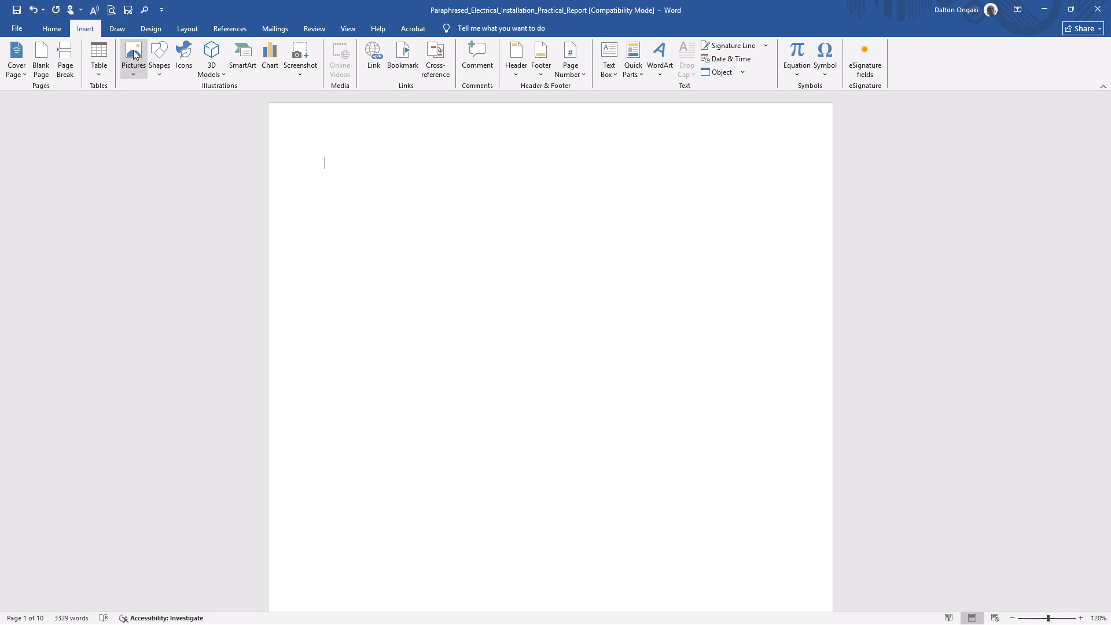
left_click(136, 67)
left_click(155, 112)
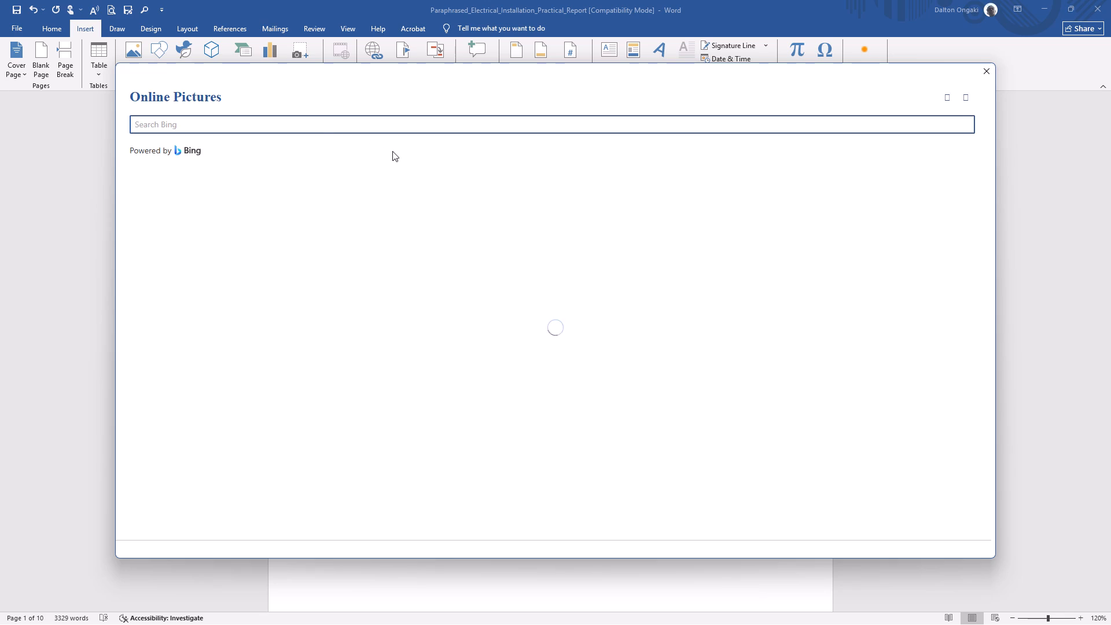
left_click(277, 120)
type("University of El")
type("doret")
key("Return")
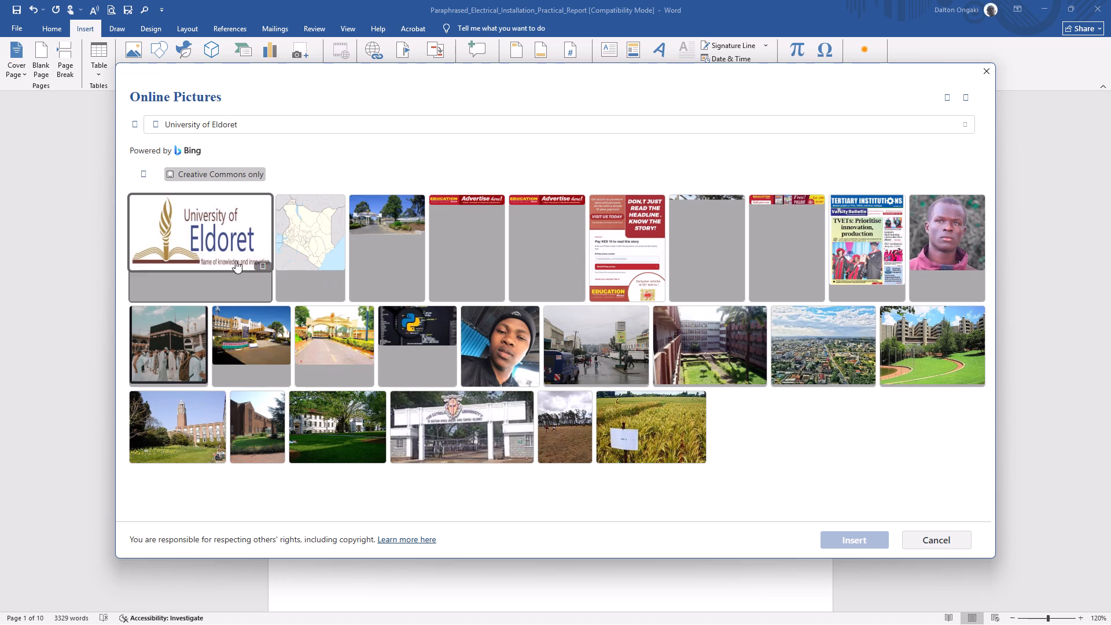
left_click(215, 236)
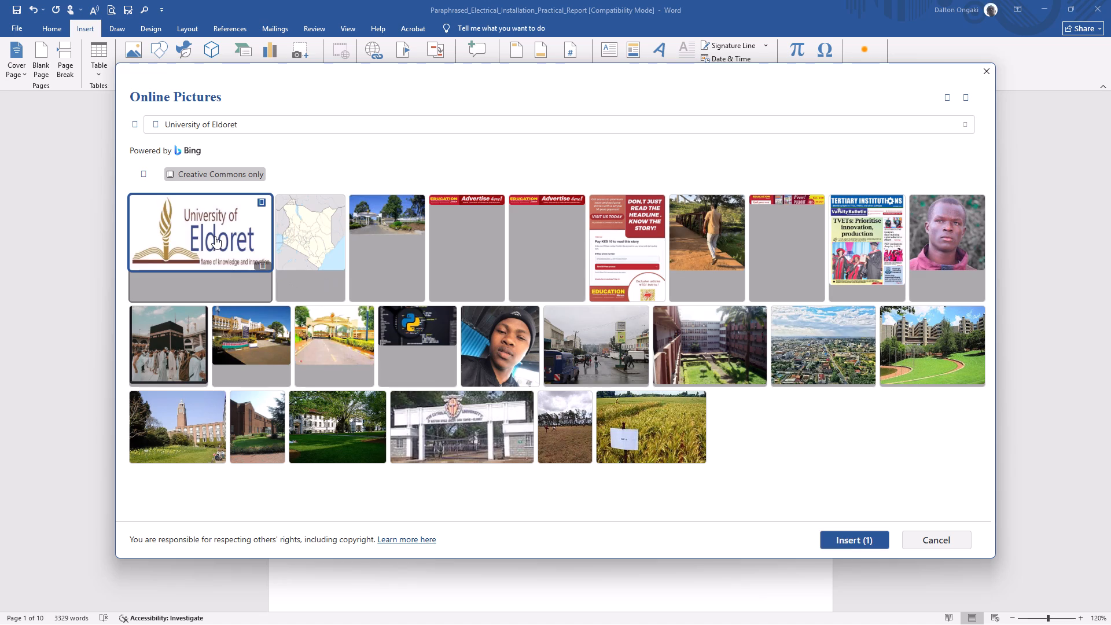
left_click(840, 539)
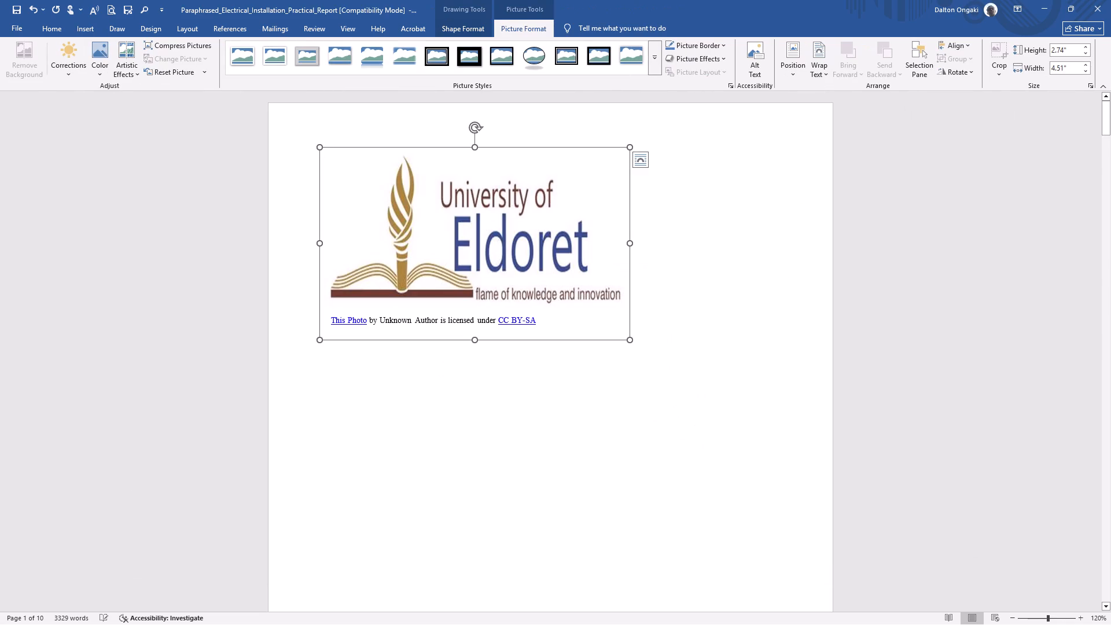
Delete the photo attribution and licence caption text beneath the university logo.
left_click(541, 322)
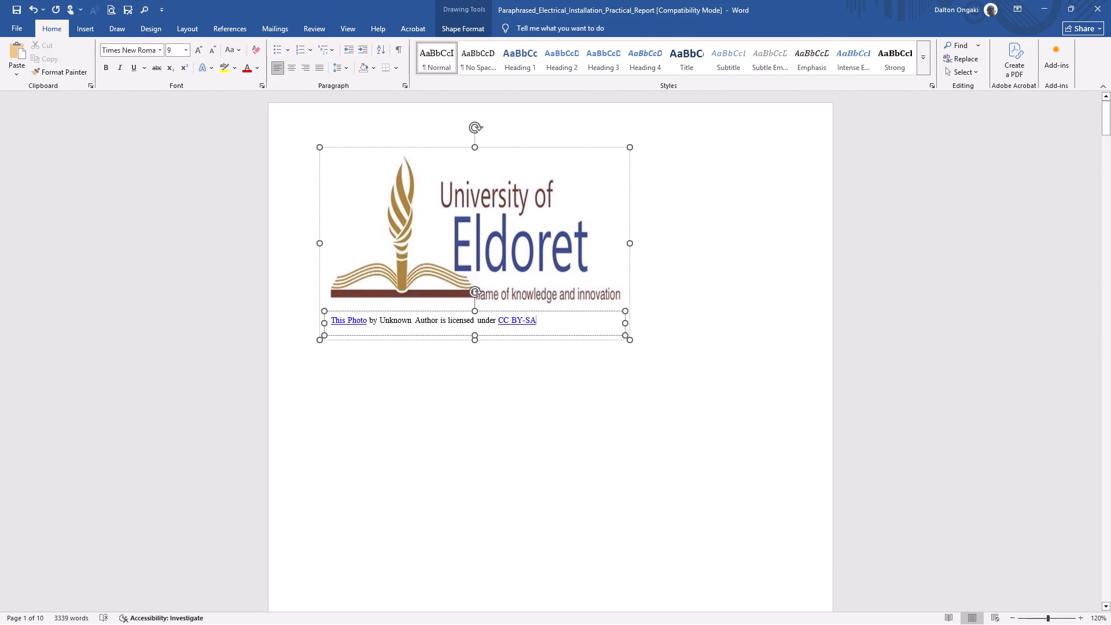
key("BackSpace")
key("BackSpace")
key("BackSpace")
key("BackSpace")
key("BackSpace")
key("BackSpace")
key("BackSpace")
key("BackSpace")
key("BackSpace")
key("BackSpace")
key("BackSpace")
key("BackSpace")
key("BackSpace")
key("BackSpace")
key("BackSpace")
key("BackSpace")
key("BackSpace")
key("BackSpace")
key("BackSpace")
key("BackSpace")
key("BackSpace")
key("BackSpace")
key("BackSpace")
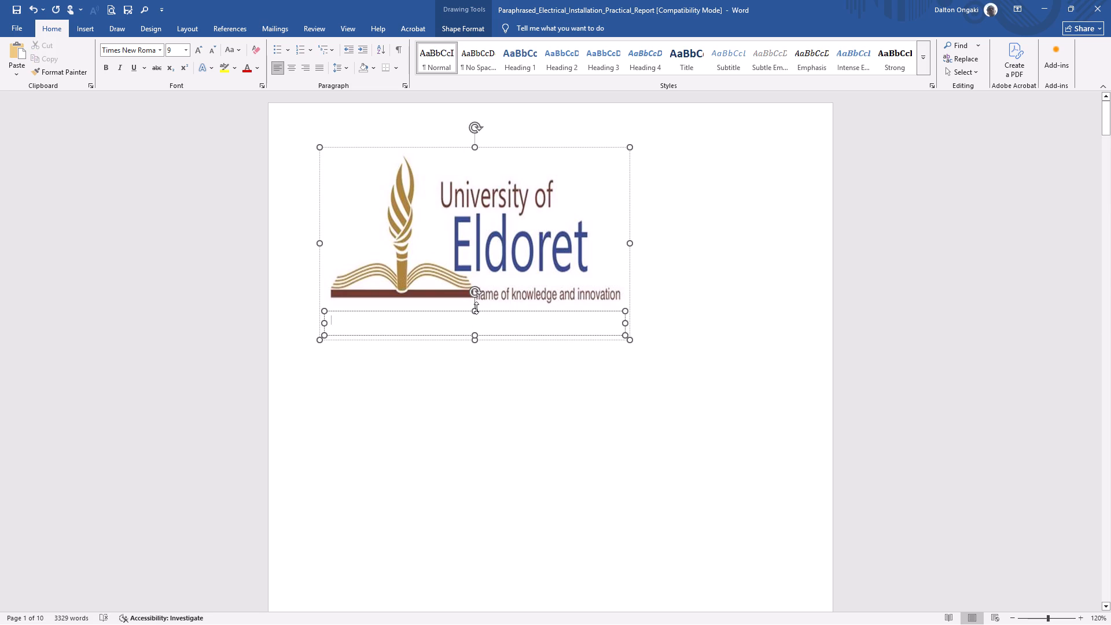
Remove the empty caption text box that overlaps the University of Eldoret logo, keeping the logo picture.
left_click_drag(477, 304, 495, 329)
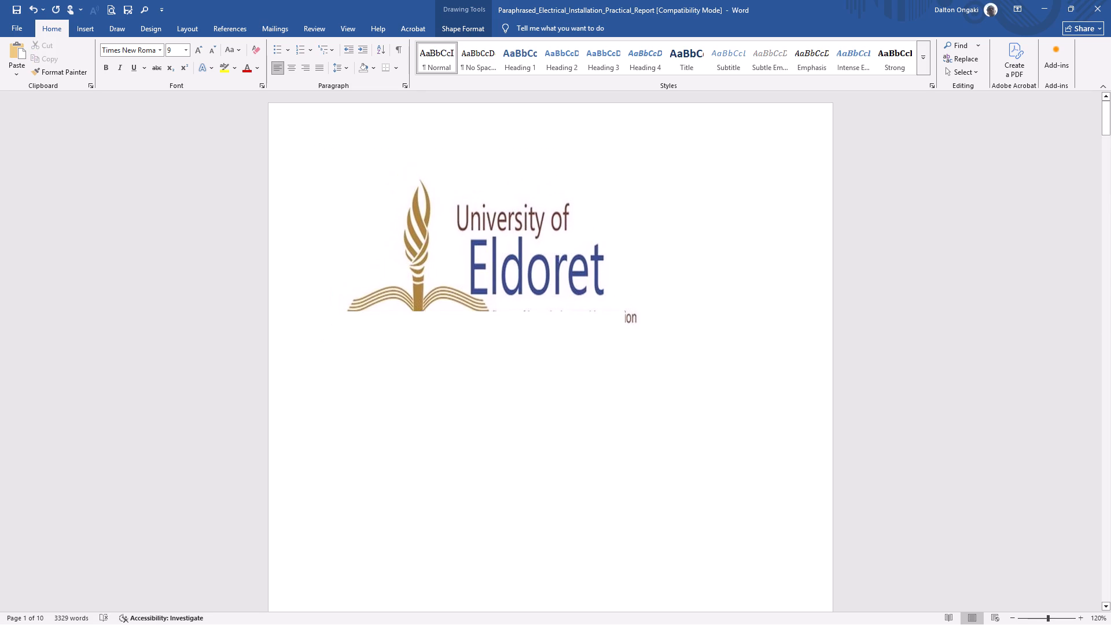
left_click_drag(495, 329, 516, 321)
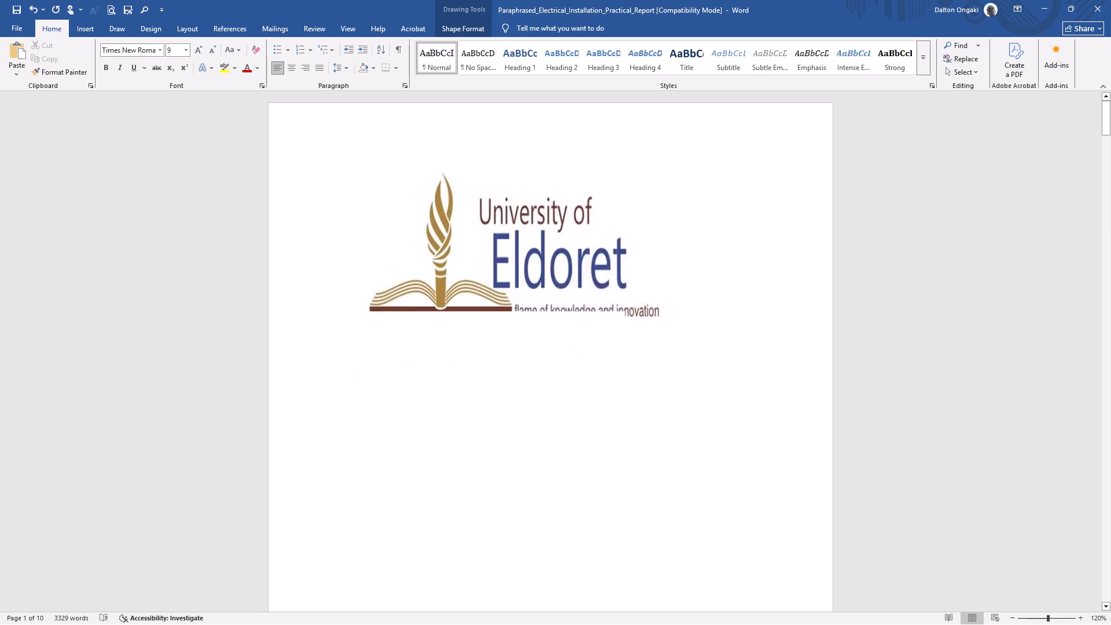
left_click_drag(516, 321, 520, 421)
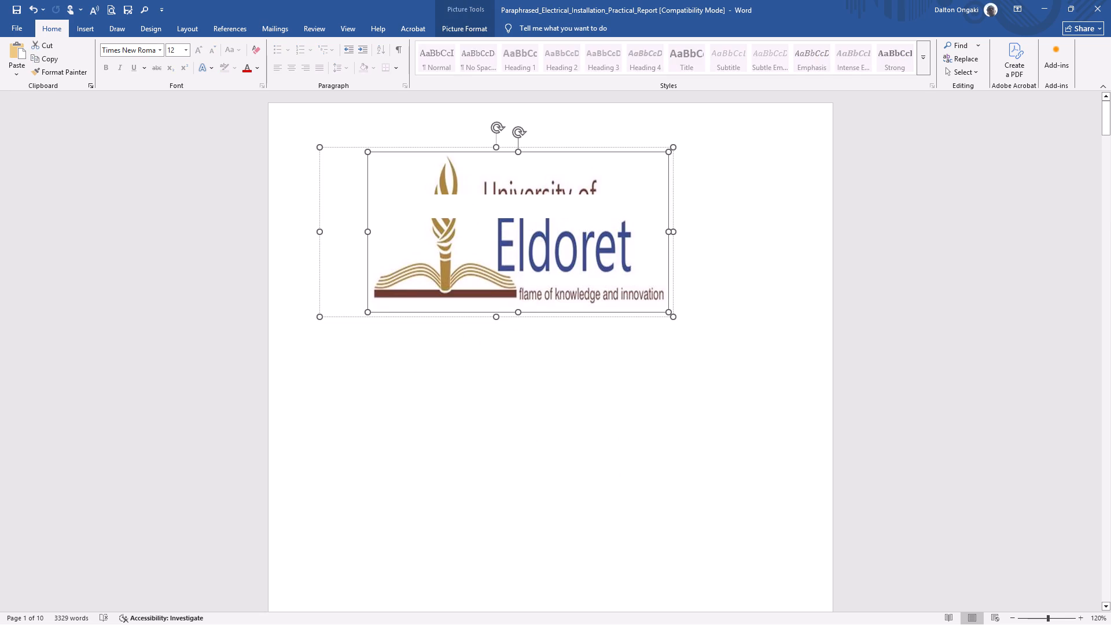
left_click(516, 201)
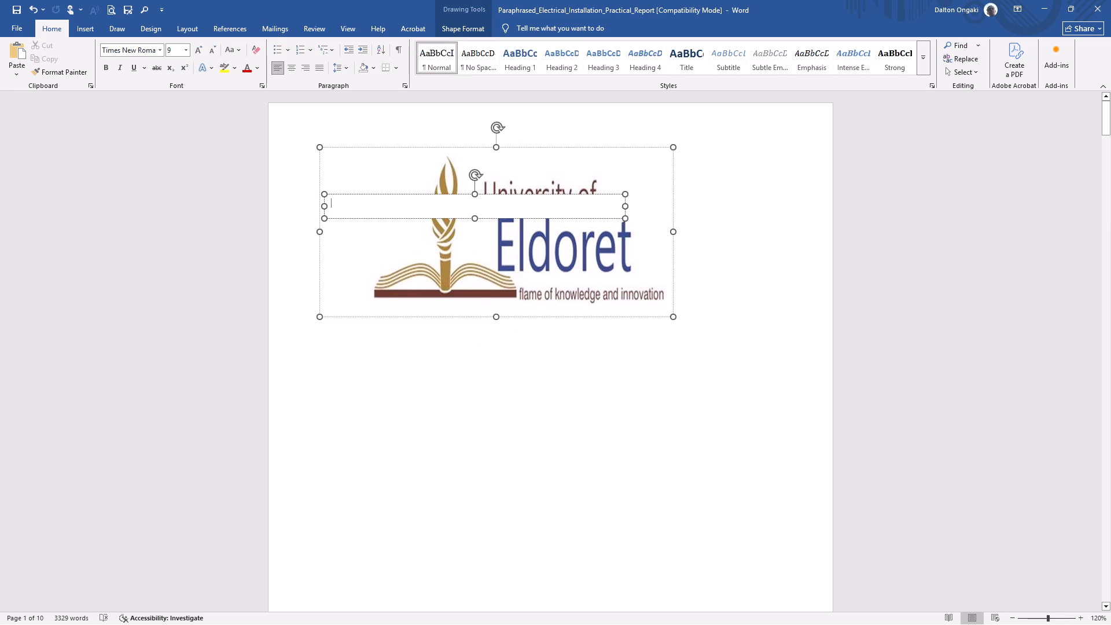
key("BackSpace")
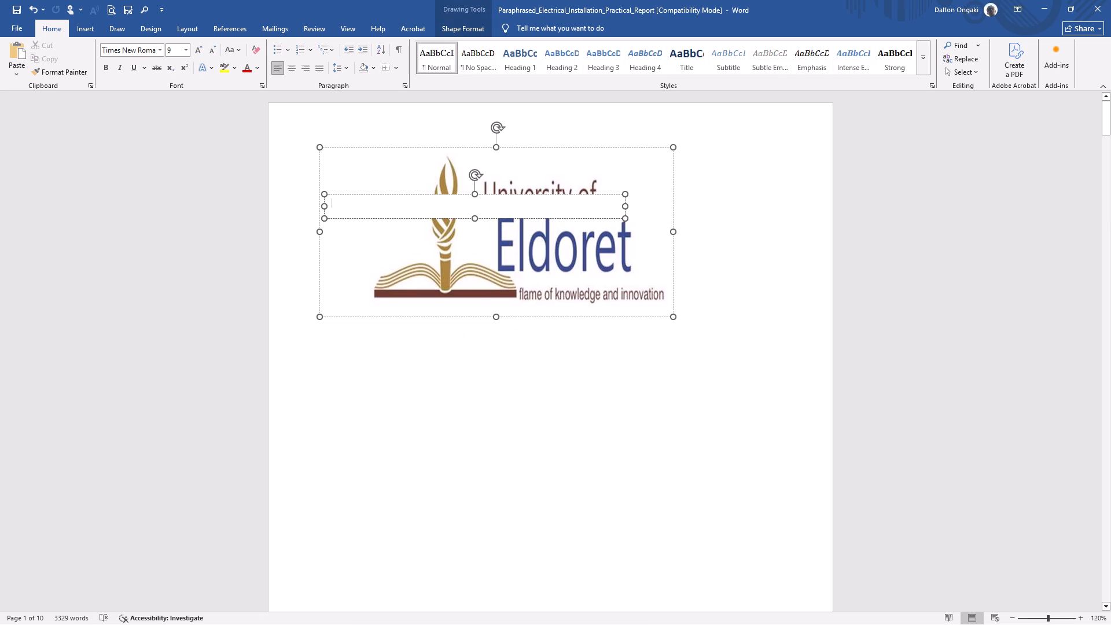
right_click(586, 211)
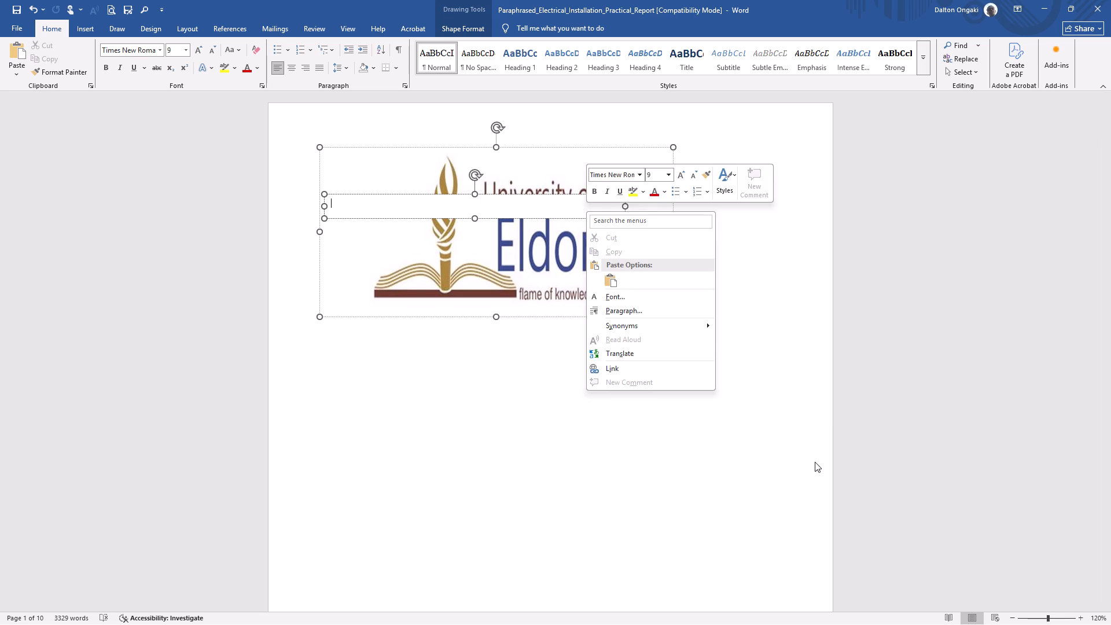
left_click(815, 462)
left_click_drag(536, 192, 665, 197)
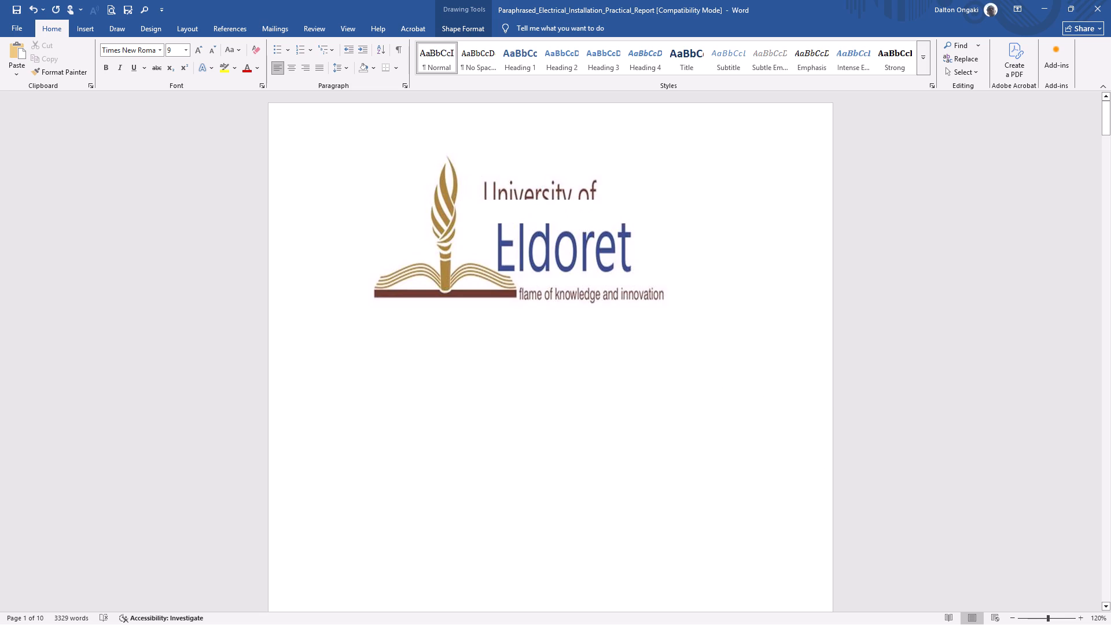
left_click_drag(665, 197, 640, 230)
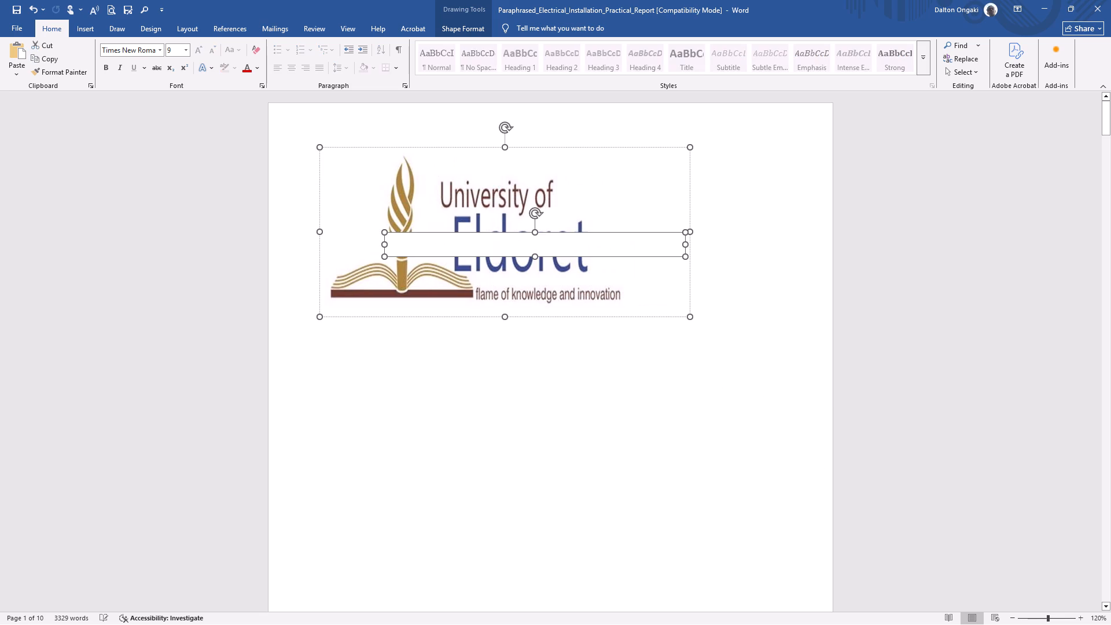
key("BackSpace")
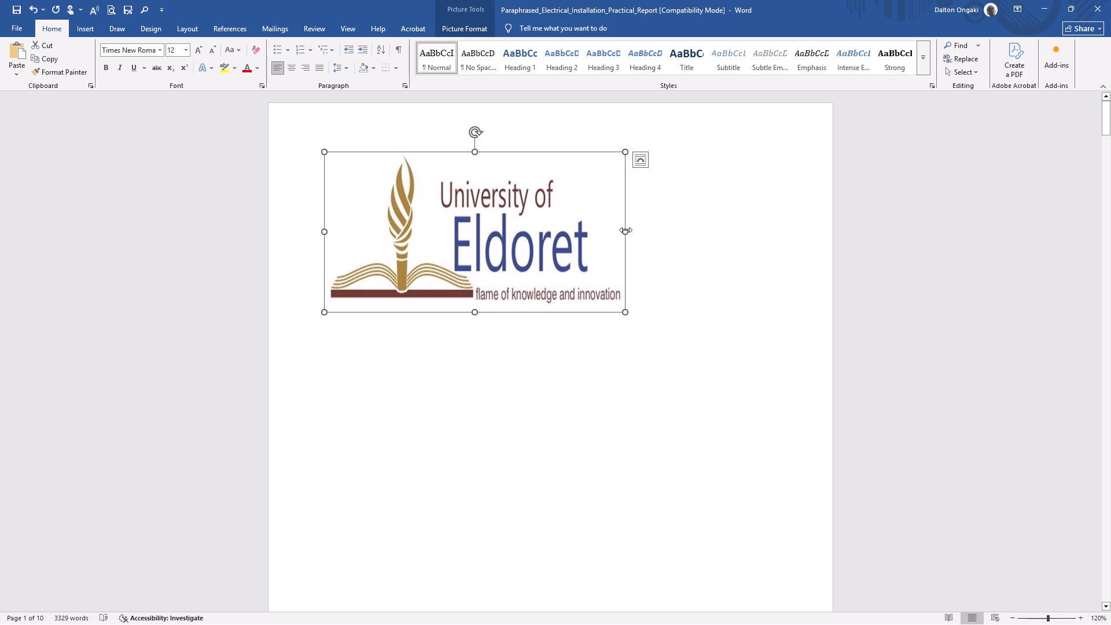
Widen the university logo to stretch across the page's text width and centre it on the cover page.
left_click_drag(626, 230, 777, 234)
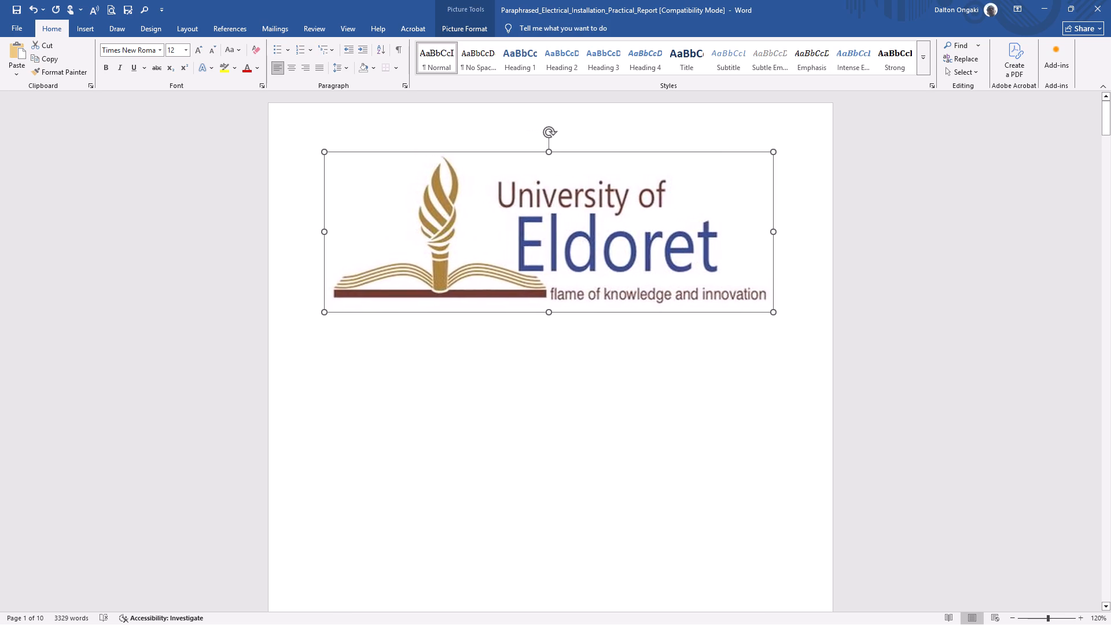
left_click_drag(777, 234, 793, 235)
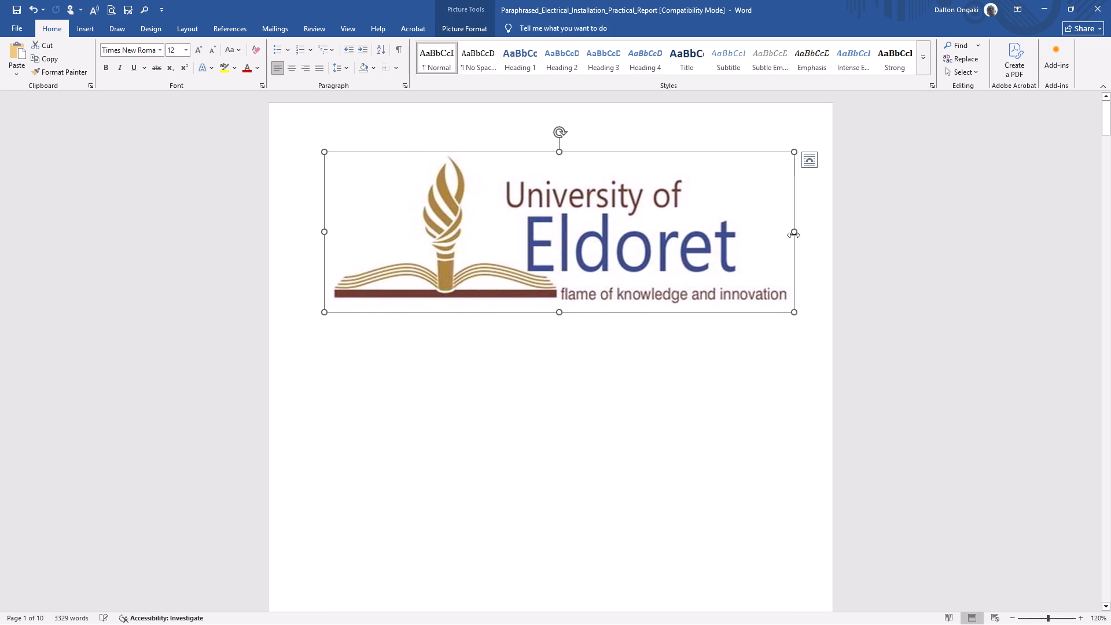
left_click(675, 406)
left_click(599, 192)
left_click(291, 64)
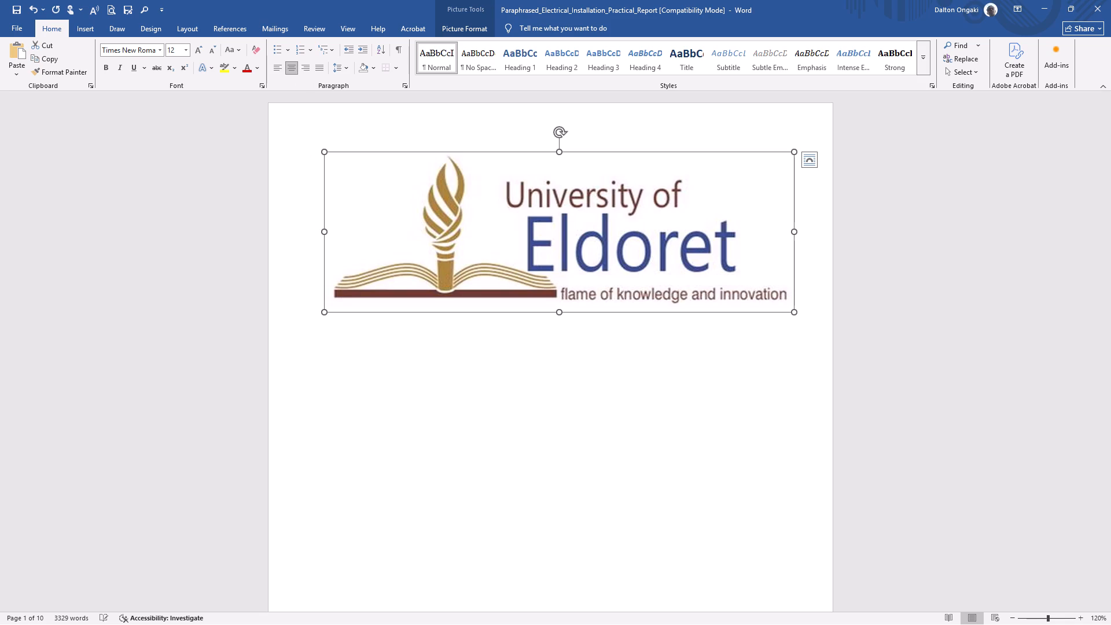
left_click(416, 416)
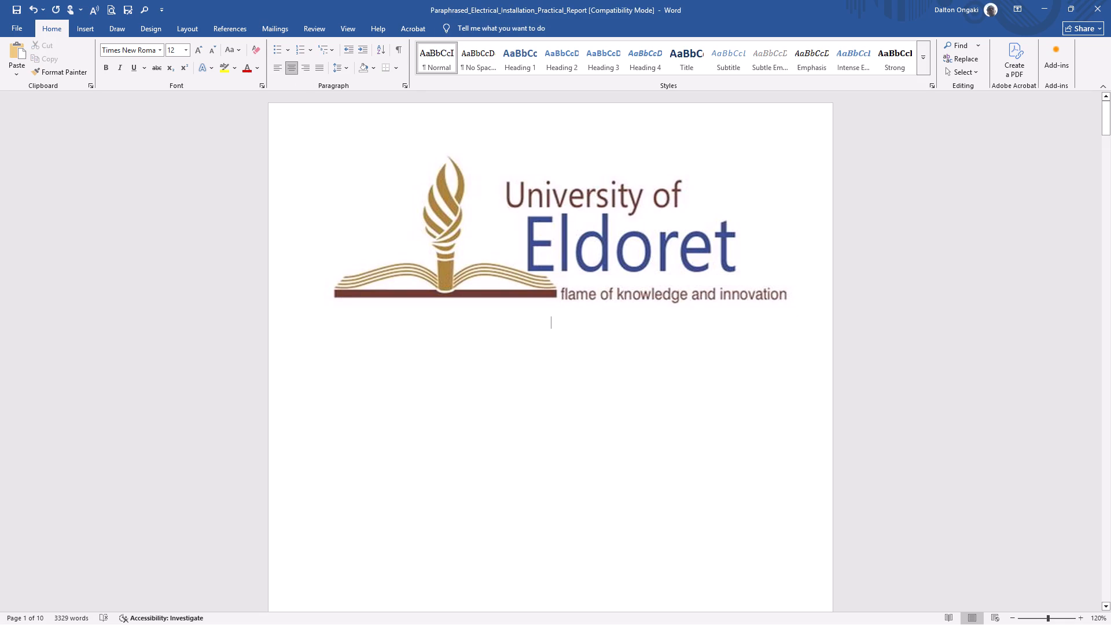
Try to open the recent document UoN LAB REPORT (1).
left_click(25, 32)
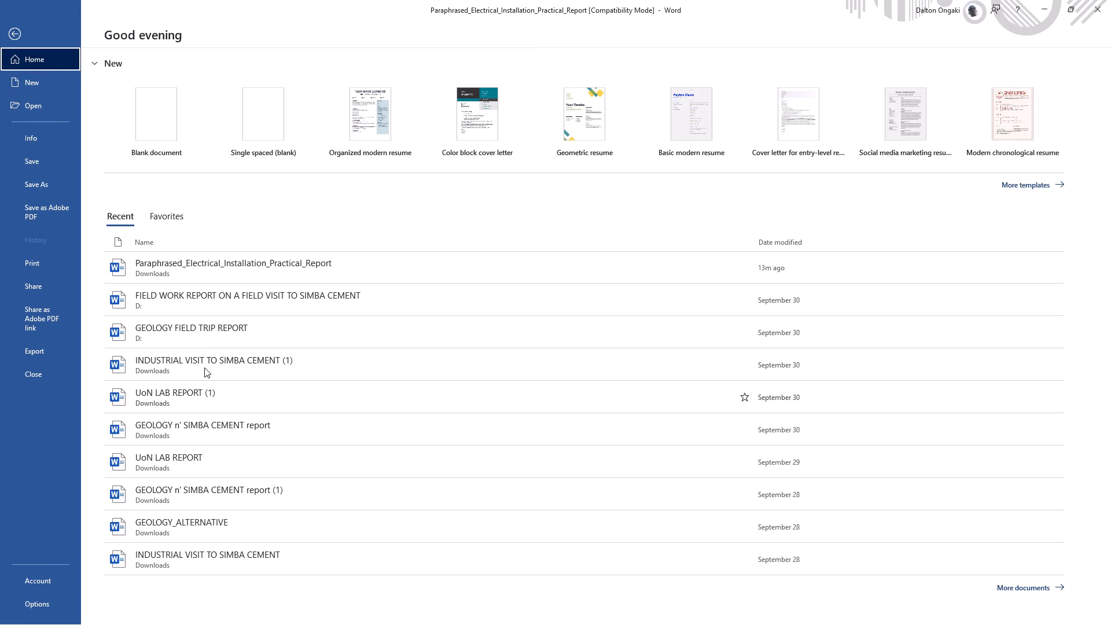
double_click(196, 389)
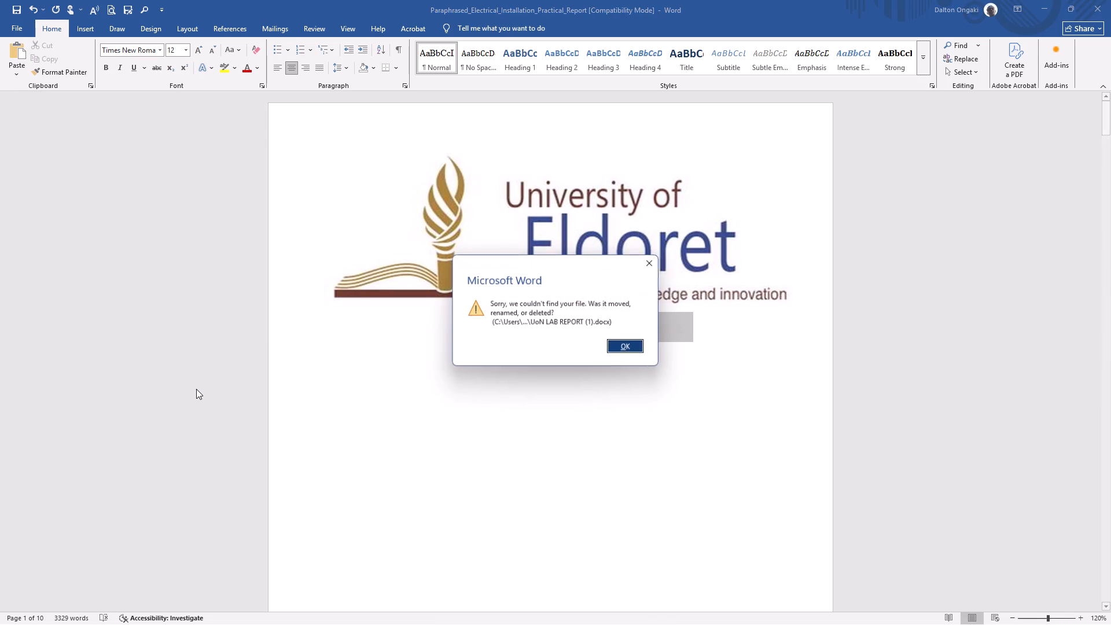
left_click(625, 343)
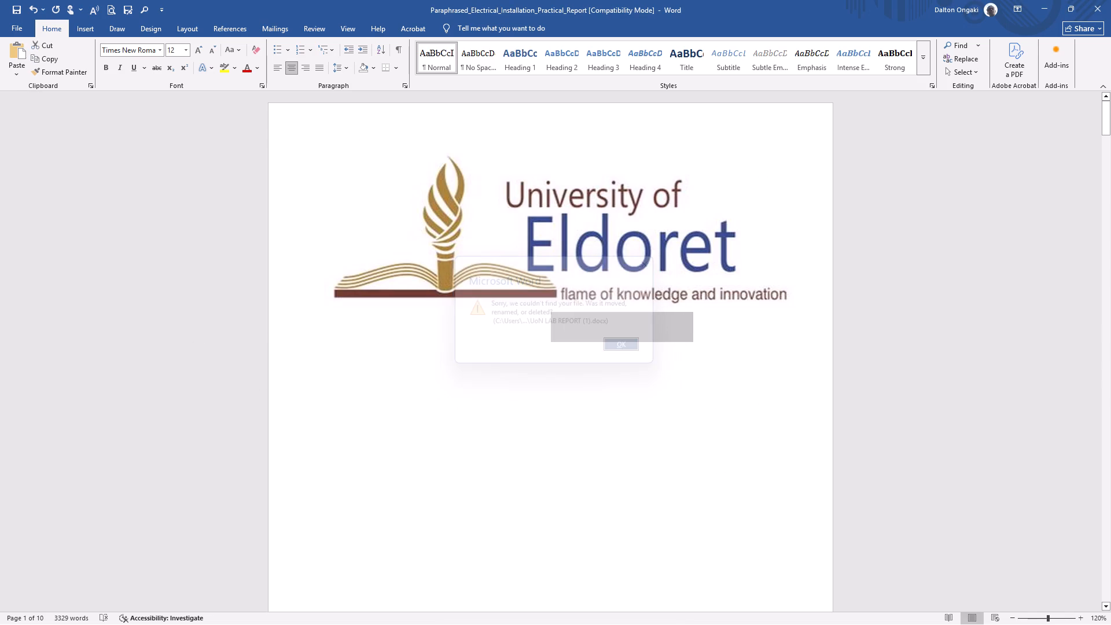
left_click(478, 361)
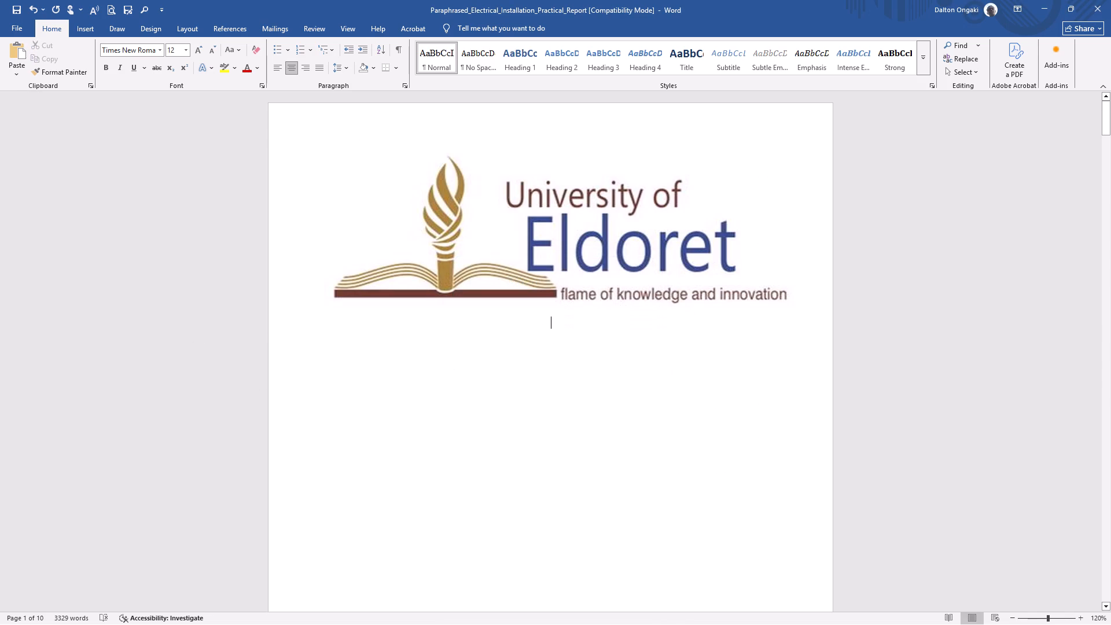
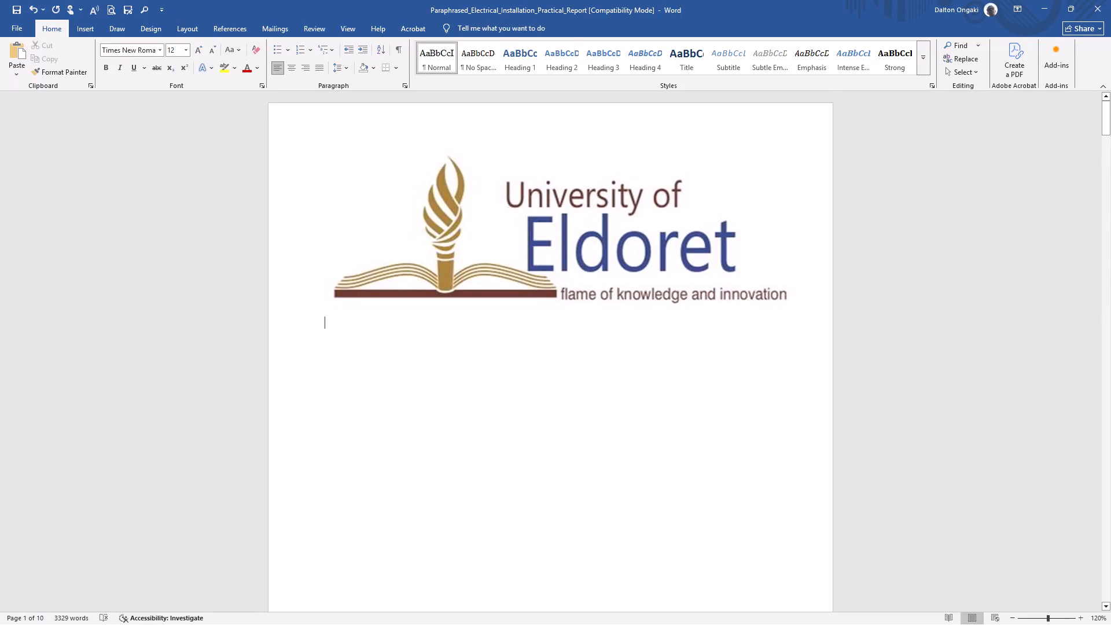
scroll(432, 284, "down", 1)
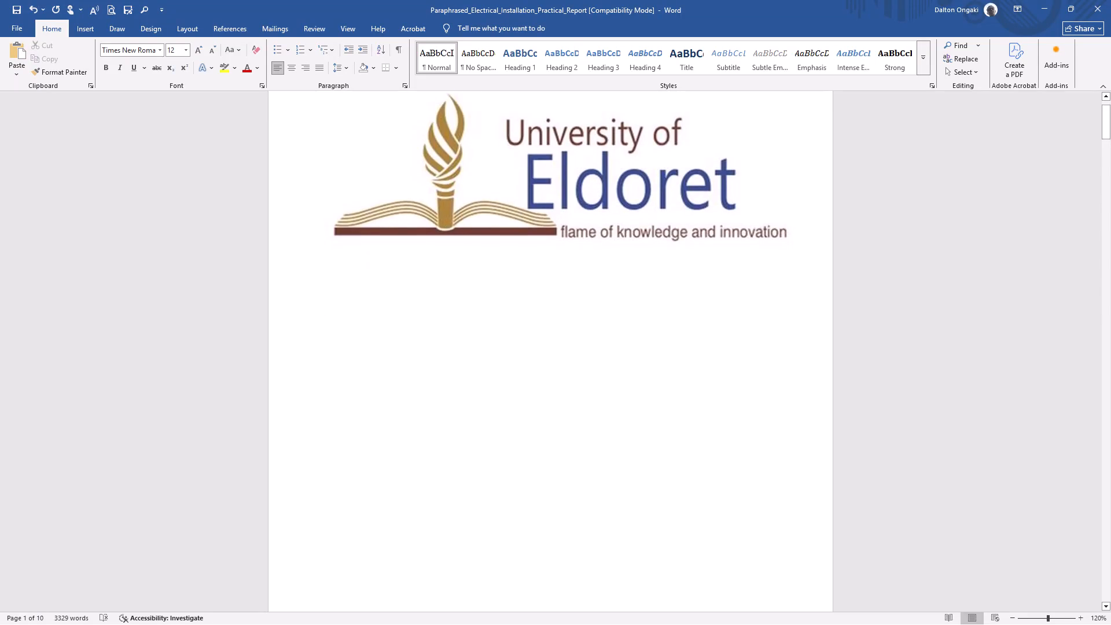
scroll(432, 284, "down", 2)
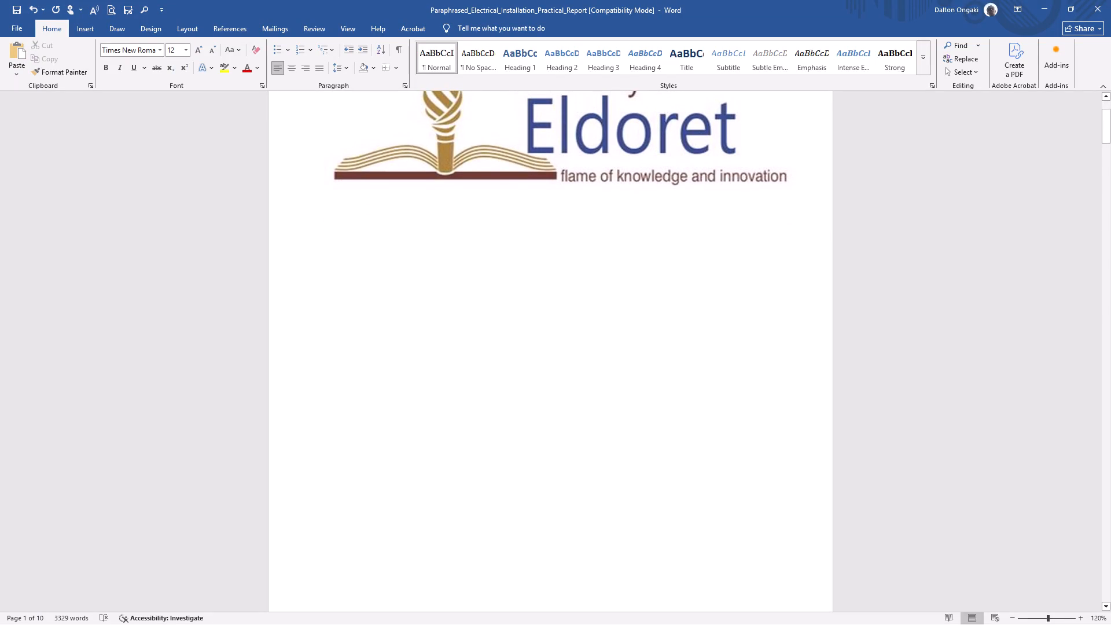
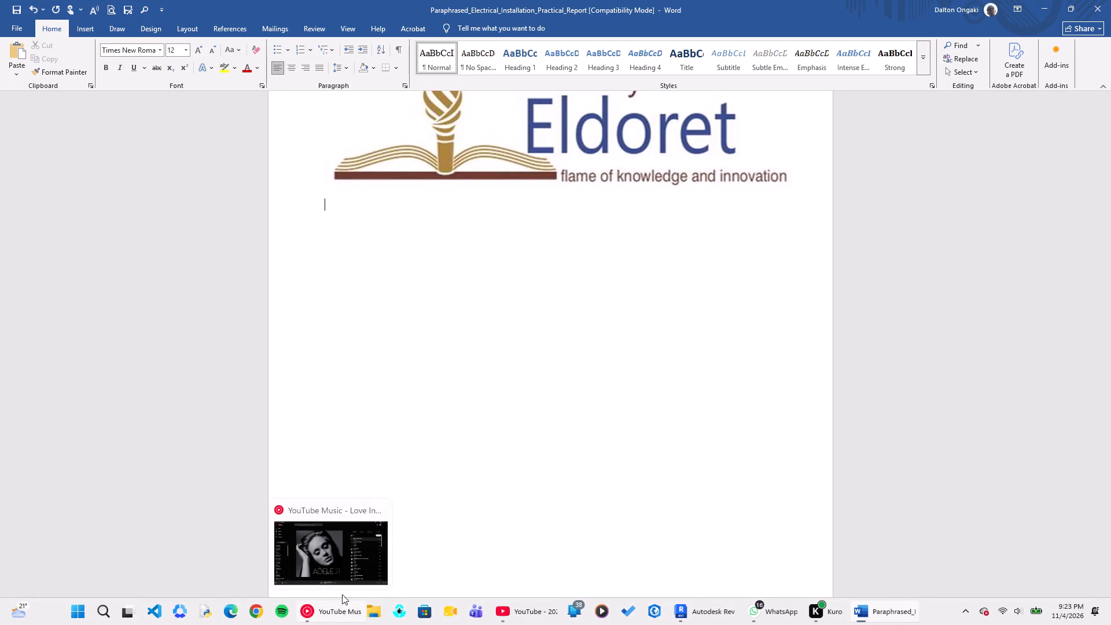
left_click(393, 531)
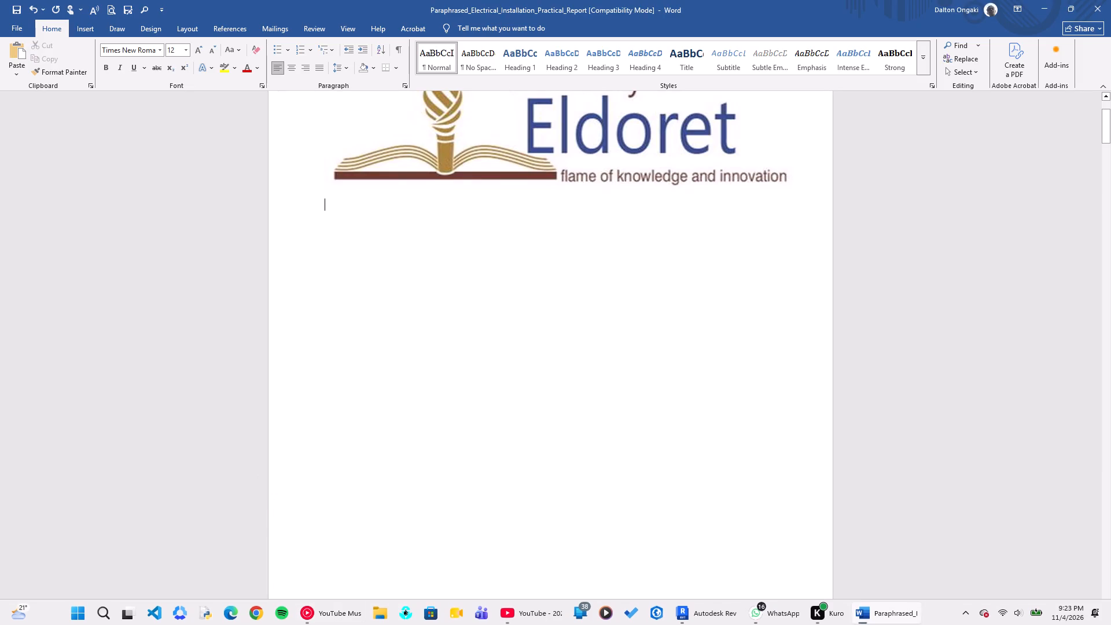
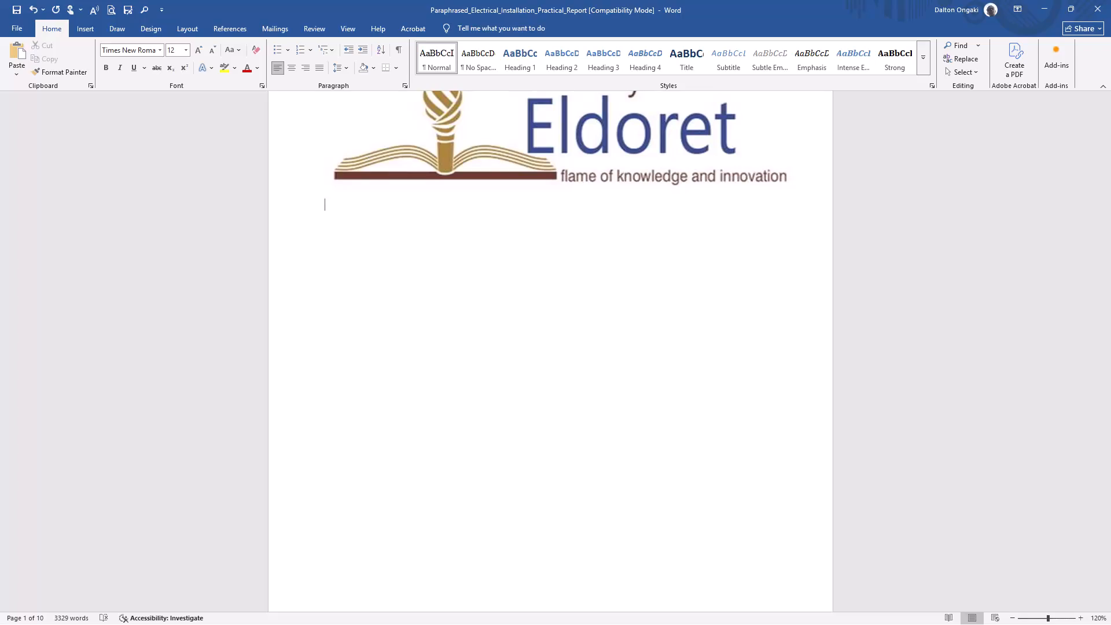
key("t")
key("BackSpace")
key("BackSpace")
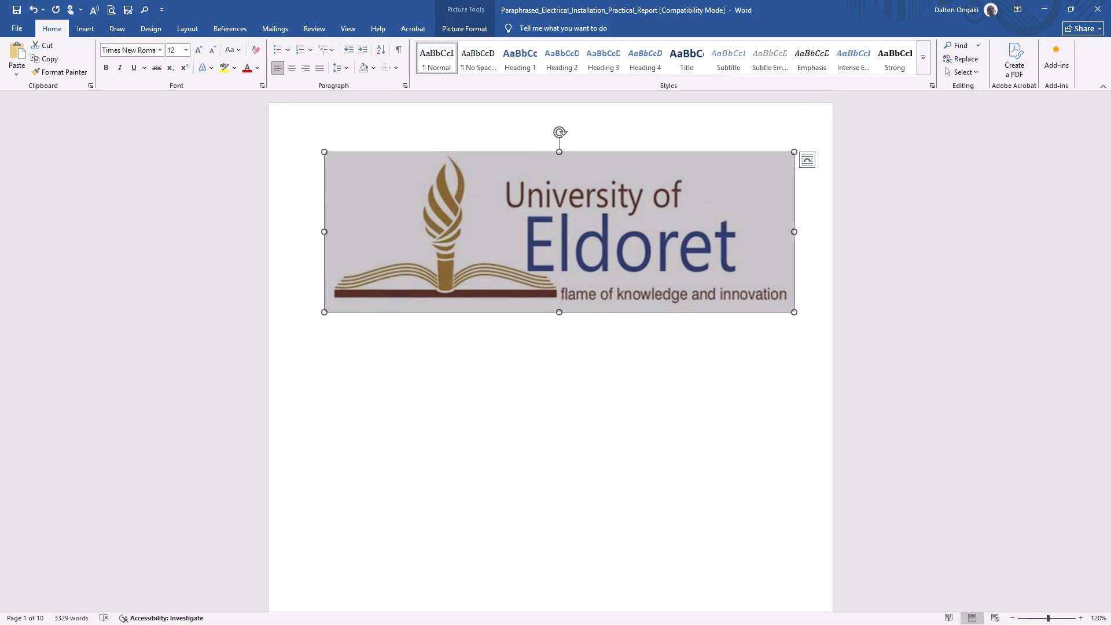
Enter the line "DEPARTMENT OF CIVIL AND STRUCTURAL ENGINEERING" directly below the University of Eldoret logo on the cover page.
left_click_drag(378, 288, 374, 339)
left_click(374, 339)
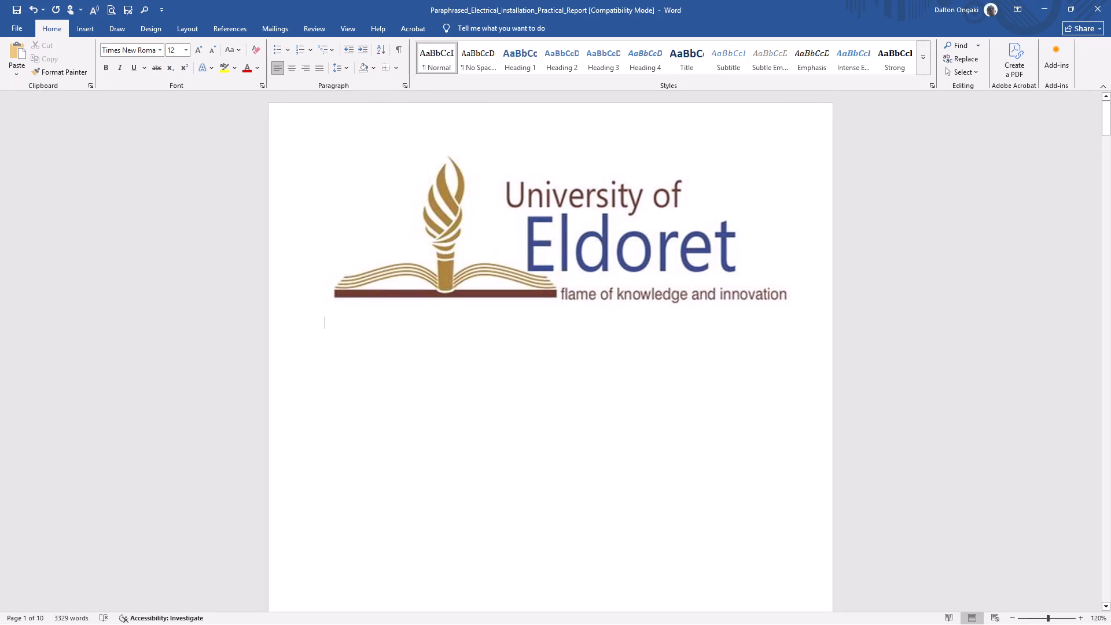
type("DEPARTMENT OF CIVIL AND STRUCTR")
key("BackSpace")
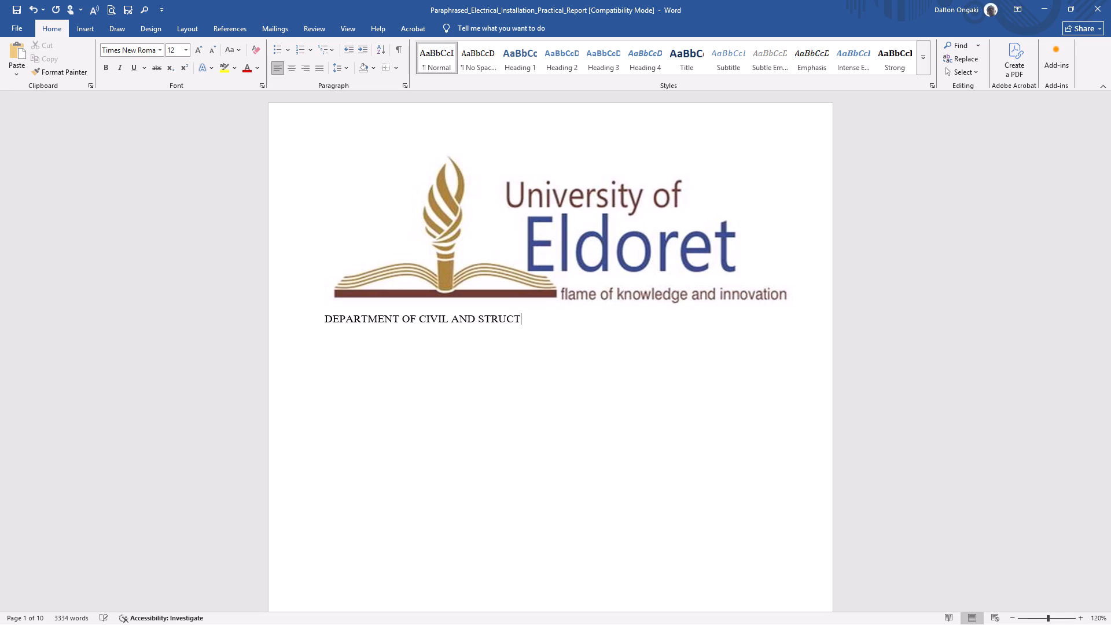
type("URAL N")
key("BackSpace")
type("ENF")
key("BackSpace")
type("GINE")
type("ERING")
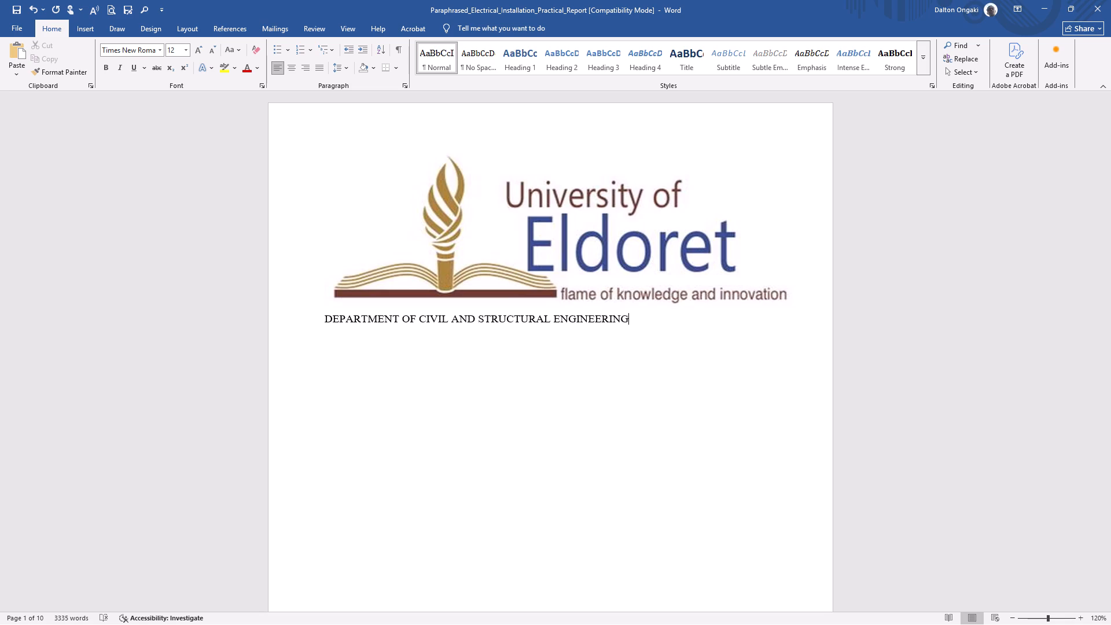
Add the course line "CVS 290- WORKSHOP PRACTICE" below the department line on the cover page.
key("Return")
key("v")
key("BackSpace")
type("CV")
key("s")
key("space")
type("290")
type("-")
key("space")
type("WORKSHOP")
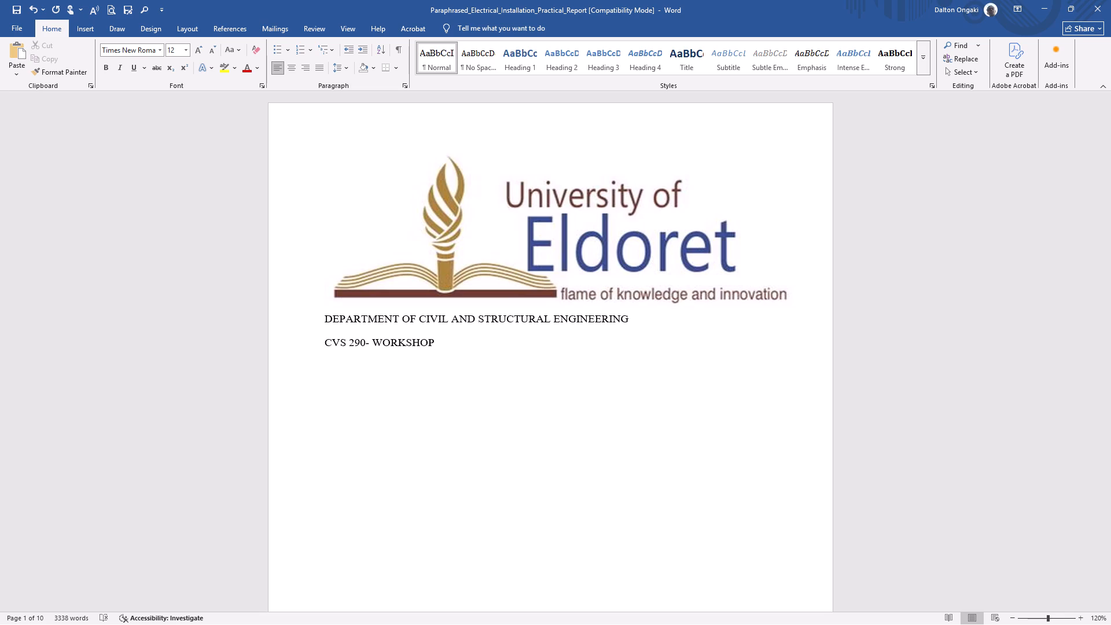
key("space")
type("PRACTI")
type("CE")
Add the line "2025/2026 ACADEMIC YEAR" below the course line on the cover page.
key("Return")
type("202")
key("6")
key("BackSpace")
key("5")
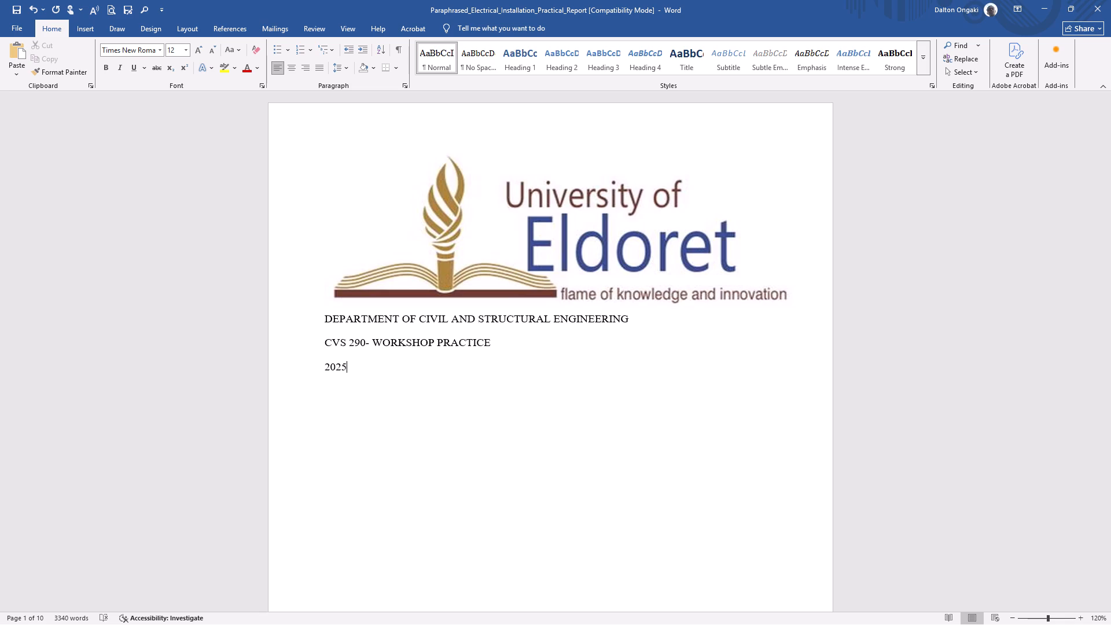
key("slash")
type("2026")
key("space")
type("A")
type("CADEMC")
key("BackSpace")
type("IC YEAR")
Add the line "PRESENTED BY:" below the academic year line.
key("Return")
type("PRESENTED BY")
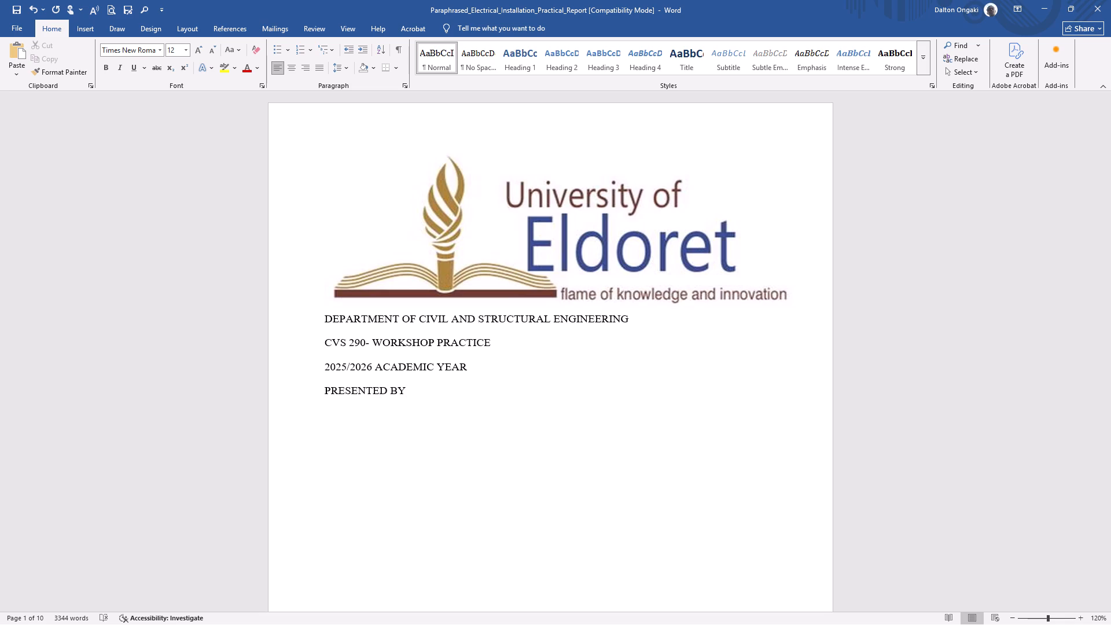
key("shift+colon")
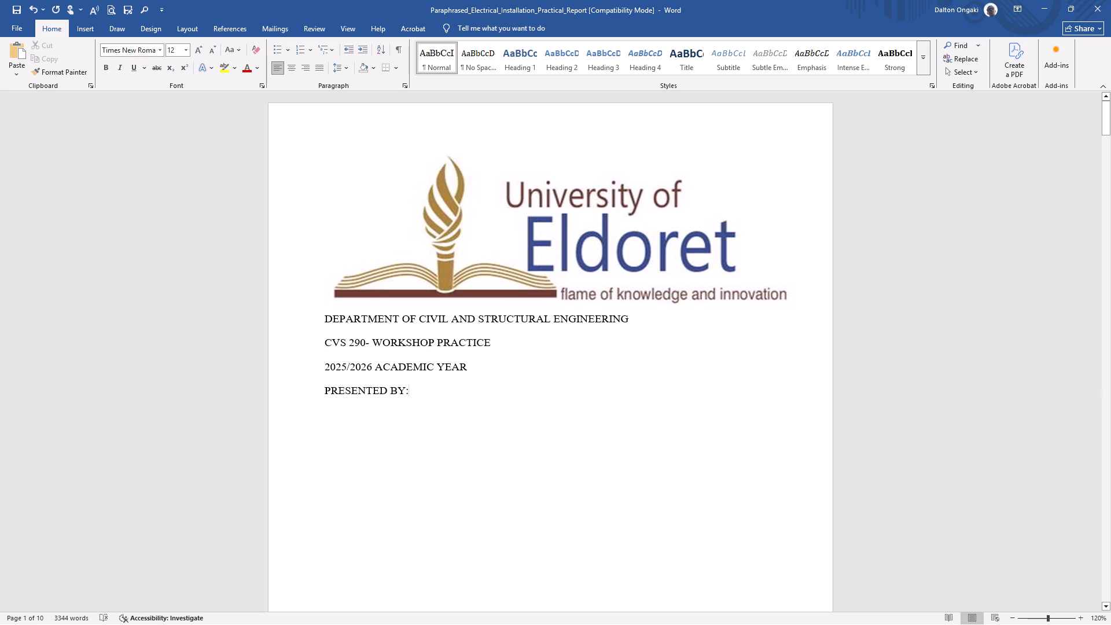
Centre the four cover page lines from the department line through "PRESENTED BY:".
left_click_drag(325, 318, 373, 365)
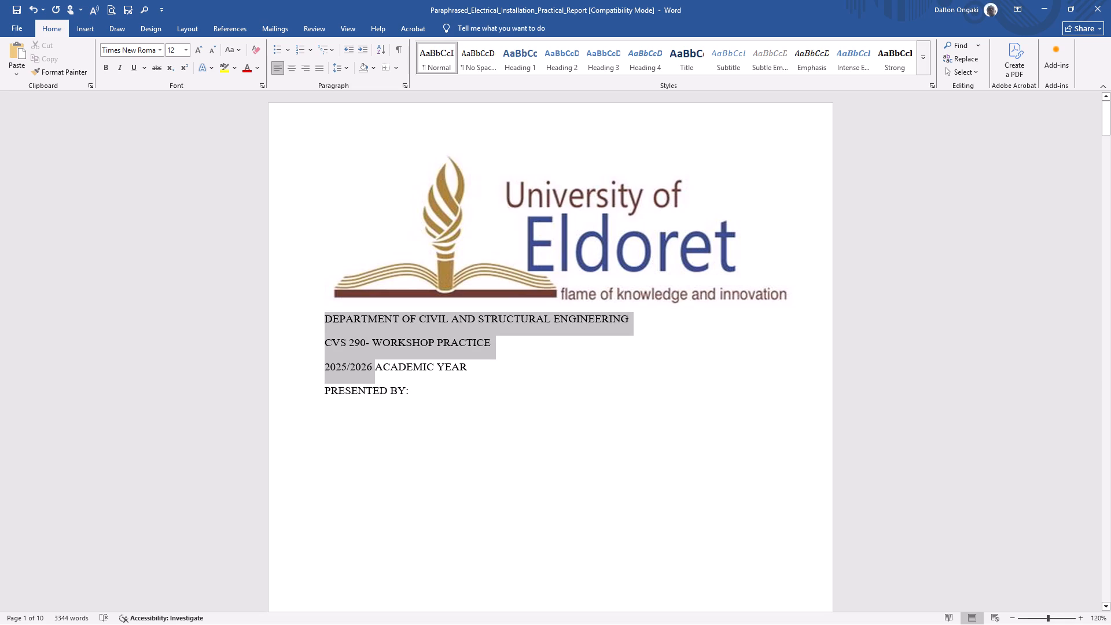
left_click_drag(373, 365, 405, 392)
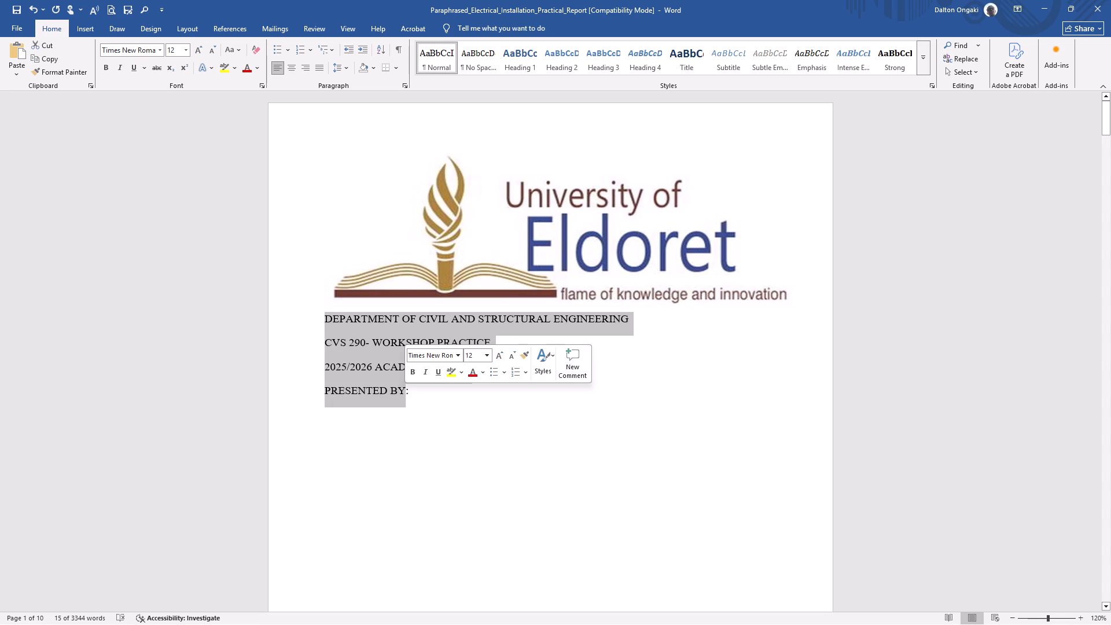
left_click(294, 73)
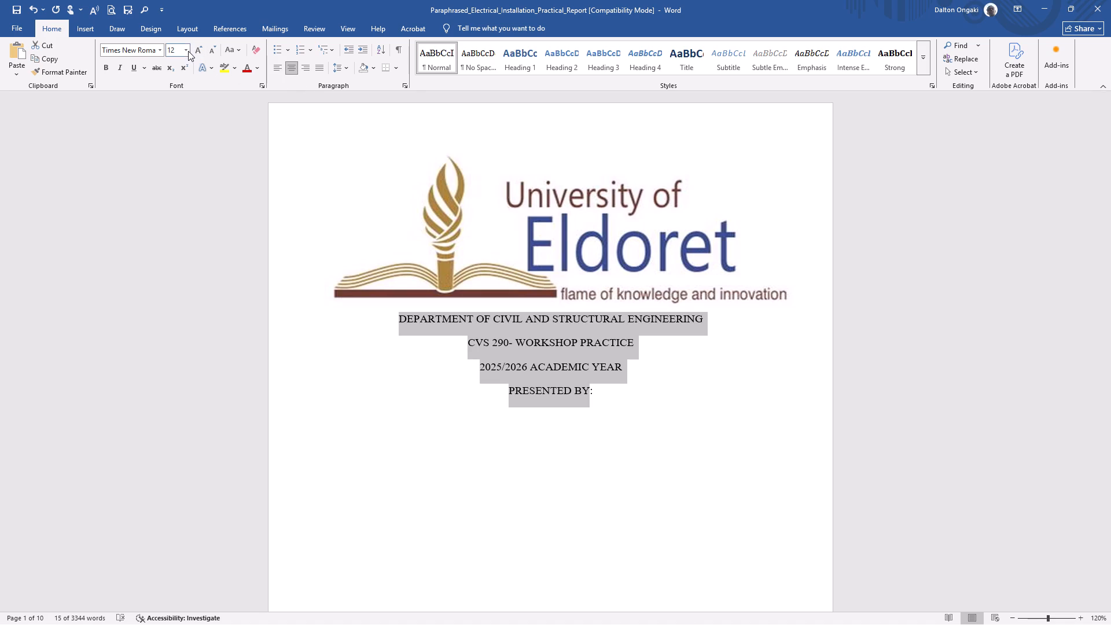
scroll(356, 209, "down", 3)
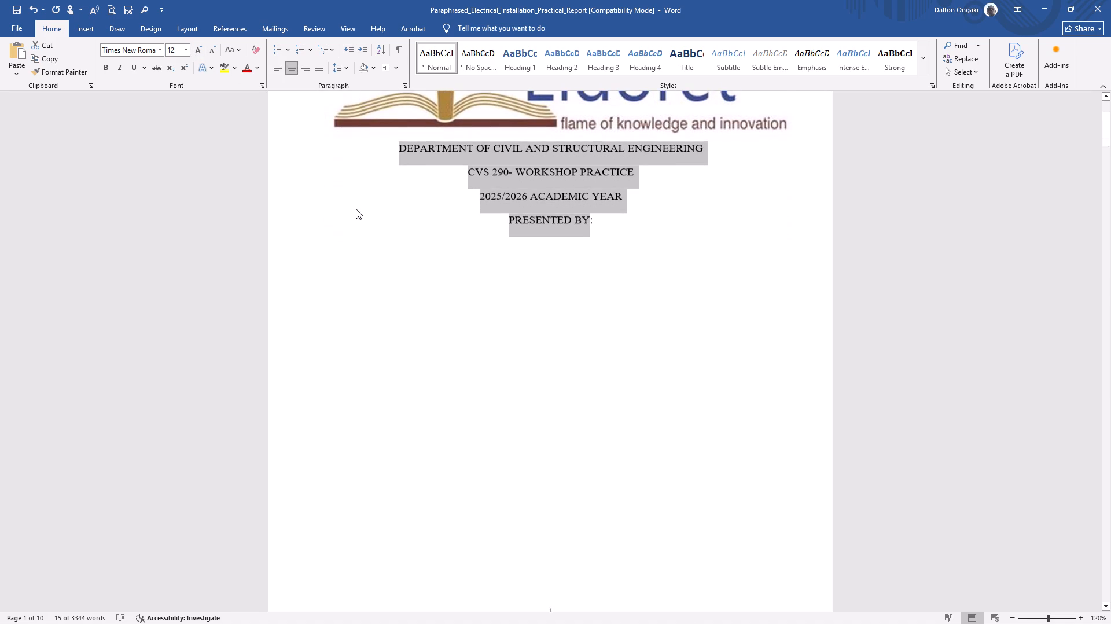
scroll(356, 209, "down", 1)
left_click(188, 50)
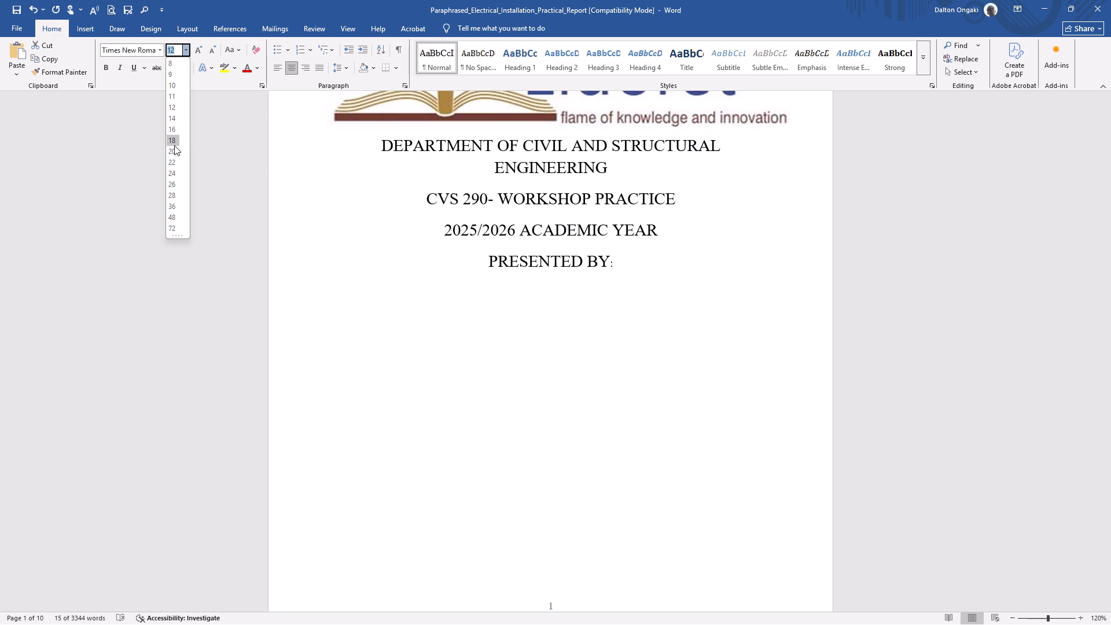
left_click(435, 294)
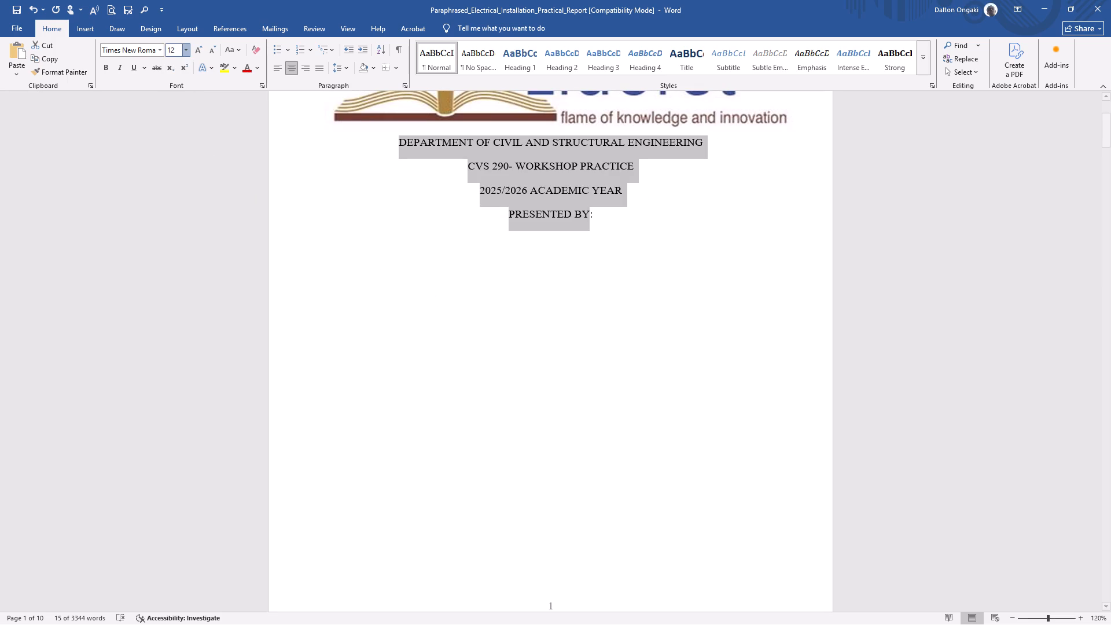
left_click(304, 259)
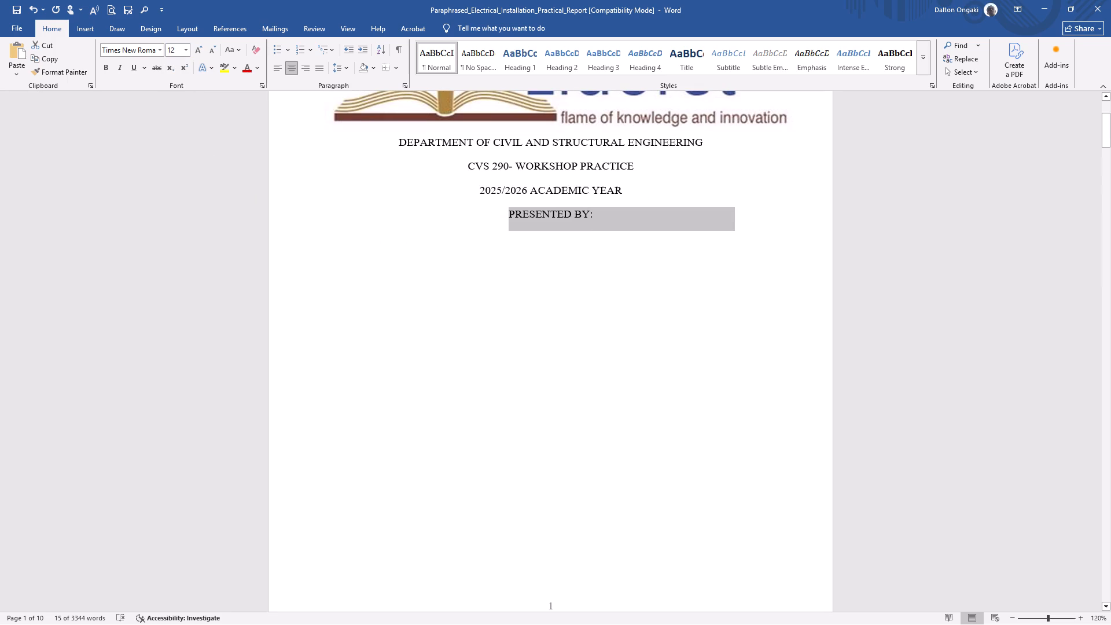
Add a left-aligned "NAME:" line below the "PRESENTED BY:" line on the cover page.
left_click(607, 215)
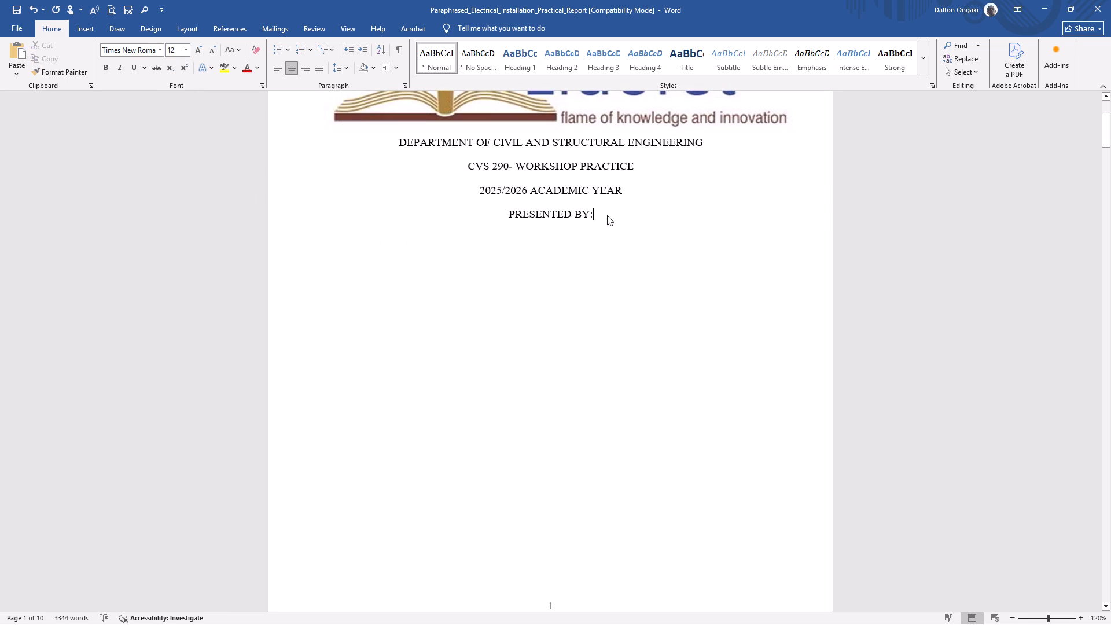
key("Return")
key("BackSpace")
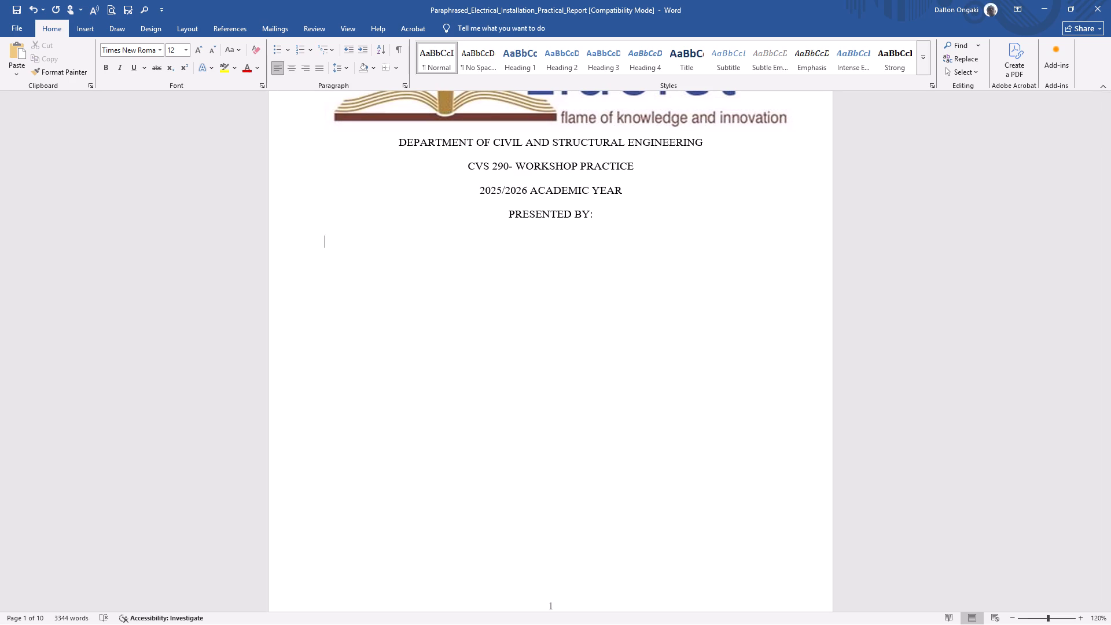
type("NAME")
key("shift+colon")
type("===")
key("Return")
key("BackSpace")
key("BackSpace")
key("BackSpace")
key("BackSpace")
Add the line "ADM NO.:" below the "NAME:" line on the cover page.
key("Return")
type("ADM")
key("space")
type("NO")
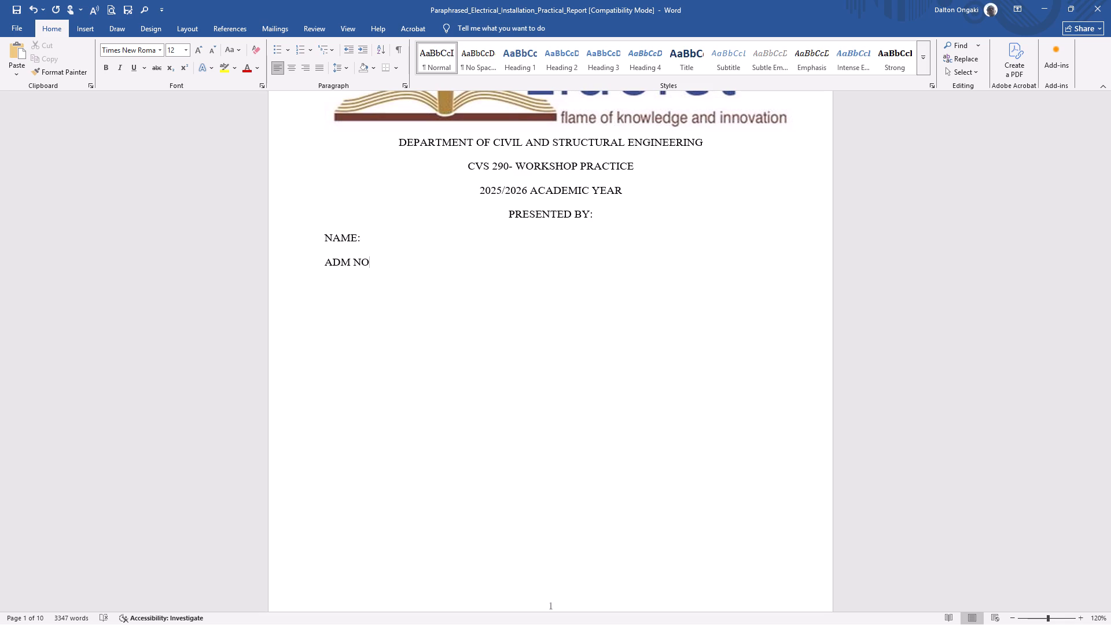
type(".:")
Add the line "SUBMITTED TO:" below the "ADM NO.:" line on the cover page.
key("Return")
type("SUN")
key("BackSpace")
type("BMITTED")
key("space")
type("TO")
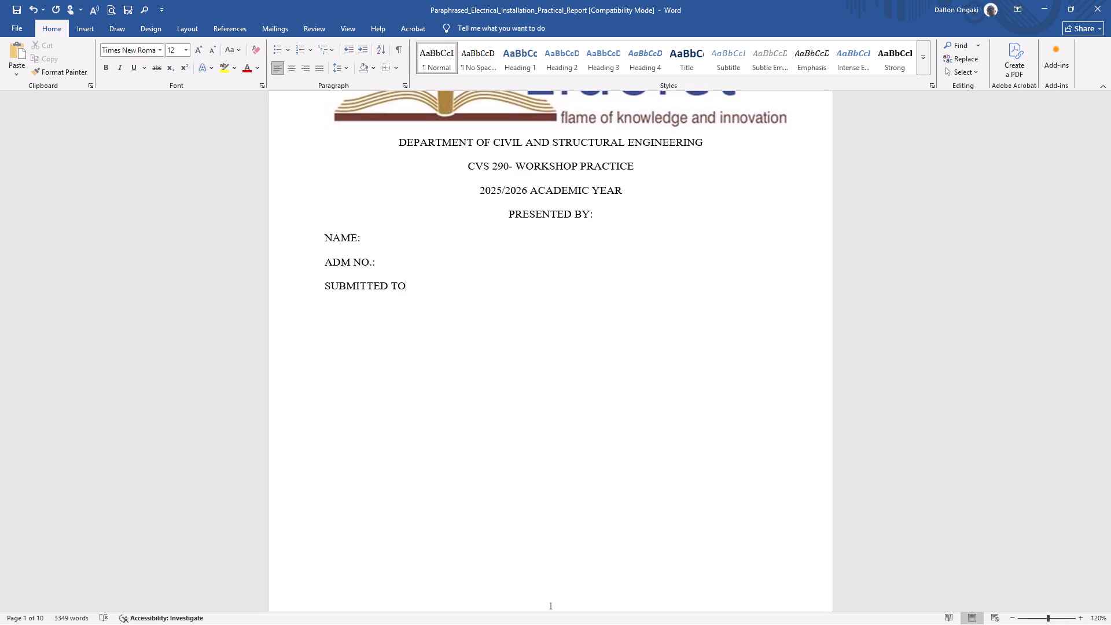
key("shift+colon")
Add the line "DATE SUBMITTED:" below the "SUBMITTED TO:" line, followed by a new empty line.
key("Return")
type("DATE SUBMITTED")
key("shift+colon")
key("Return")
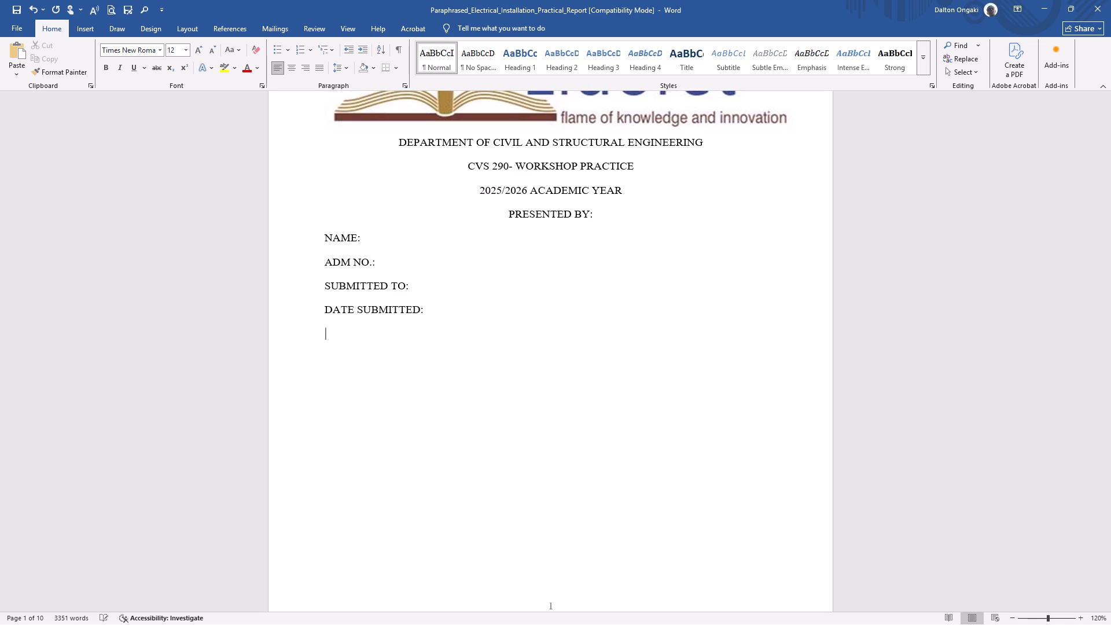
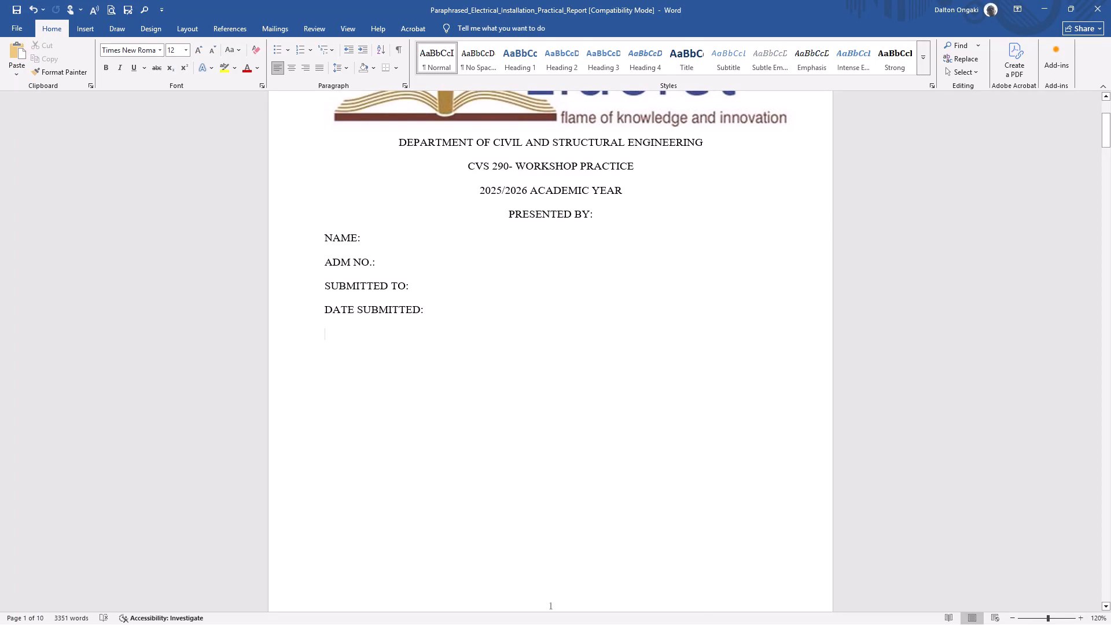
Start a new line of text with "THIS" below the "DATE SUBMITTED:" line on the cover page.
type("THIS")
key("space")
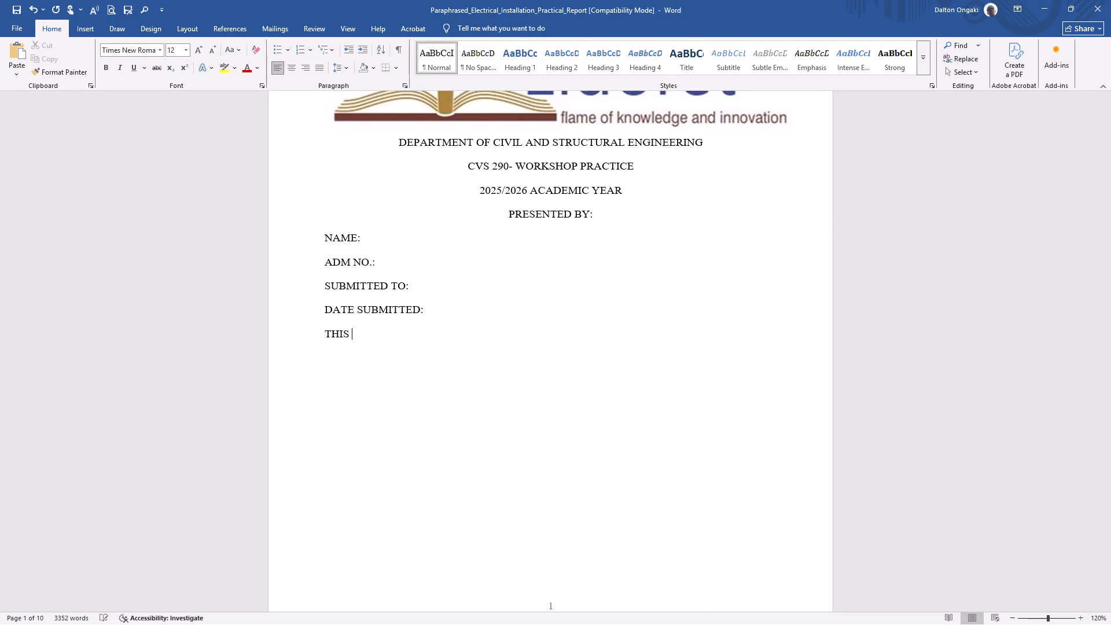
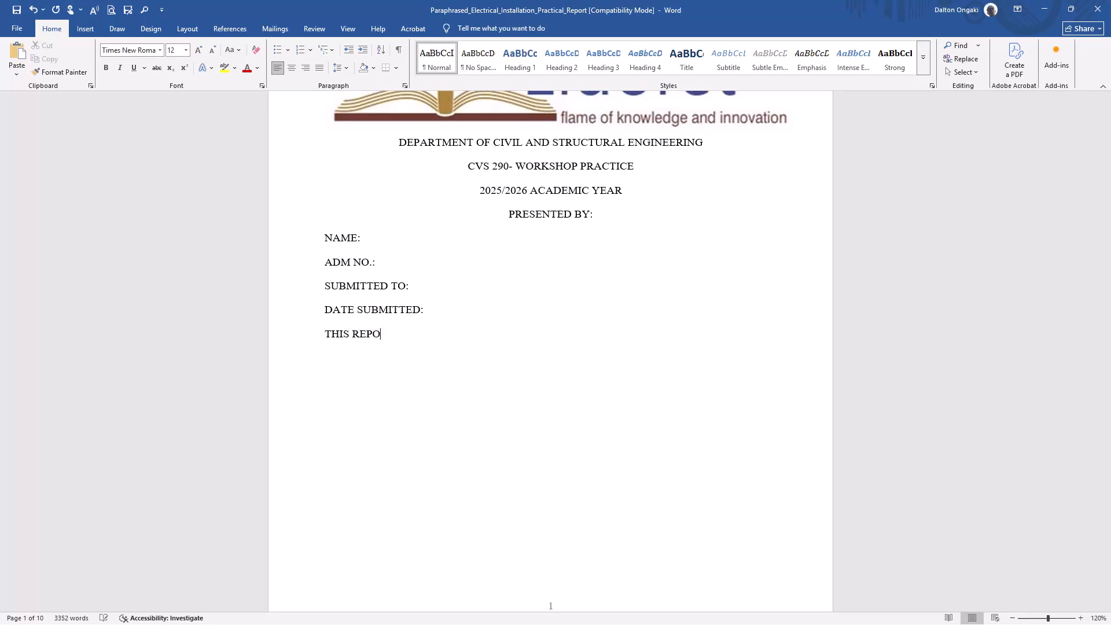
Continue the last cover-page line so it reads "THIS REPORT IS SUBMITTED AS A PARTIAL FULFILLMENT OF THE REQUIRMENT".
key("BackSpace")
key("BackSpace")
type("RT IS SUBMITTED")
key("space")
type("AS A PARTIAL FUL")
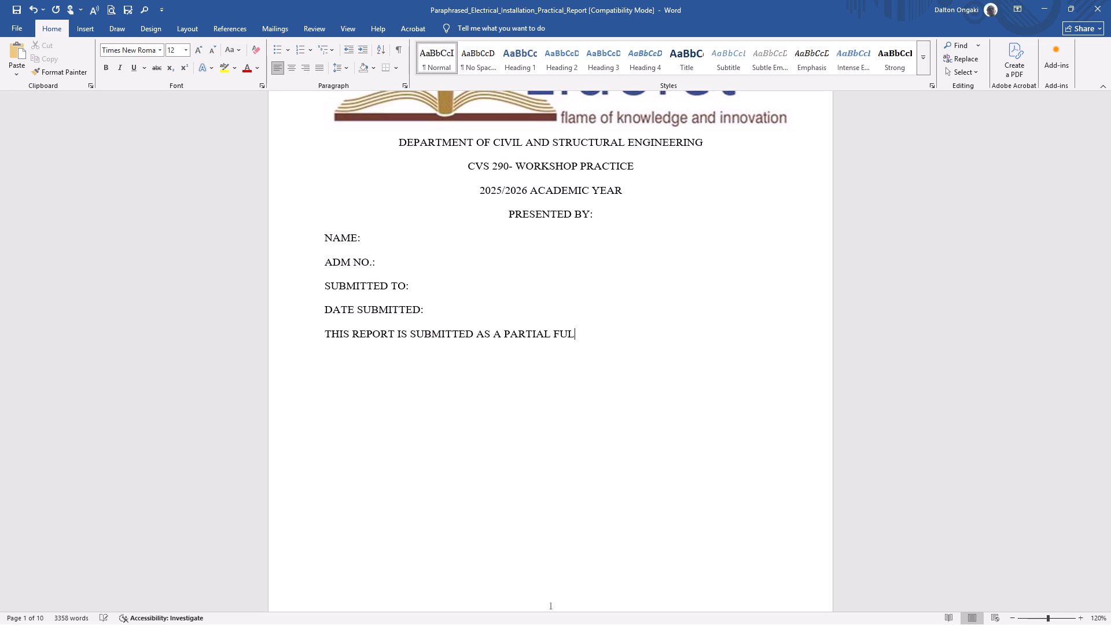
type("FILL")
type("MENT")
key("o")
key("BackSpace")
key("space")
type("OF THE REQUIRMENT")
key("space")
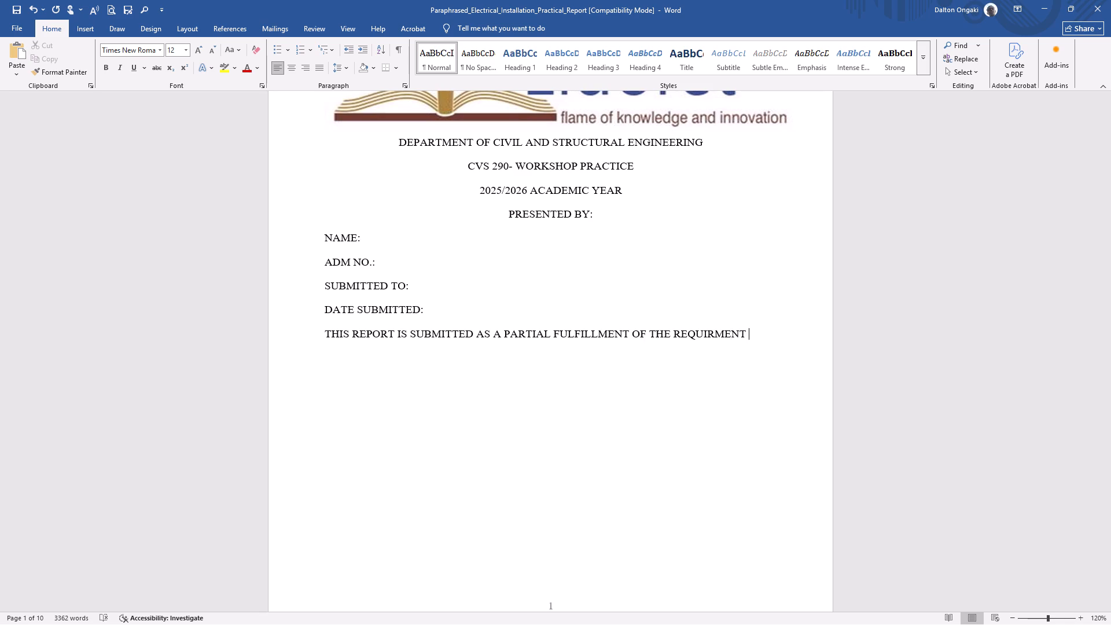
Continue the submission statement with "FOR THE AWARD OF THE DEGREE OF BACHELOR".
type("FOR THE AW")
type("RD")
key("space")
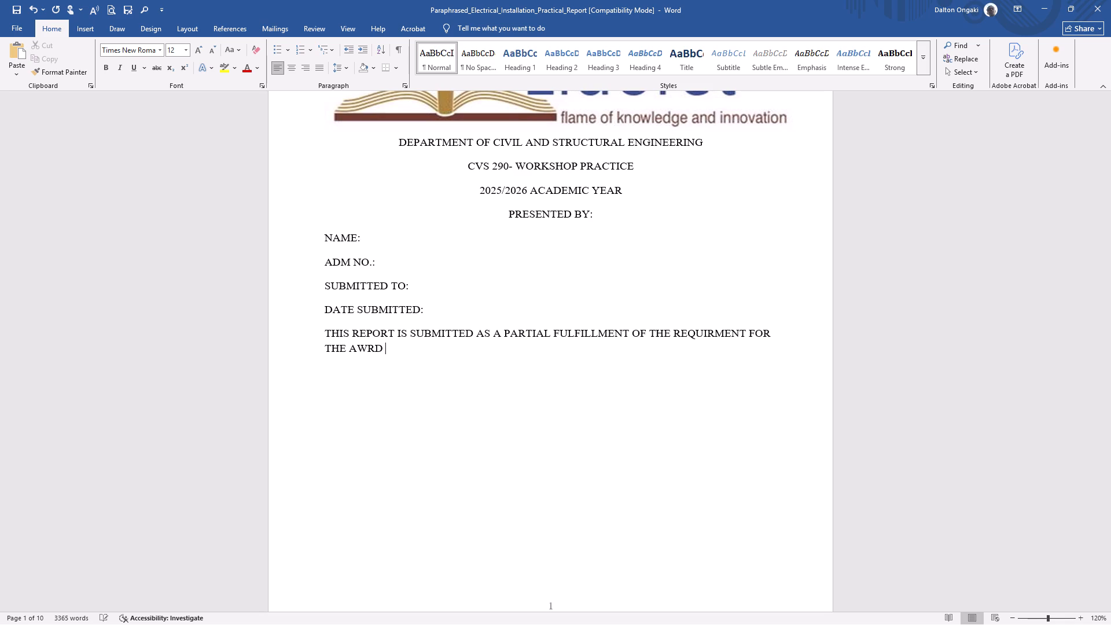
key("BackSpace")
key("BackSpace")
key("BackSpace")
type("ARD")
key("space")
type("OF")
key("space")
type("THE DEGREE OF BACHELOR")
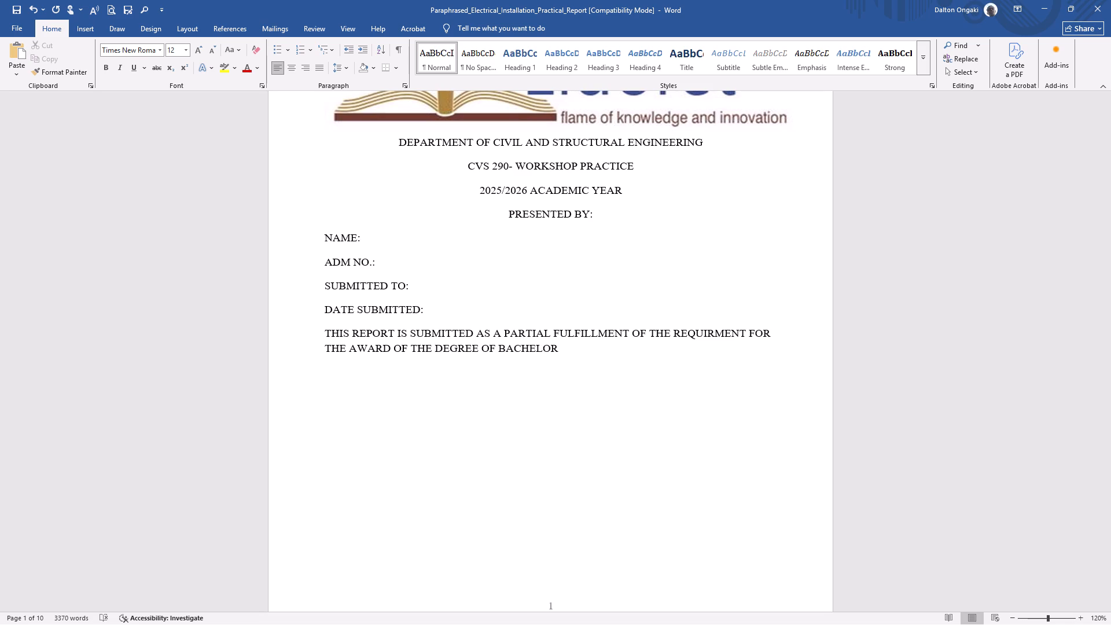
Complete the submission statement with "OF ENGINEERING IN CIVIL AND STRUCTURAL ENGINEERING." and start a new paragraph below it.
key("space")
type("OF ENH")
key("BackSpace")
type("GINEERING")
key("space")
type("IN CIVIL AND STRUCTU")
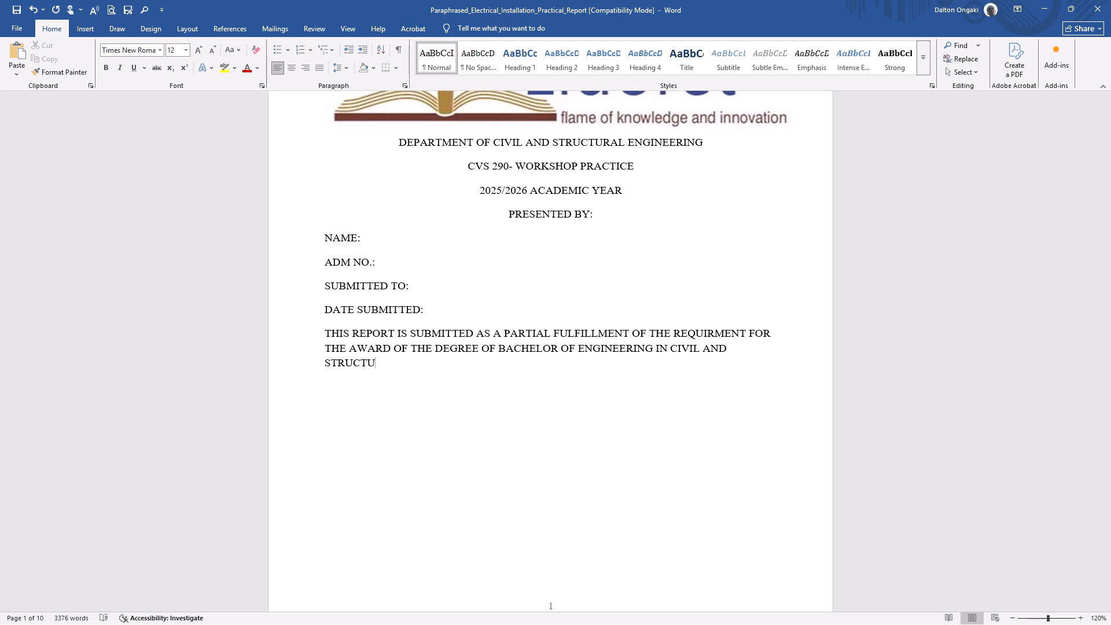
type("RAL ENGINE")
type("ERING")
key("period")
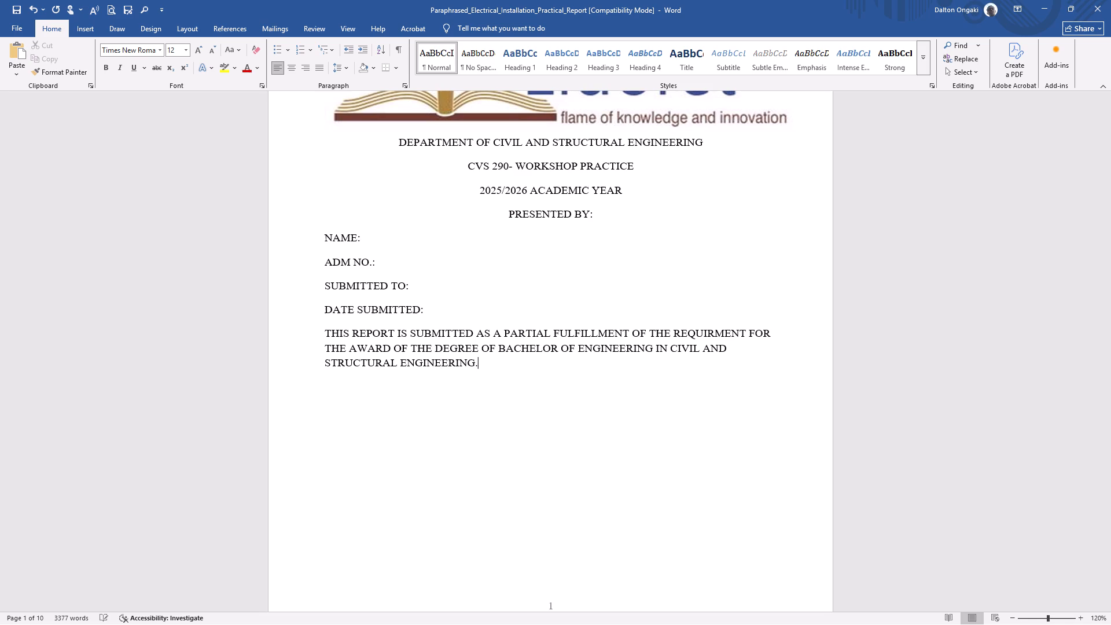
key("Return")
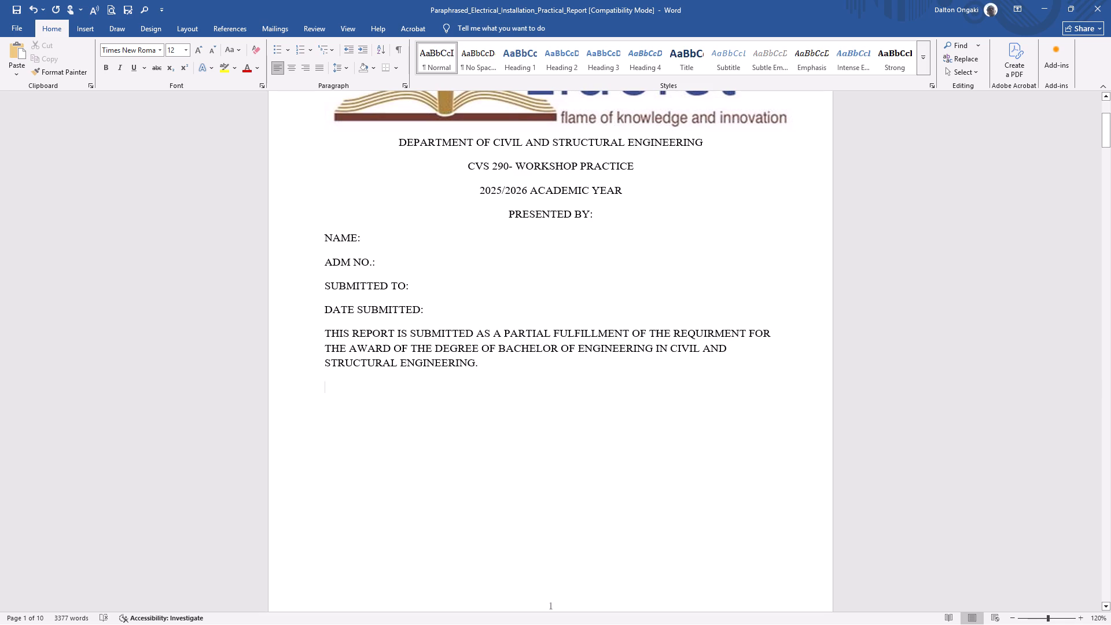
Centre the submission statement paragraph below the "DATE SUBMITTED:" line.
left_click_drag(325, 332, 427, 363)
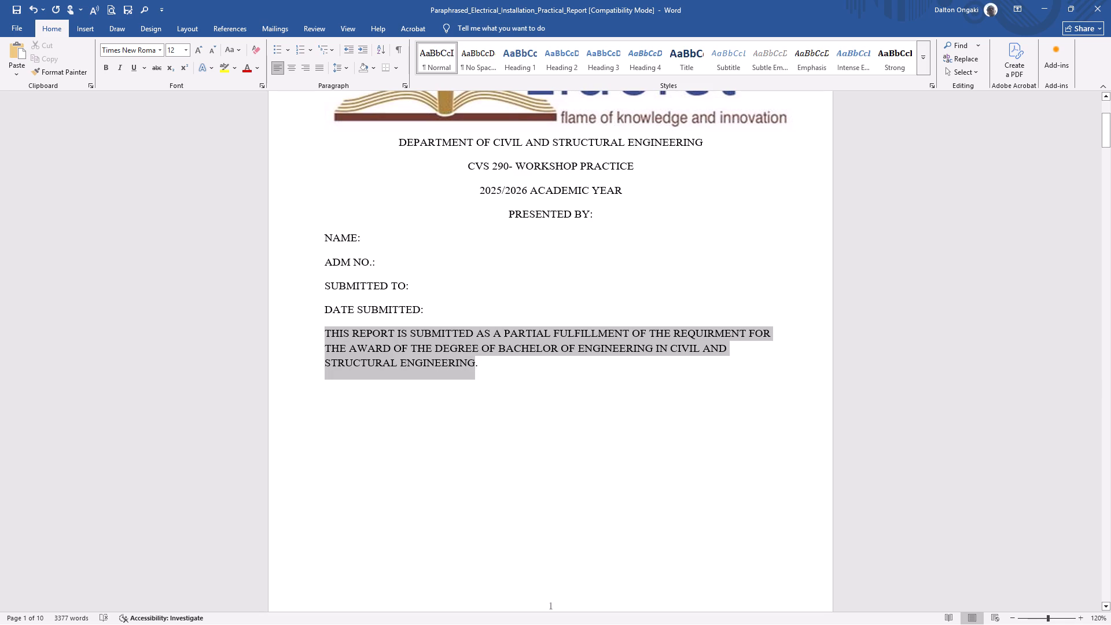
left_click_drag(427, 363, 491, 355)
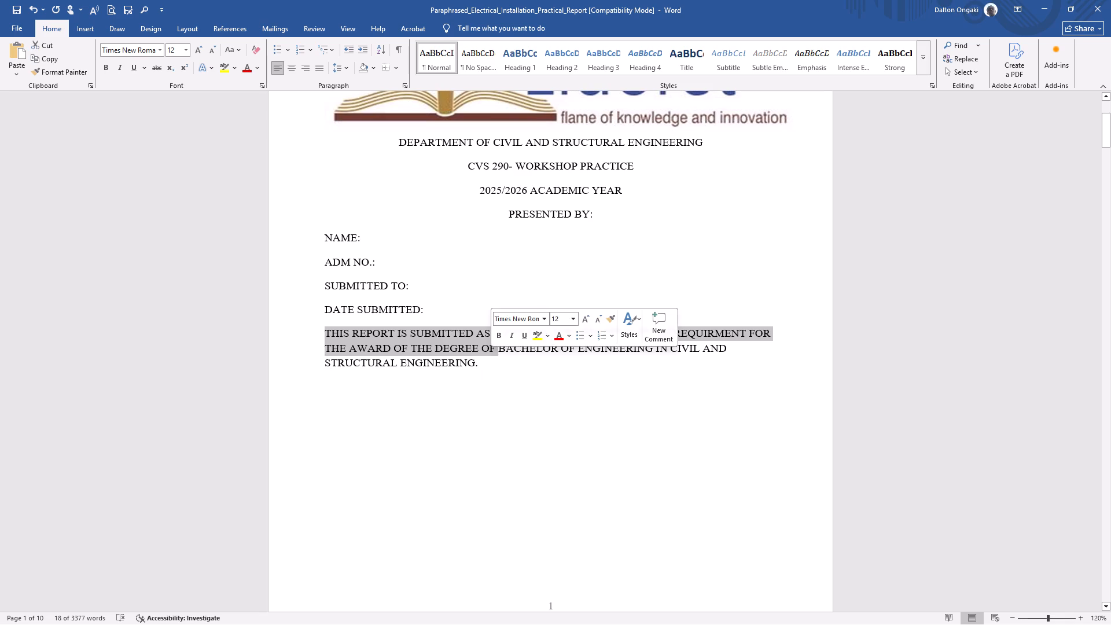
left_click(495, 380)
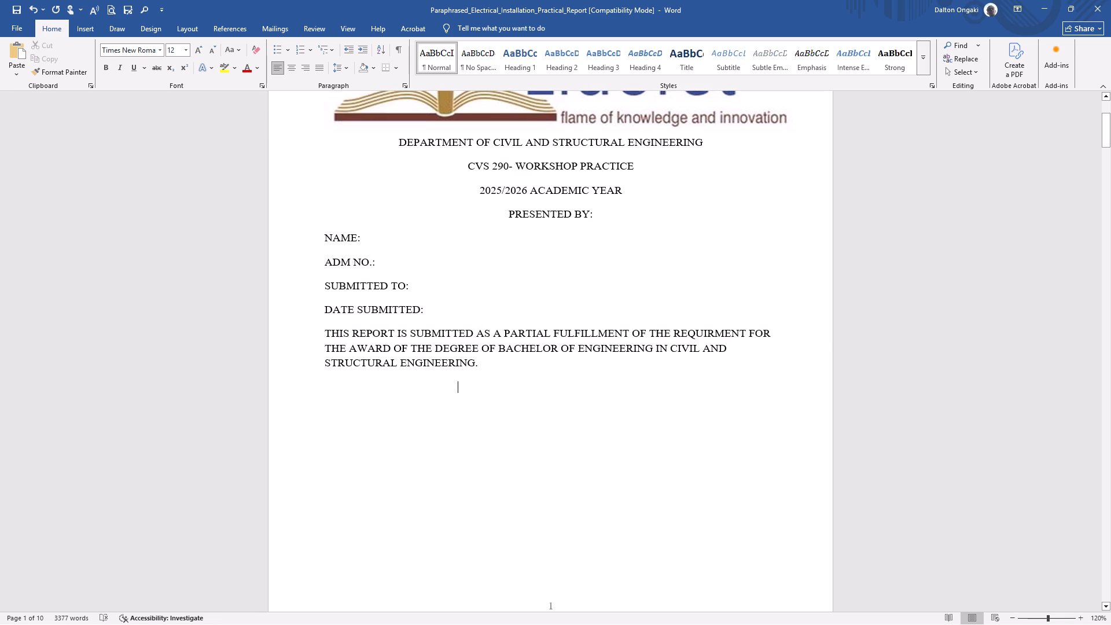
left_click_drag(321, 329, 486, 359)
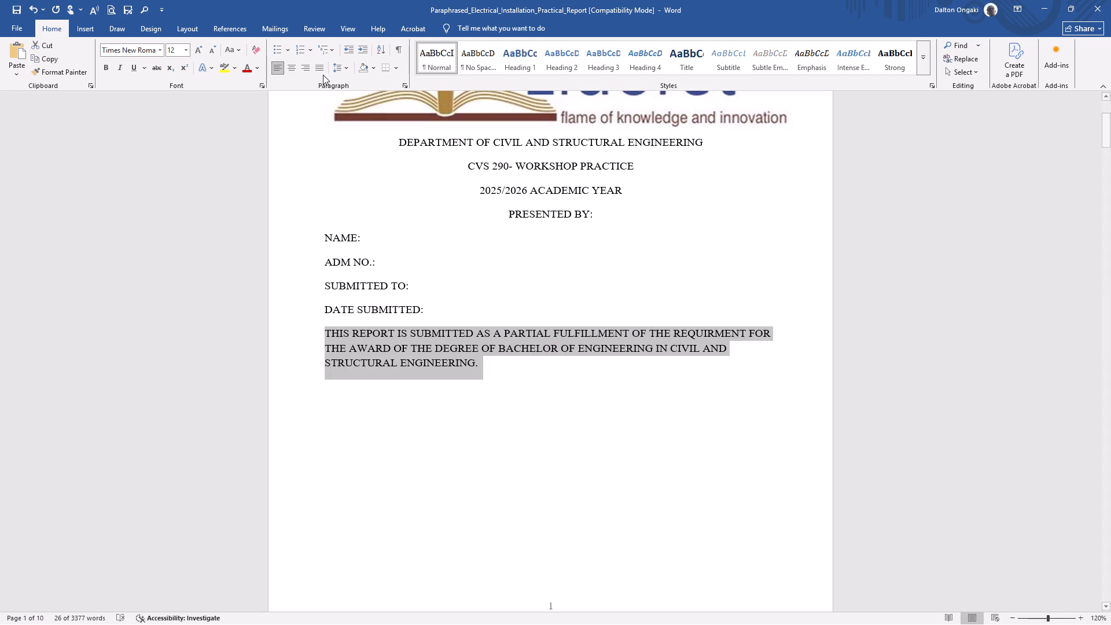
left_click(318, 63)
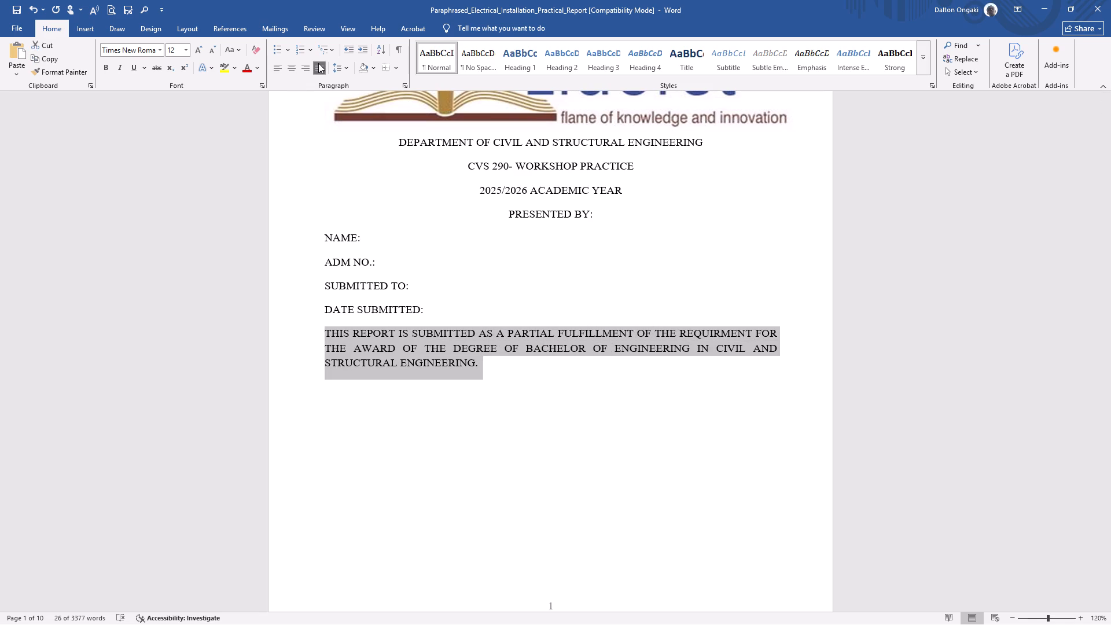
left_click(293, 70)
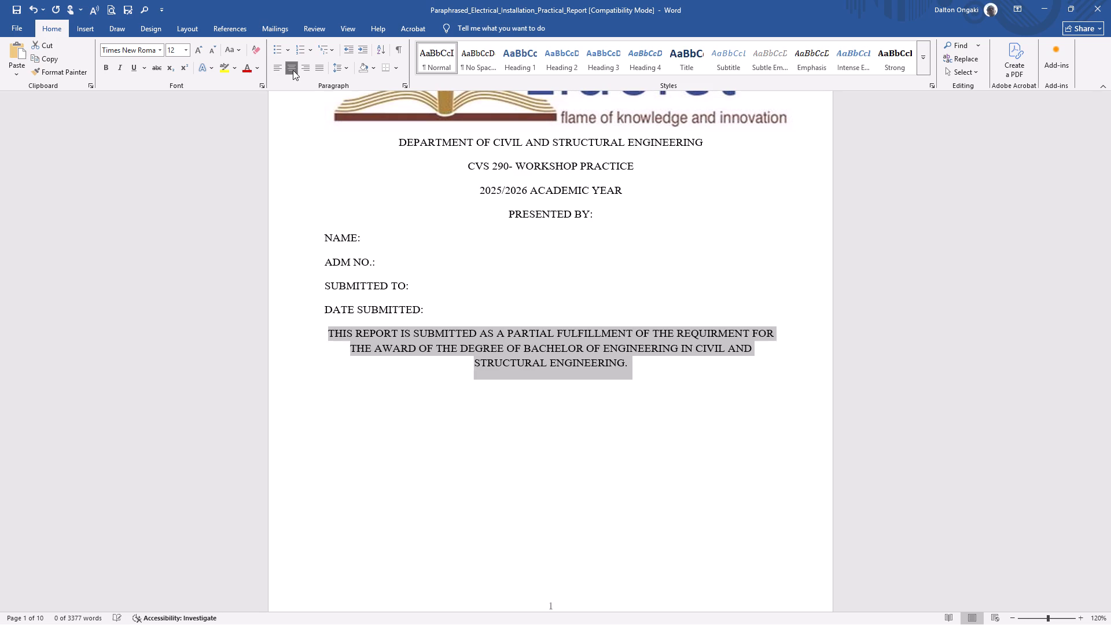
left_click(584, 407)
left_click(584, 407)
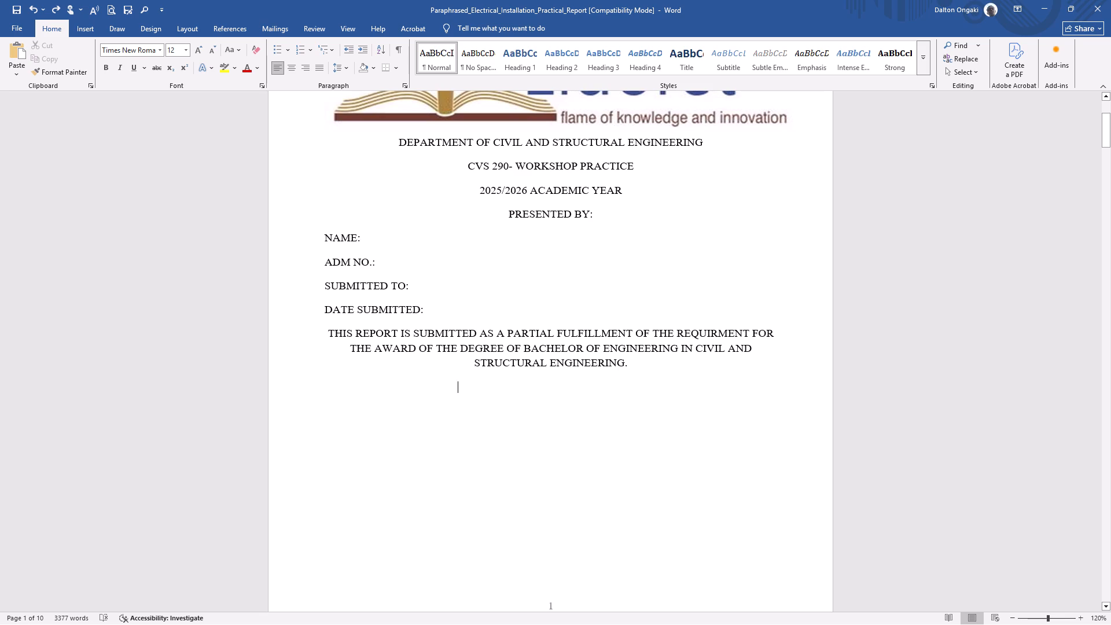
Set the cover-page text from the department line through the submission statement to font size 20.
left_click_drag(396, 137, 476, 251)
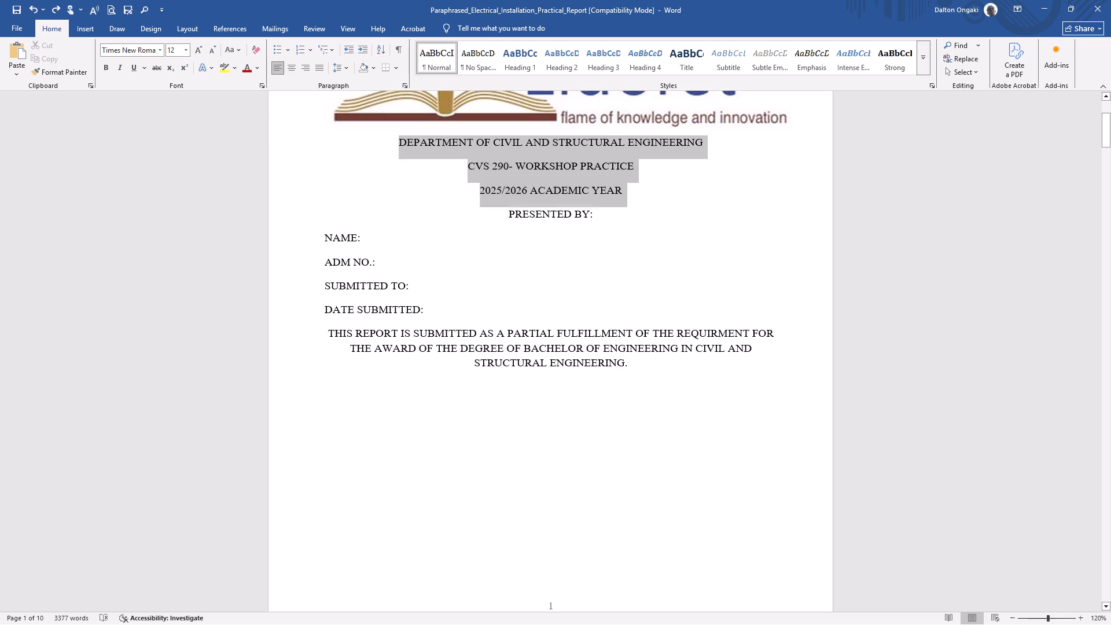
left_click_drag(476, 251, 646, 372)
left_click(189, 53)
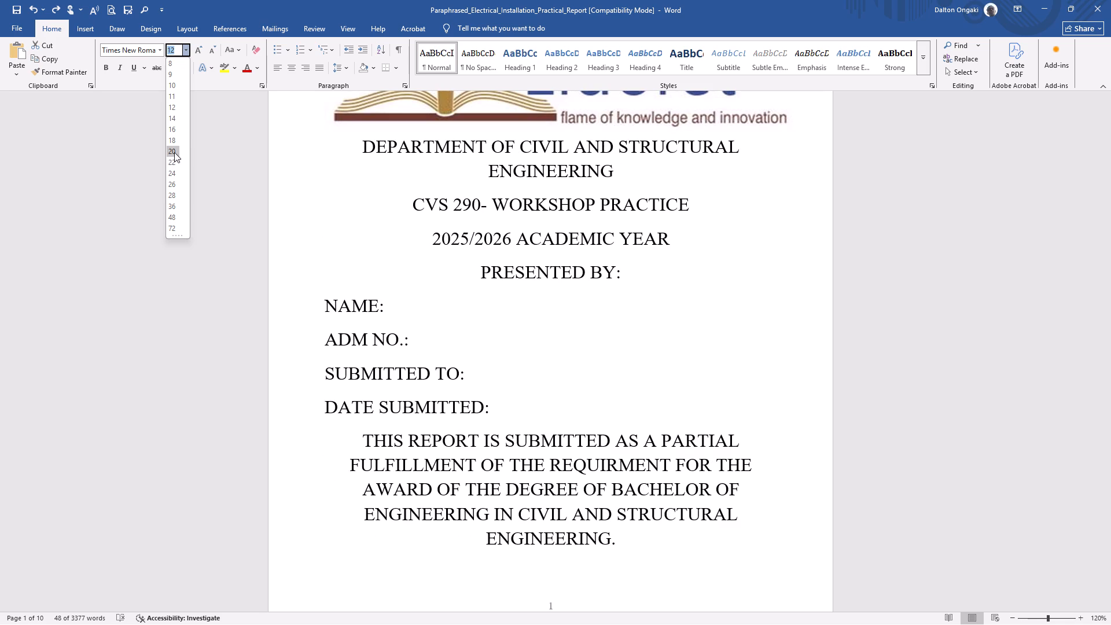
left_click(174, 152)
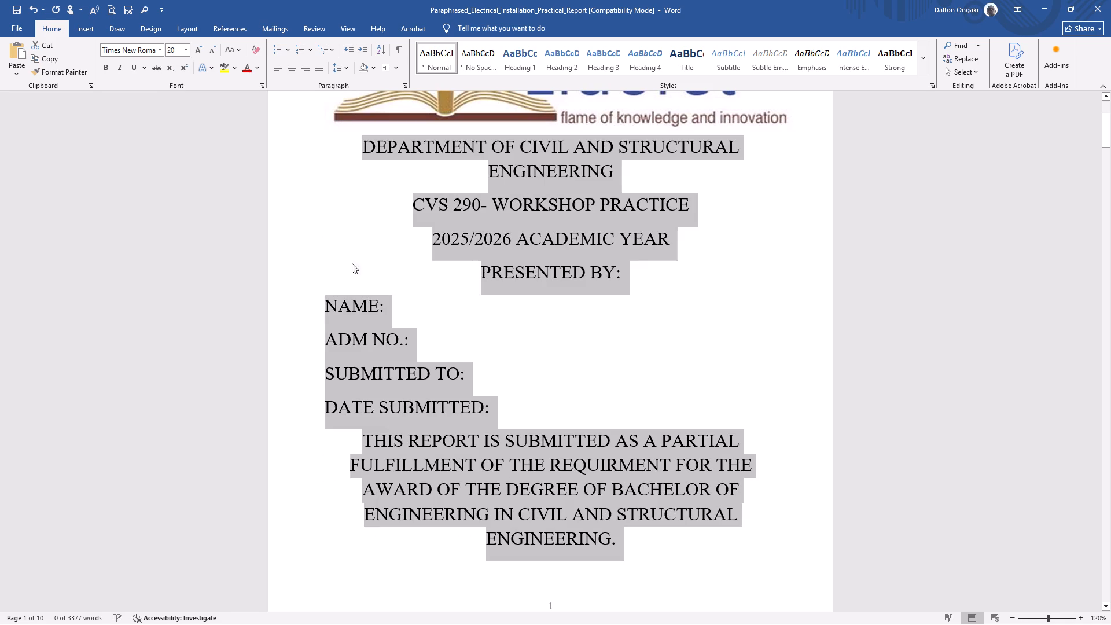
left_click(528, 358)
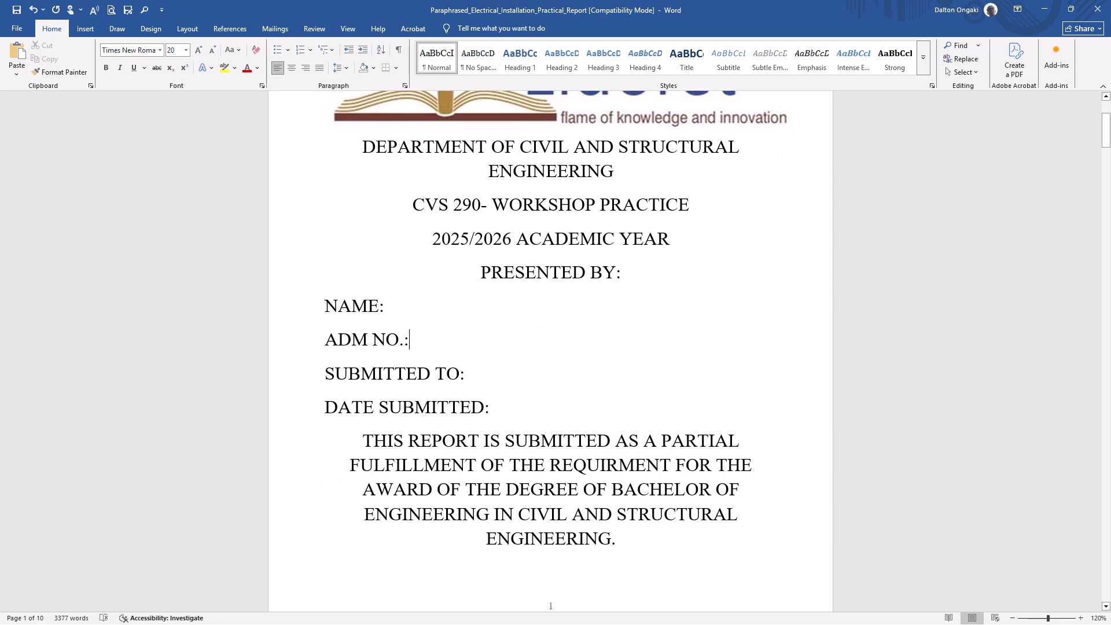
Add a dotted fill-in line after "NAME:" that extends to the end of that single line.
left_click(389, 309)
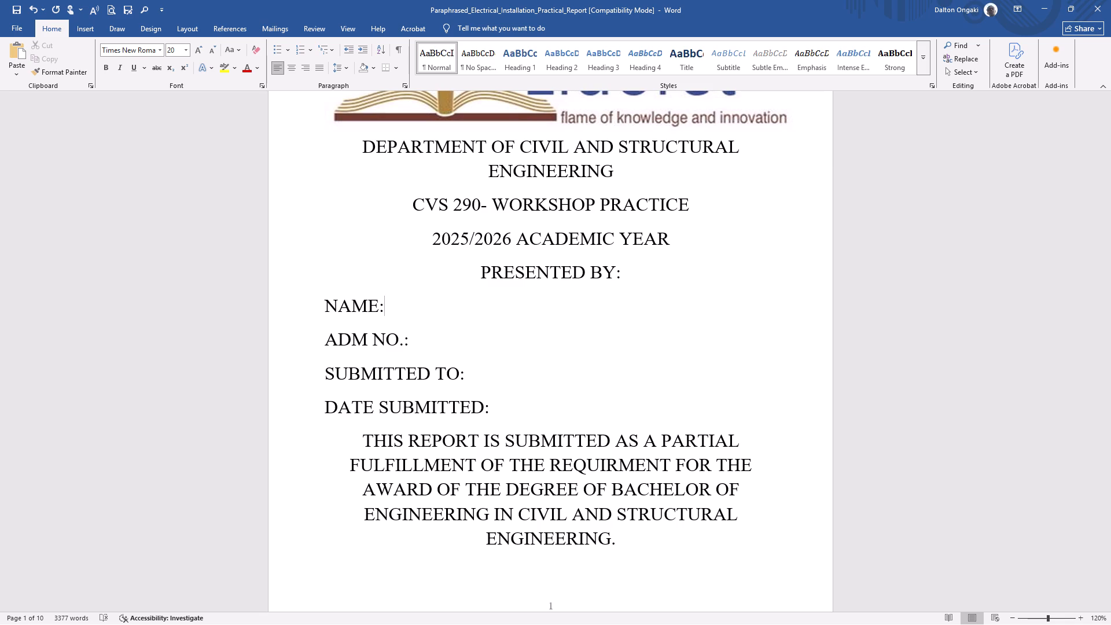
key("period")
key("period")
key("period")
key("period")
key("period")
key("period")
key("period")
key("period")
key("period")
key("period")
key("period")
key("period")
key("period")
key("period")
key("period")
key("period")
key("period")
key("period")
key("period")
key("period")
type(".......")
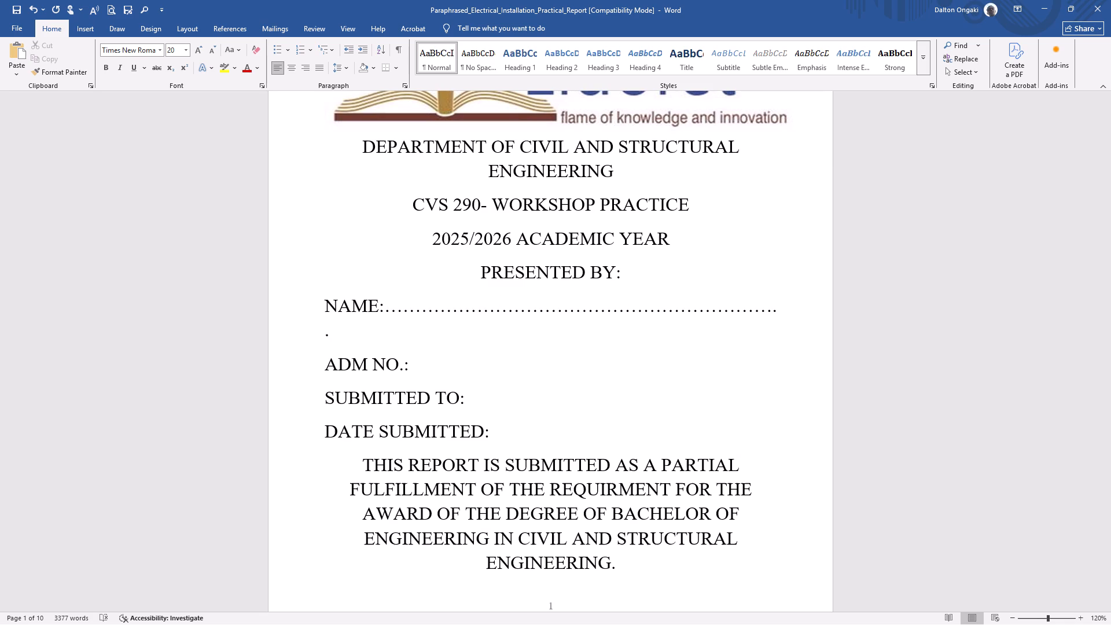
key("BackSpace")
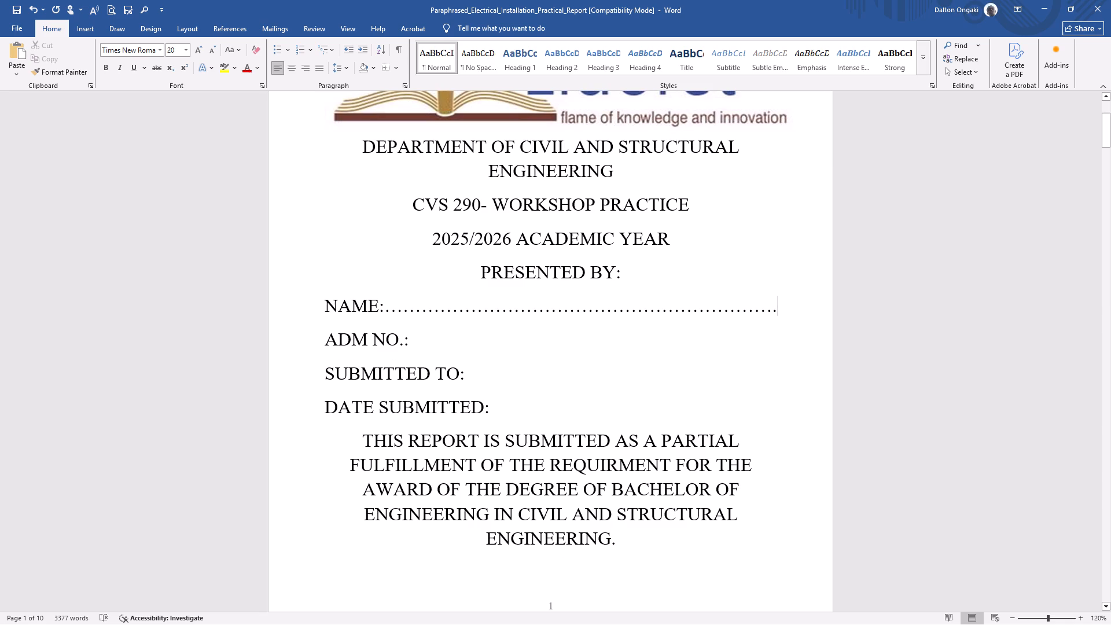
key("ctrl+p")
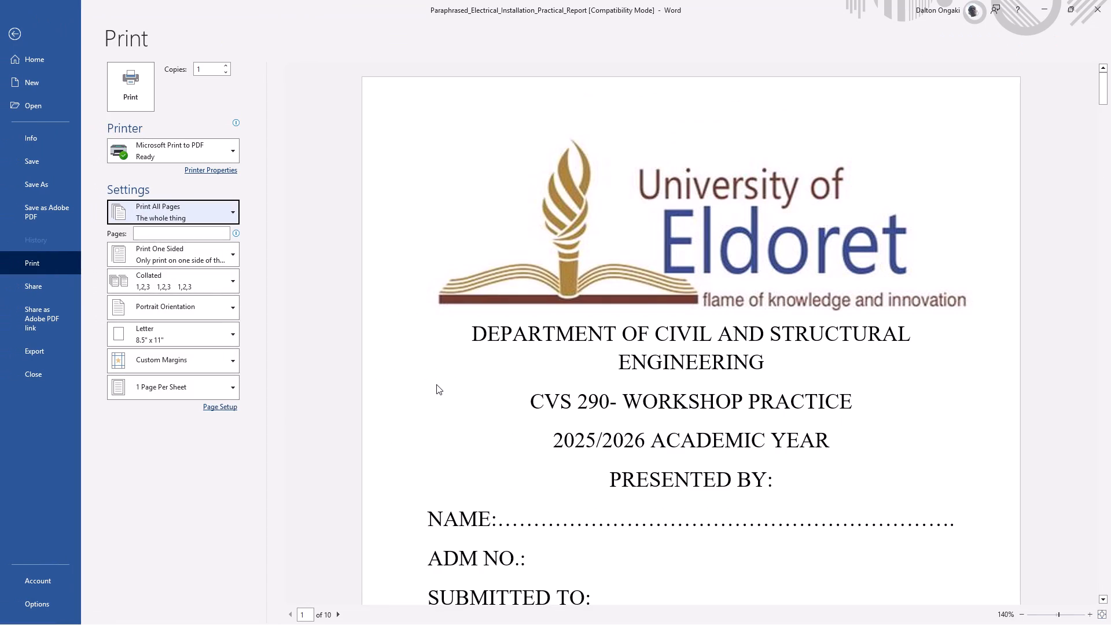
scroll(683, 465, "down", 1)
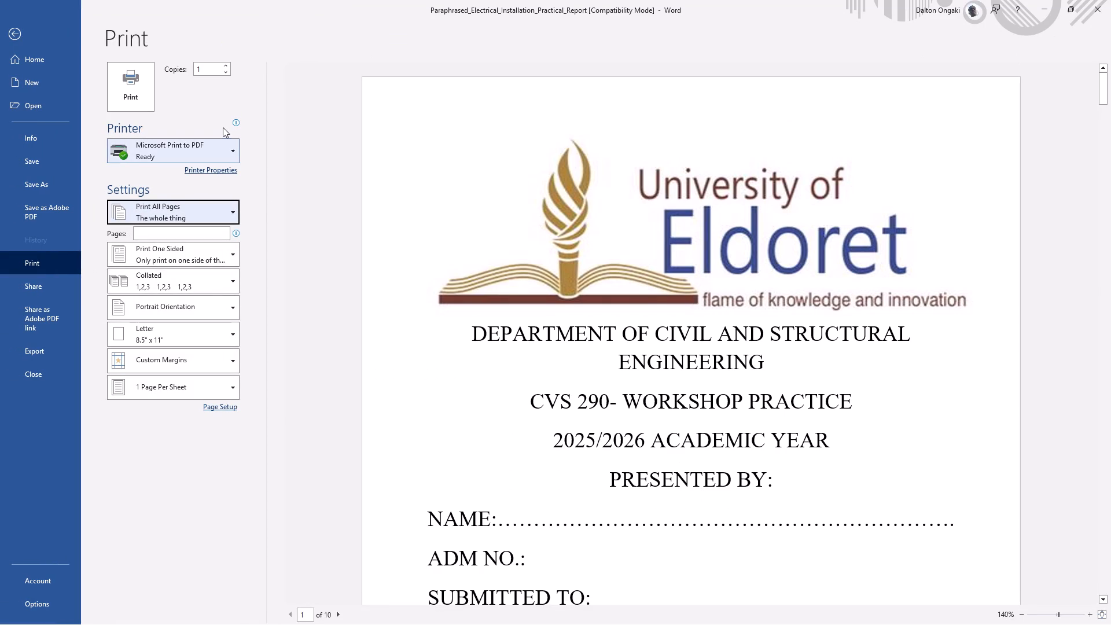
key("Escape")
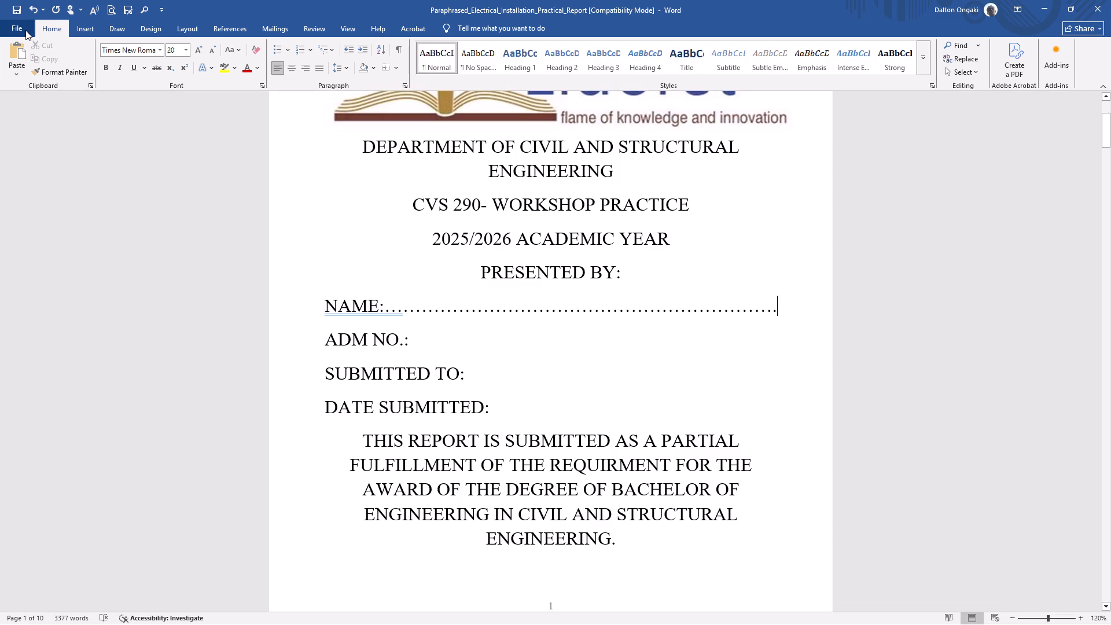
Insert a space between "NAME:" and its dotted line, removing the first dots so everything fits on one line.
left_click(383, 311)
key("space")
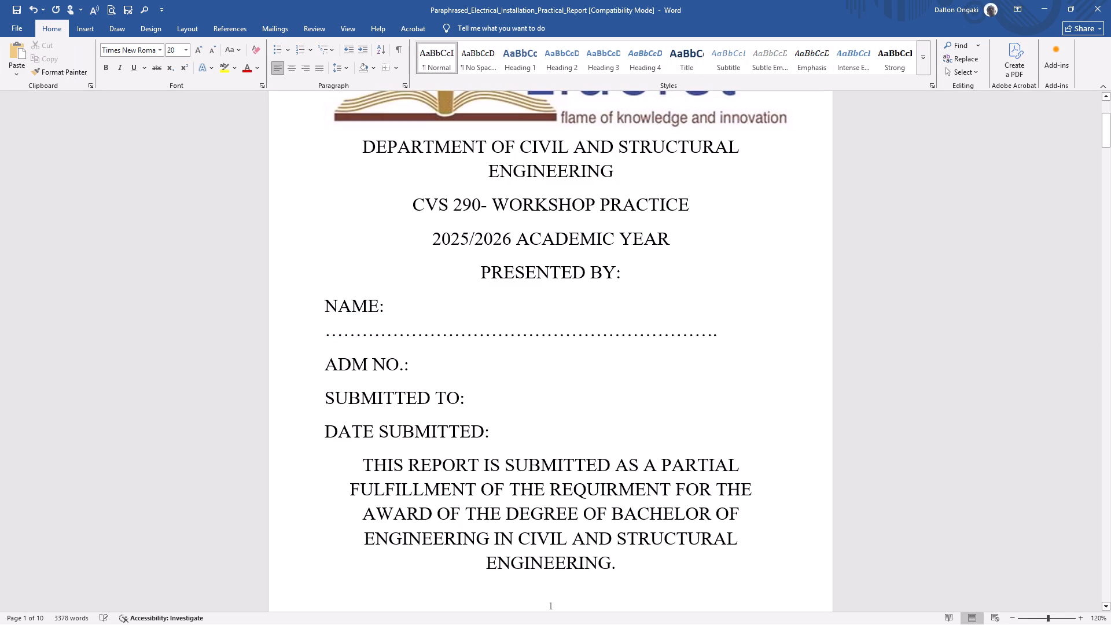
key("BackSpace")
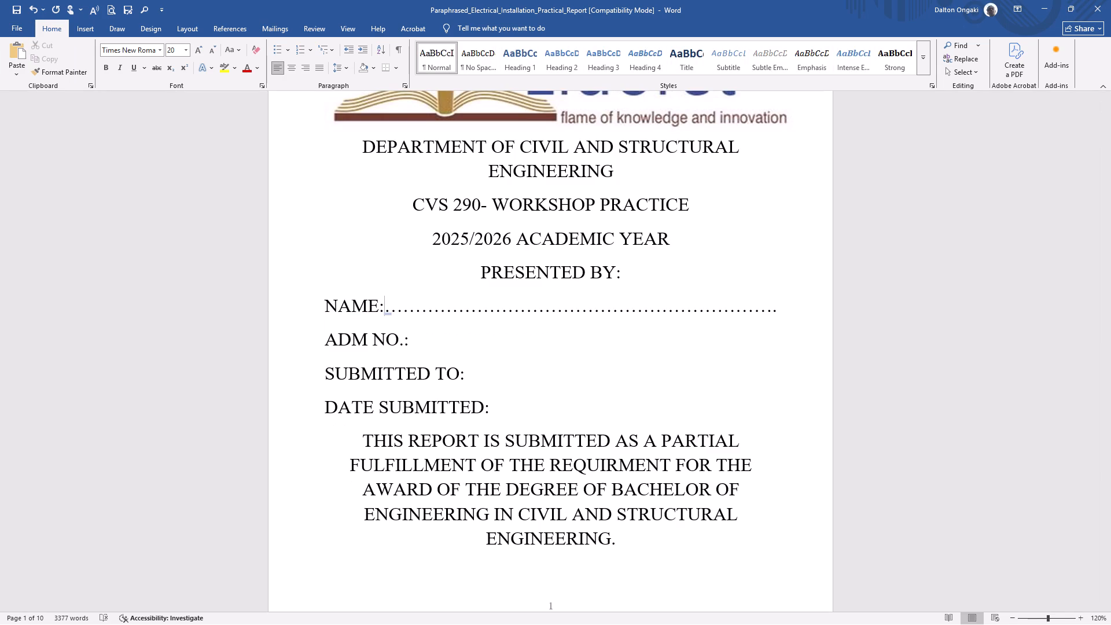
key("Delete")
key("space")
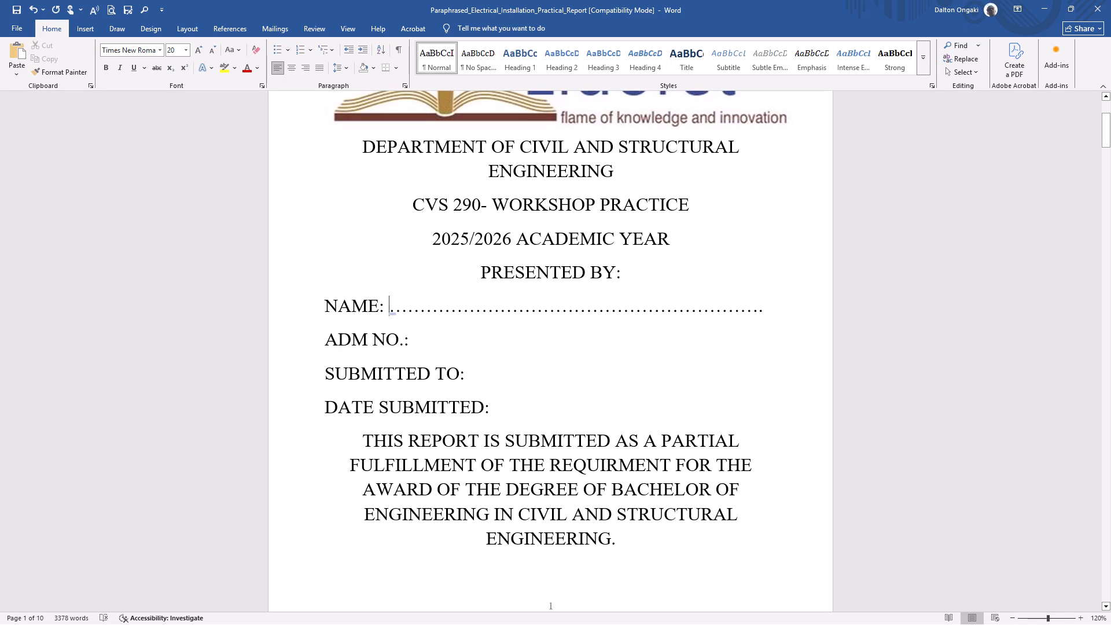
Set the dotted line after "NAME:" to font size 11.
left_click_drag(389, 311, 777, 325)
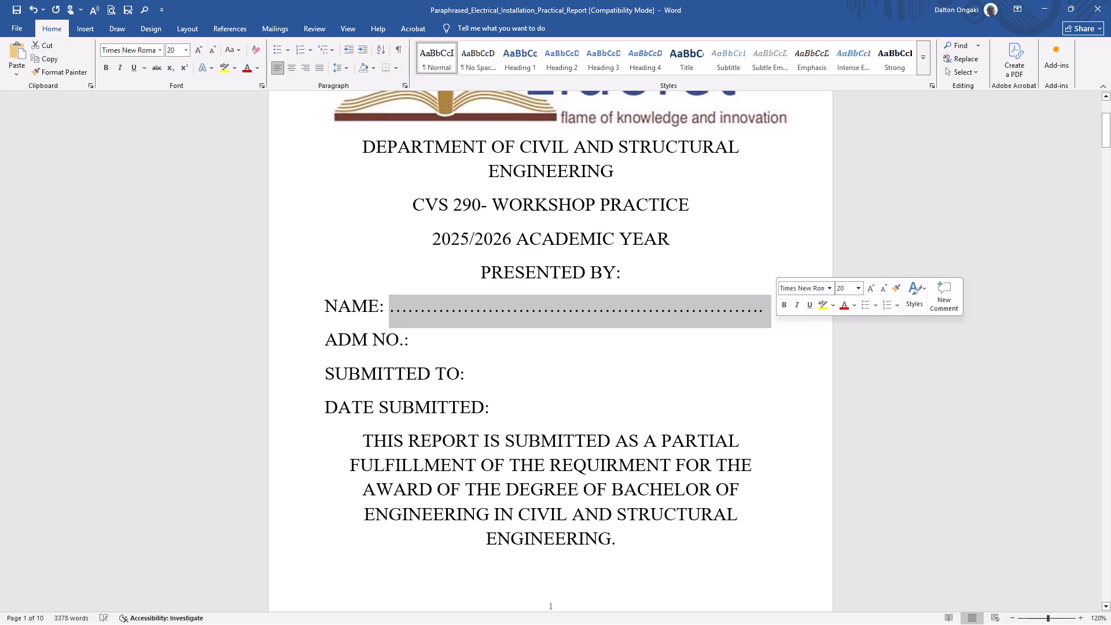
left_click(189, 49)
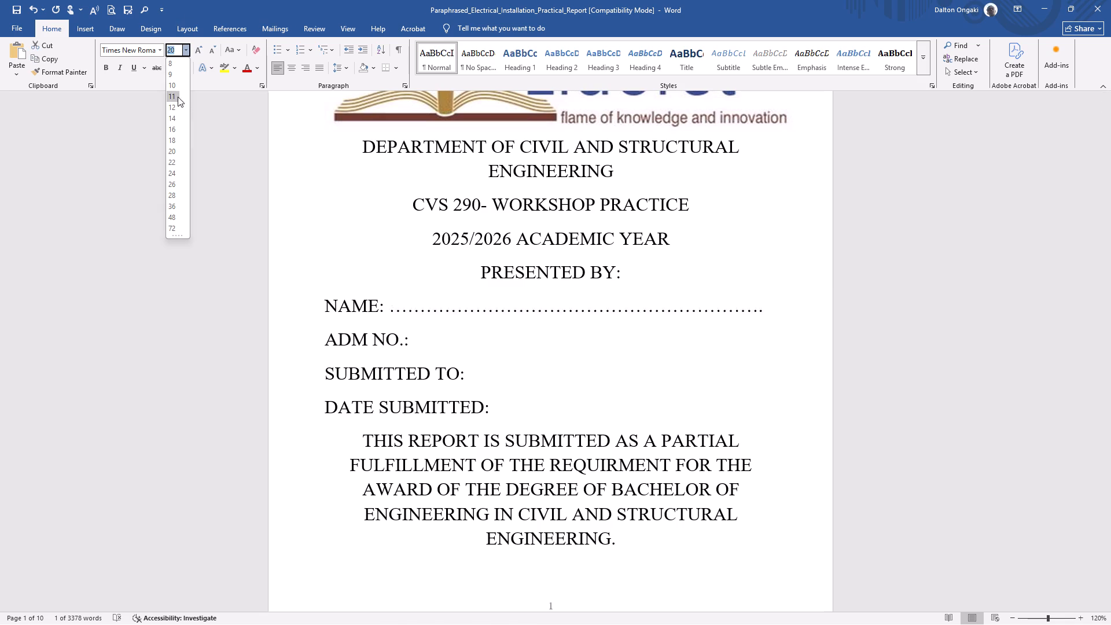
left_click(175, 97)
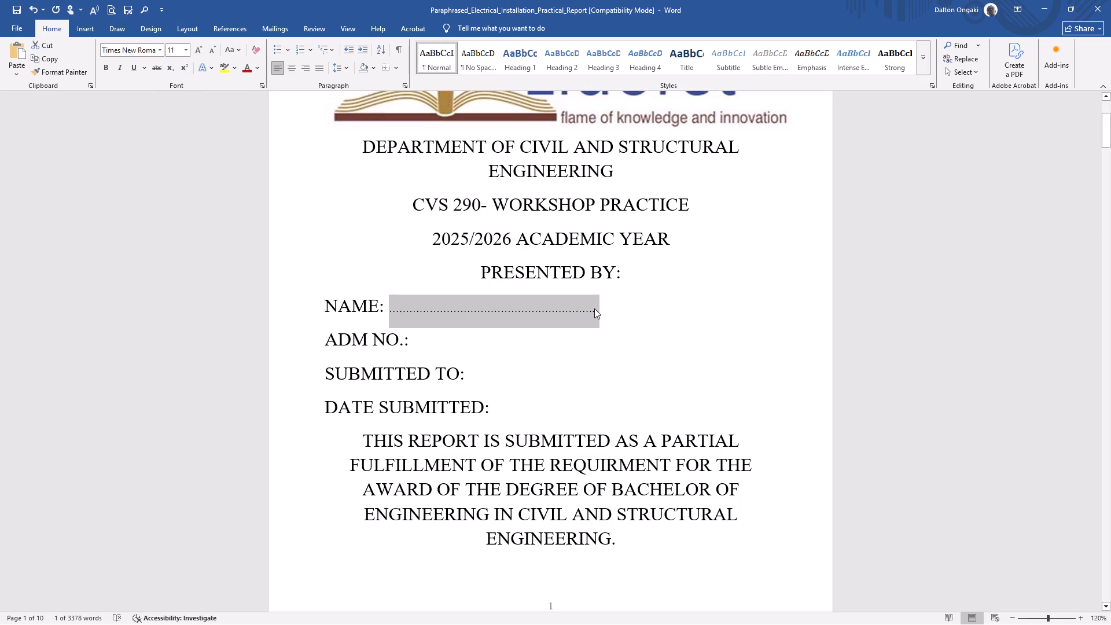
Extend the dotted line after "NAME:" to the page's right margin, keeping it on one line.
left_click(594, 308)
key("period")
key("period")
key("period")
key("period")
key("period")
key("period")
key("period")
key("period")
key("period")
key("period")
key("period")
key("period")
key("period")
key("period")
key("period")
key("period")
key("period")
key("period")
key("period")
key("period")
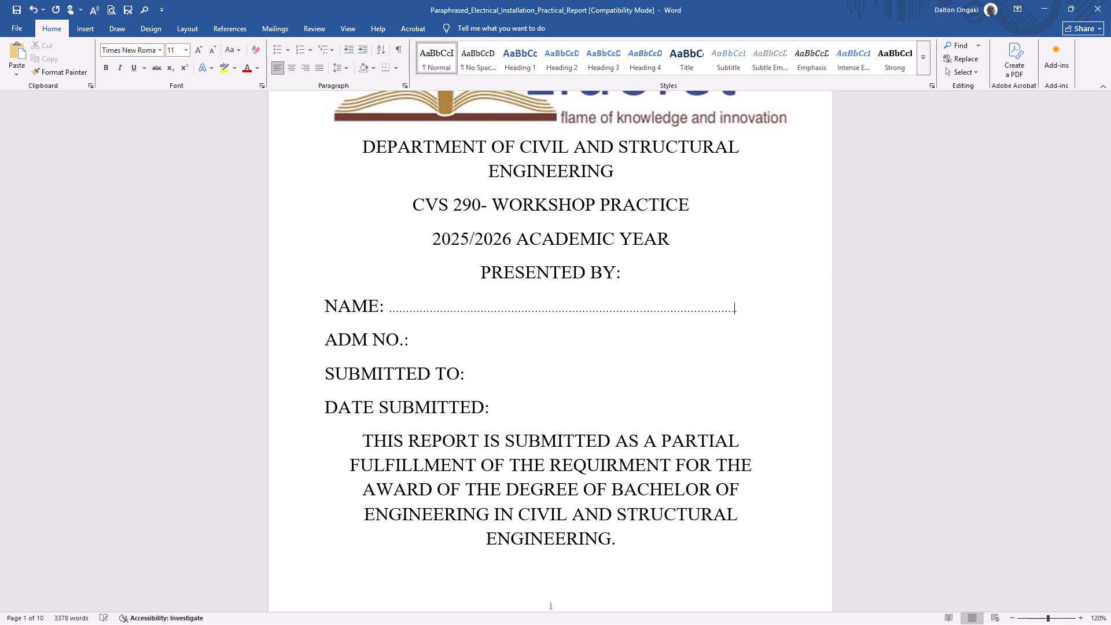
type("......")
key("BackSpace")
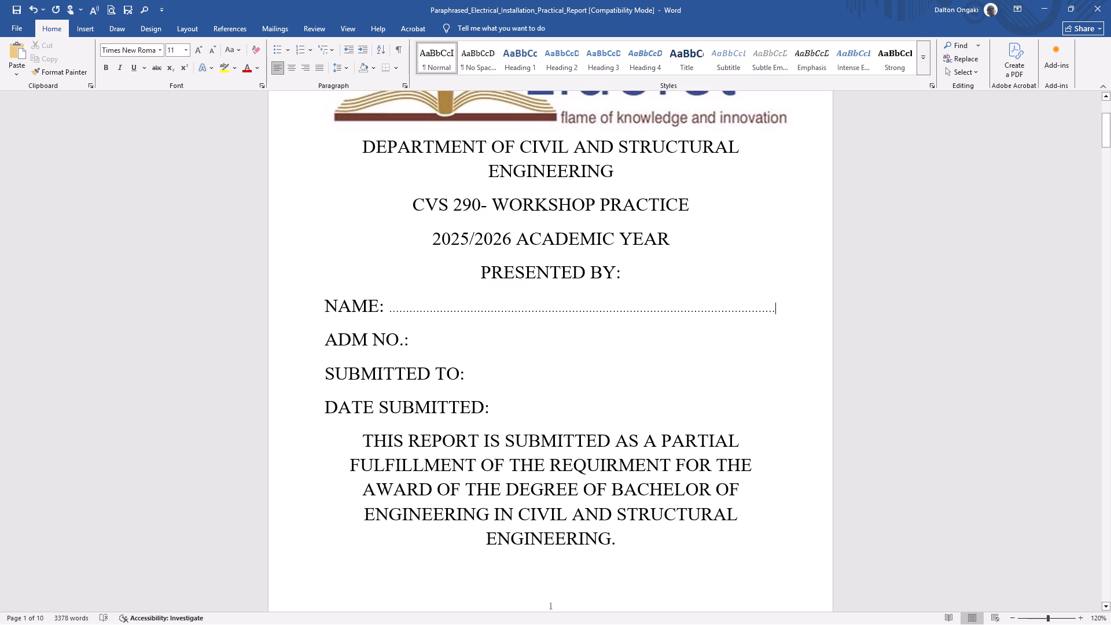
Add a space and a font size 11 dotted line after "ADM NO.:", reaching the right margin.
left_click(413, 343)
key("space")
left_click(187, 51)
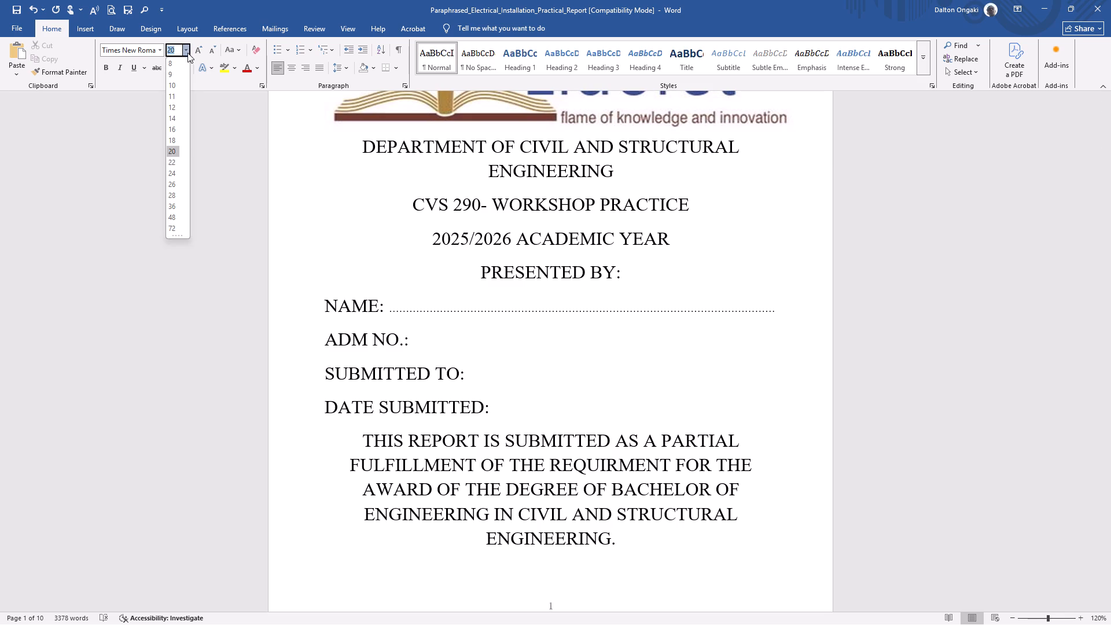
left_click(172, 95)
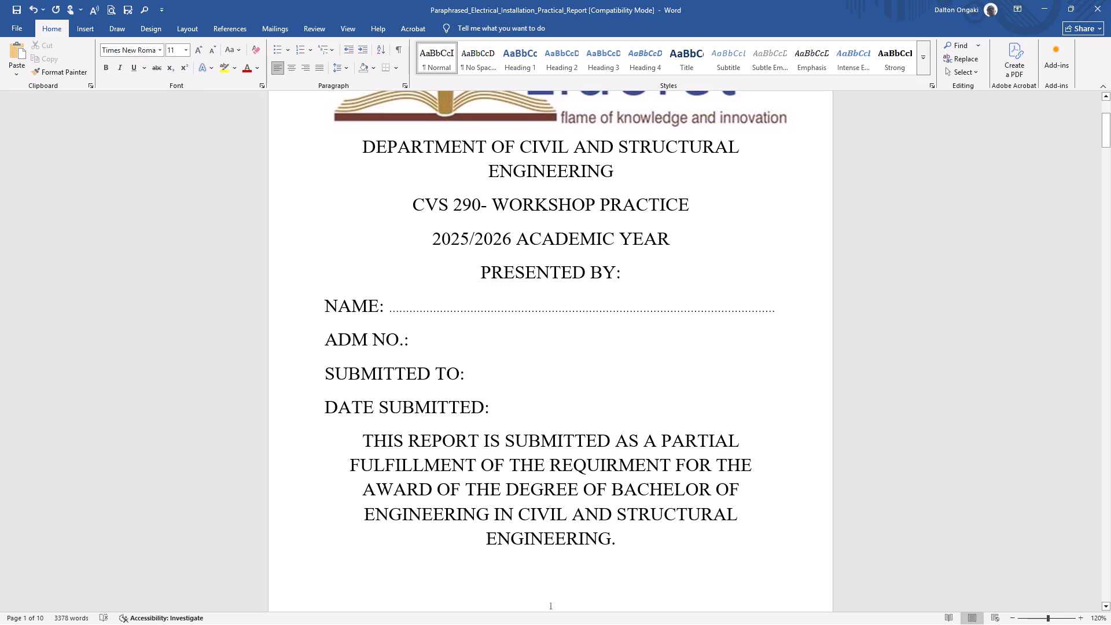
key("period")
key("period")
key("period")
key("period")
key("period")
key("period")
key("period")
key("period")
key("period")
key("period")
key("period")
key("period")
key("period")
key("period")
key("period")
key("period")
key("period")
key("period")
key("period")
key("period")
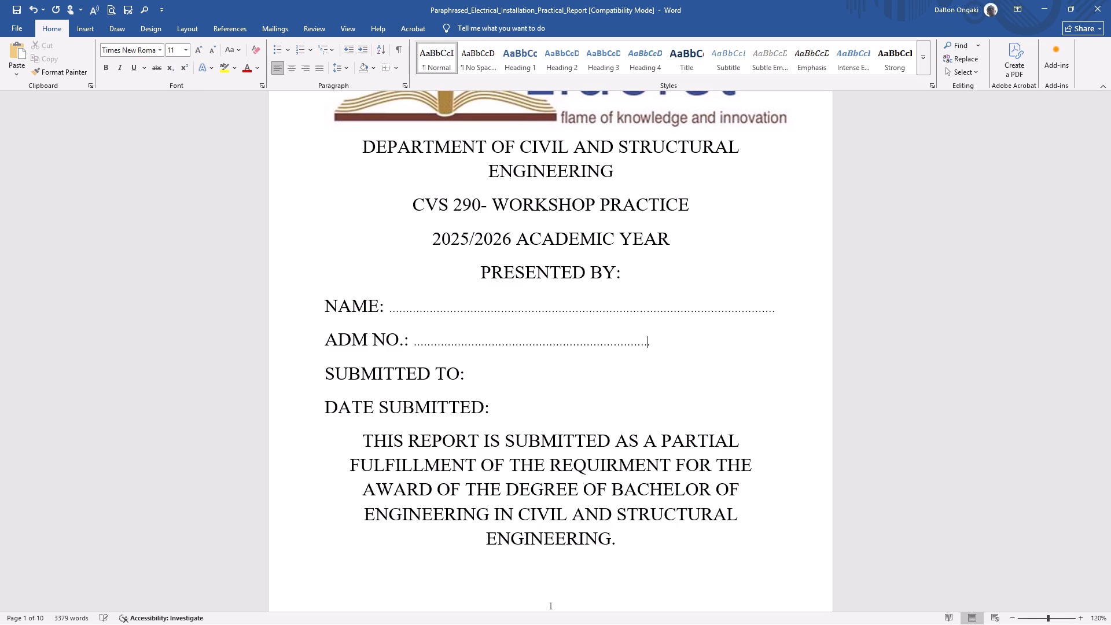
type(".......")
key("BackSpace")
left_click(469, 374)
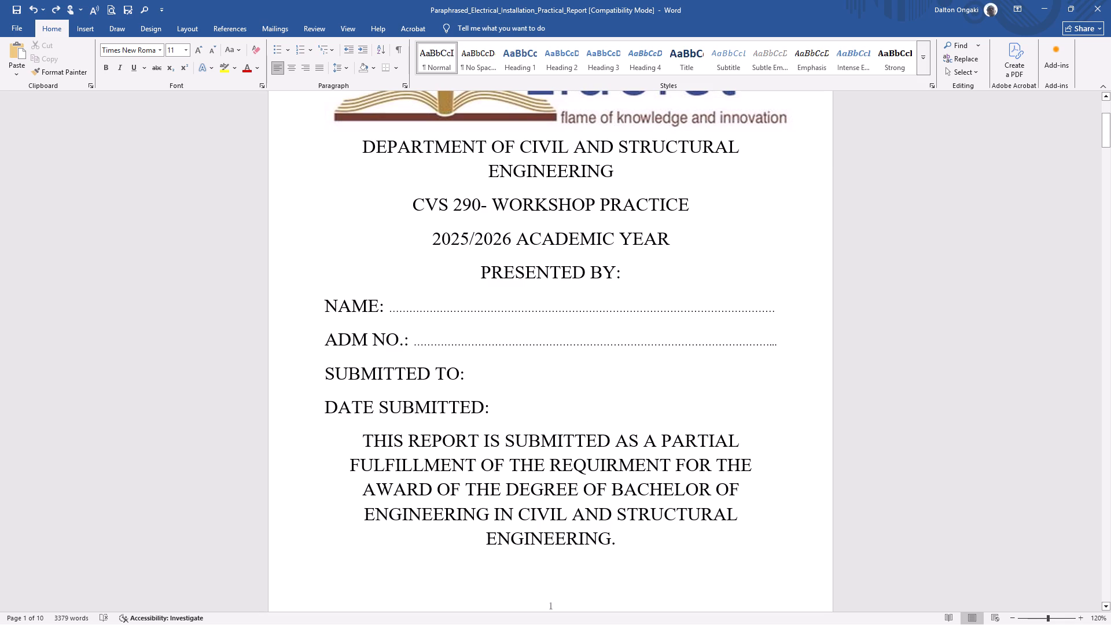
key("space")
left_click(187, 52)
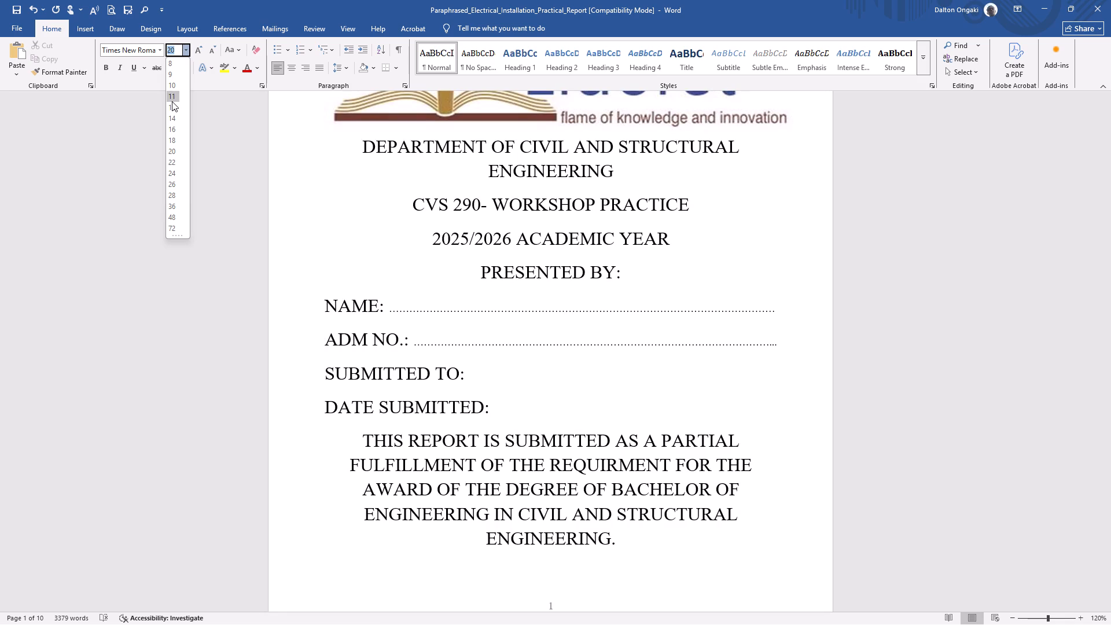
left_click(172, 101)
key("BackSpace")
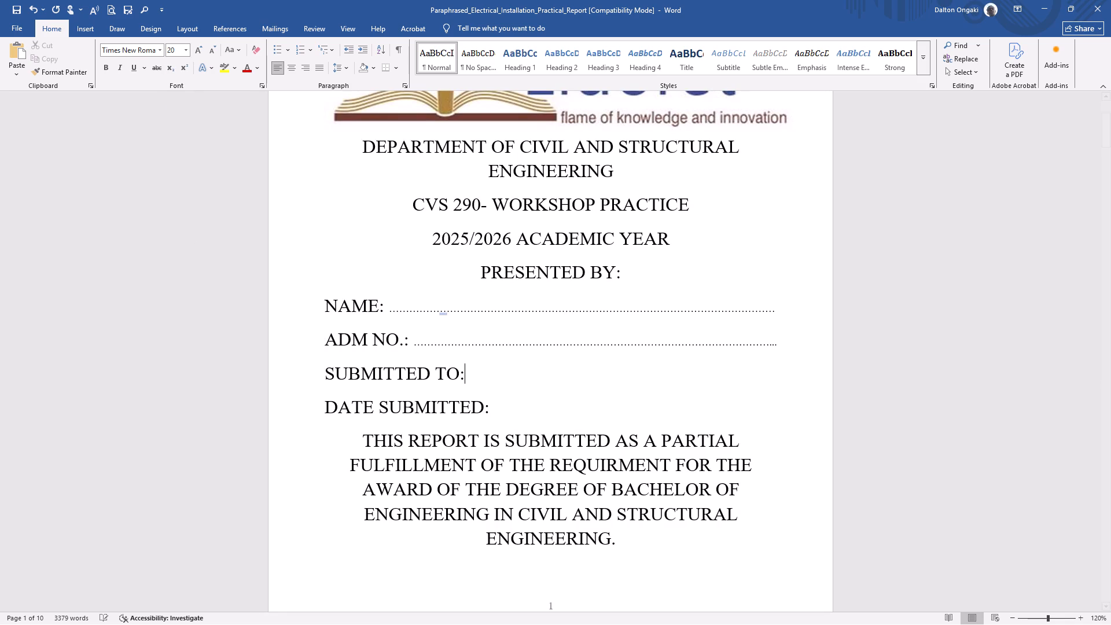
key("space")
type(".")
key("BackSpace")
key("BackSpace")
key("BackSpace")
Add a space and a font size 11 dotted fill-in line after "SUBMITTED TO:".
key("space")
left_click(188, 55)
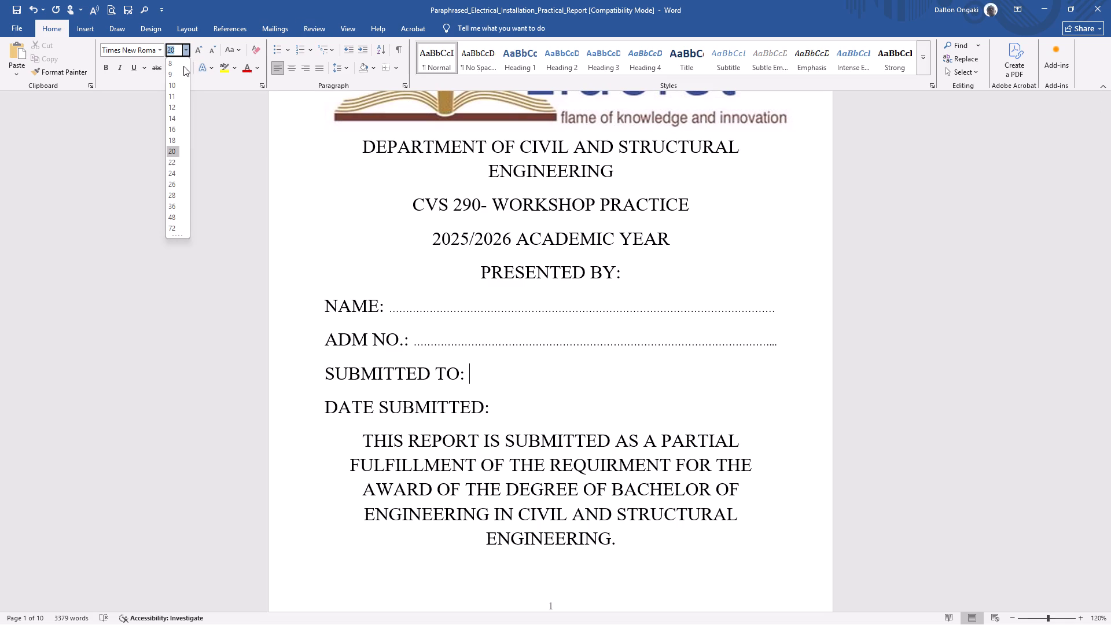
left_click(175, 92)
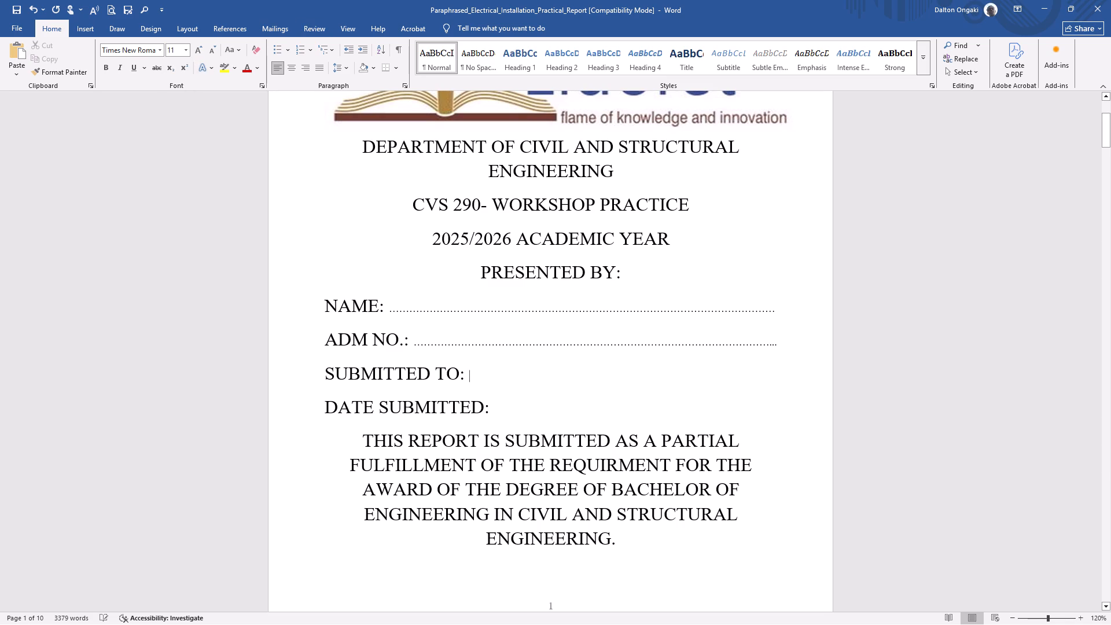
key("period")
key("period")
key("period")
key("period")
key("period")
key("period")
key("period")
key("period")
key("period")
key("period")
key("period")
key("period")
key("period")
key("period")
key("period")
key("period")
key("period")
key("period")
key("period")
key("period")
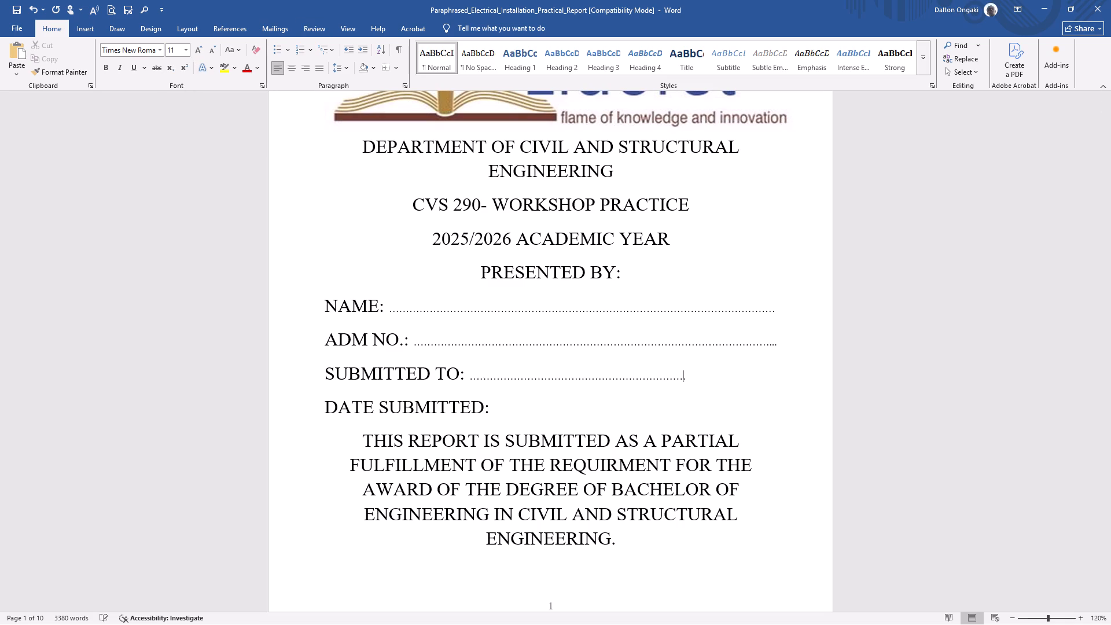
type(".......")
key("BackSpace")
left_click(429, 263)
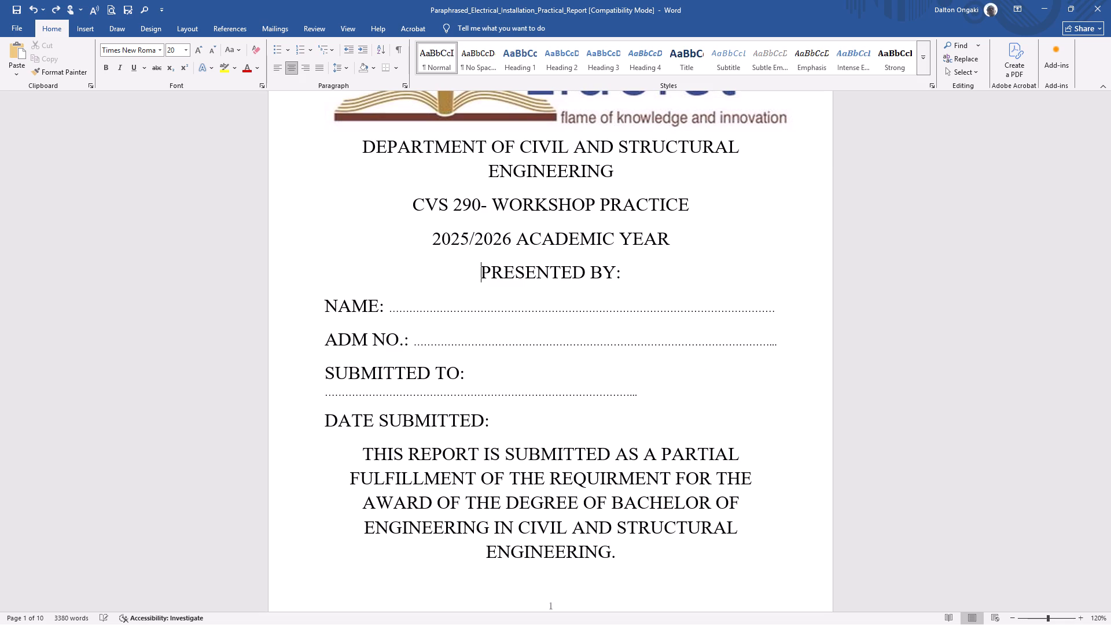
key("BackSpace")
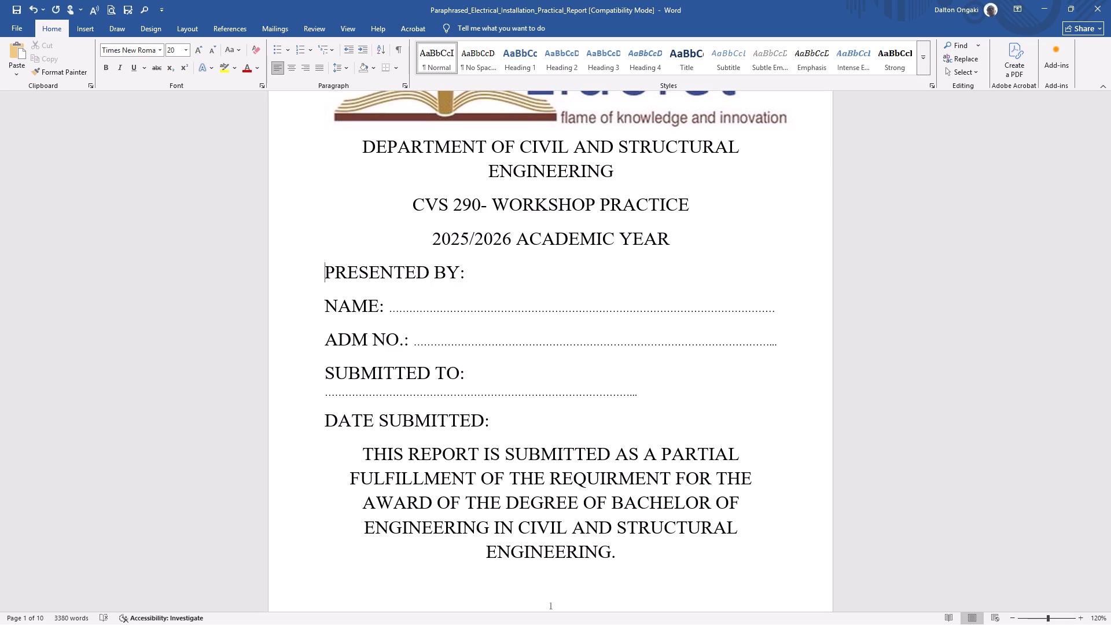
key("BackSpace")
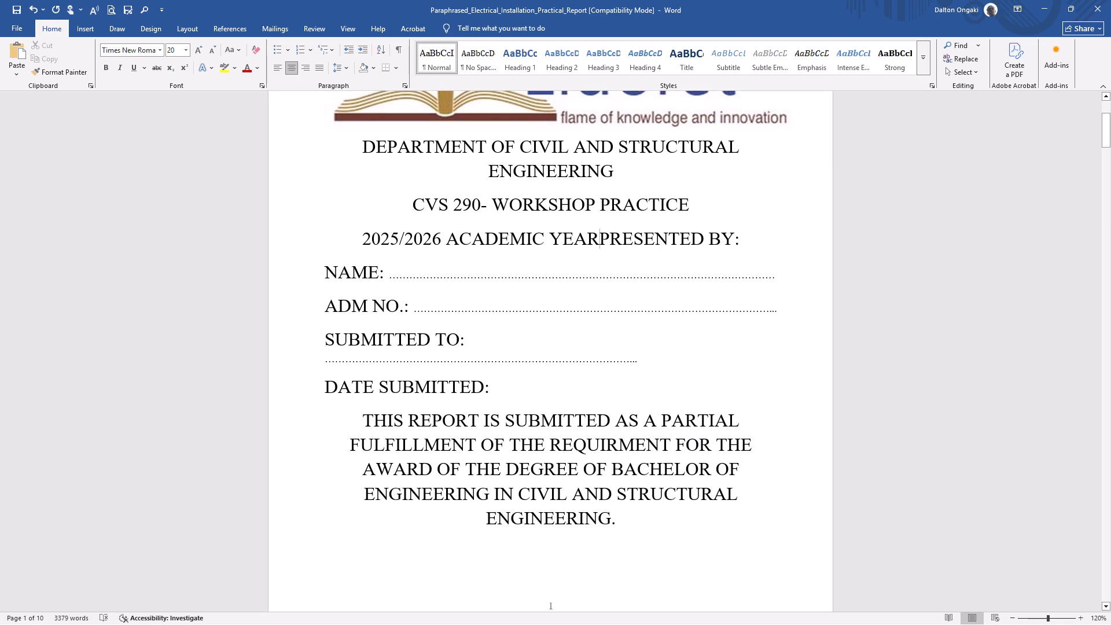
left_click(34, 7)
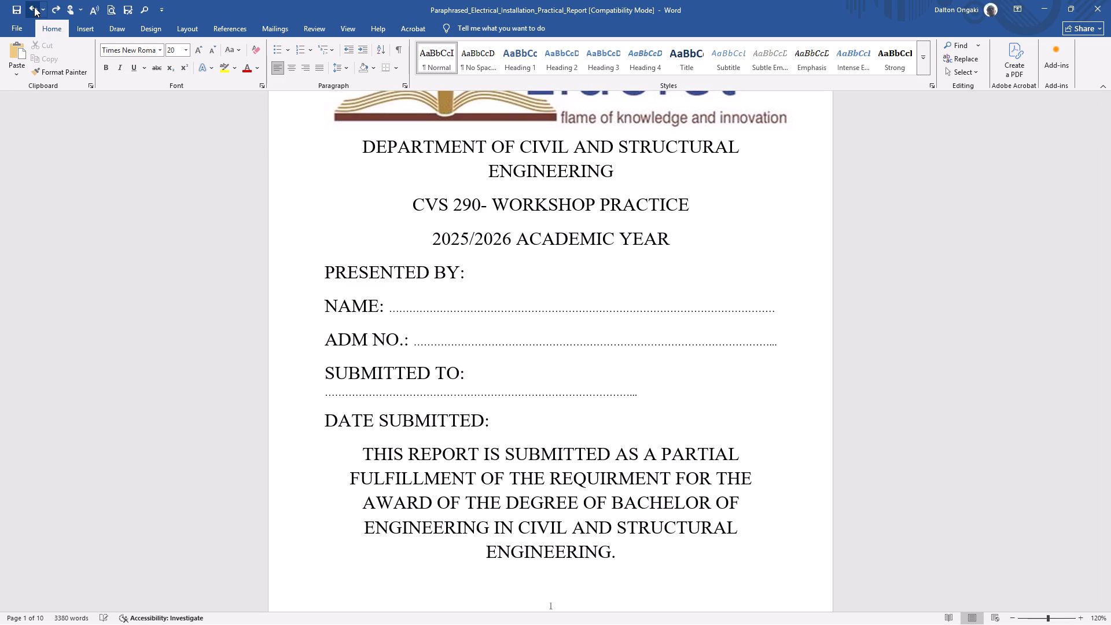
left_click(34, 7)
Trim the dotted line after "SUBMITTED TO:" so it ends at the right margin on the label's own line.
left_click(34, 7)
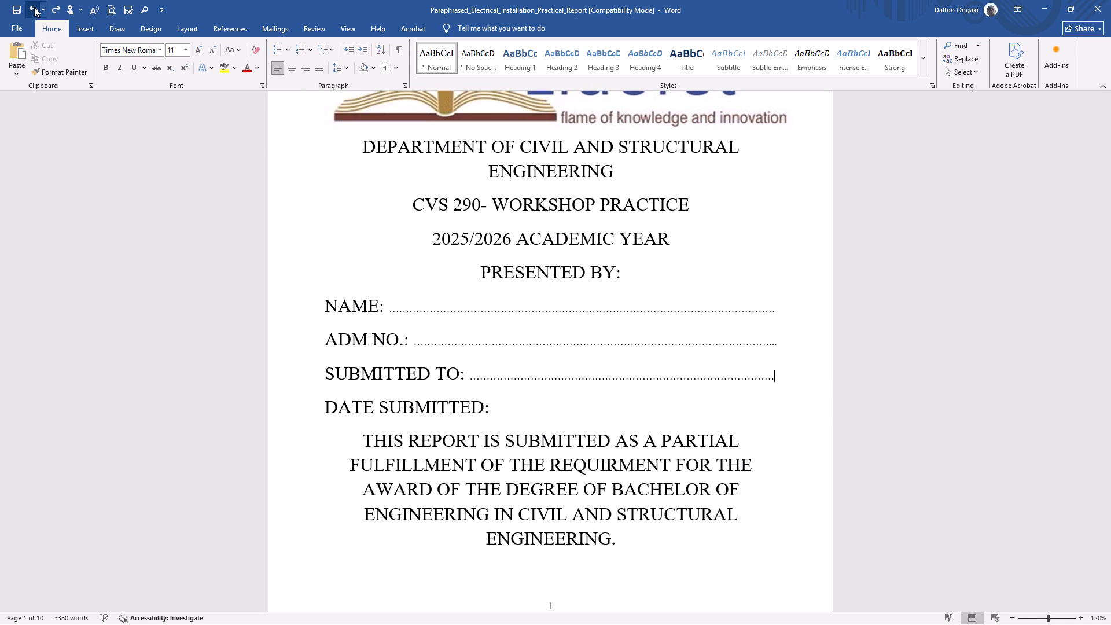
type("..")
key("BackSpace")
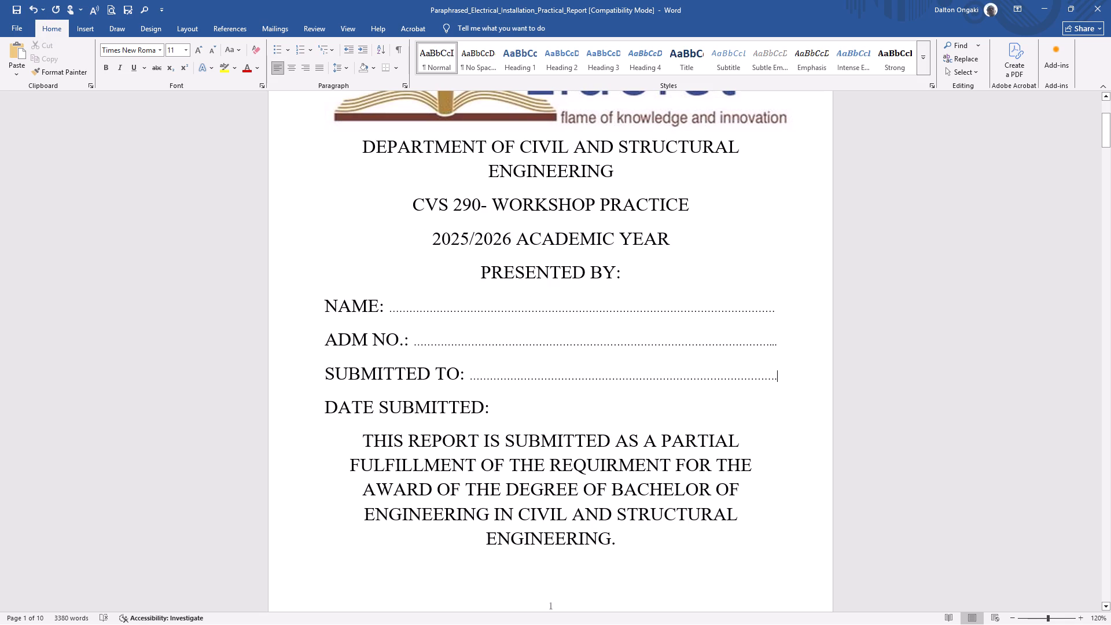
Add a space and a font size 11 dotted line after "DATE SUBMITTED:", reaching the right margin on one line.
left_click(505, 411)
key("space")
left_click(185, 54)
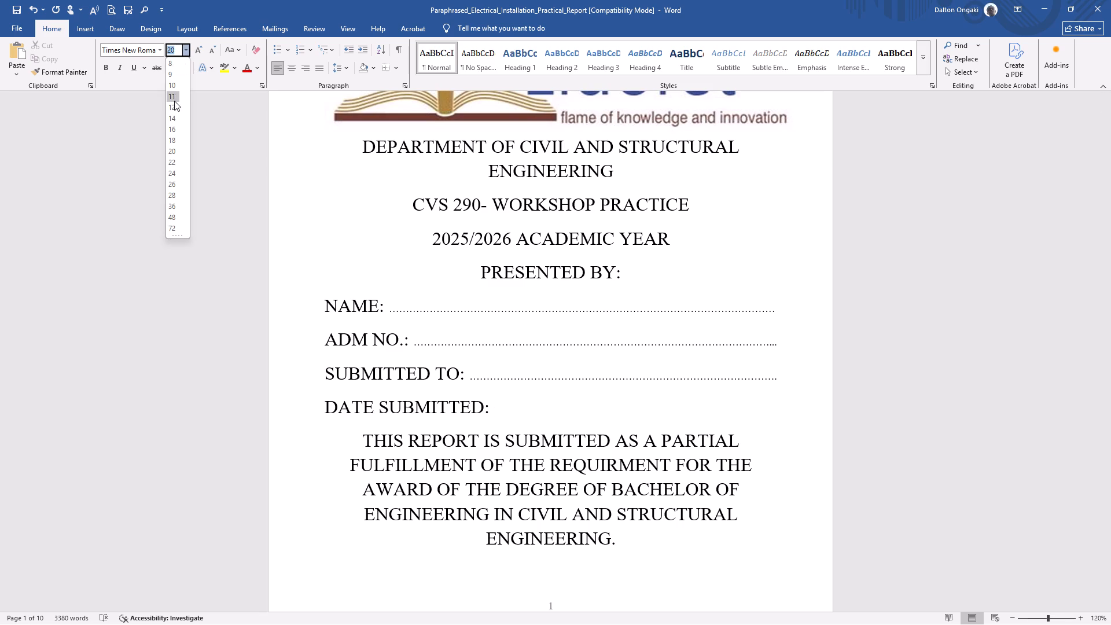
left_click(174, 101)
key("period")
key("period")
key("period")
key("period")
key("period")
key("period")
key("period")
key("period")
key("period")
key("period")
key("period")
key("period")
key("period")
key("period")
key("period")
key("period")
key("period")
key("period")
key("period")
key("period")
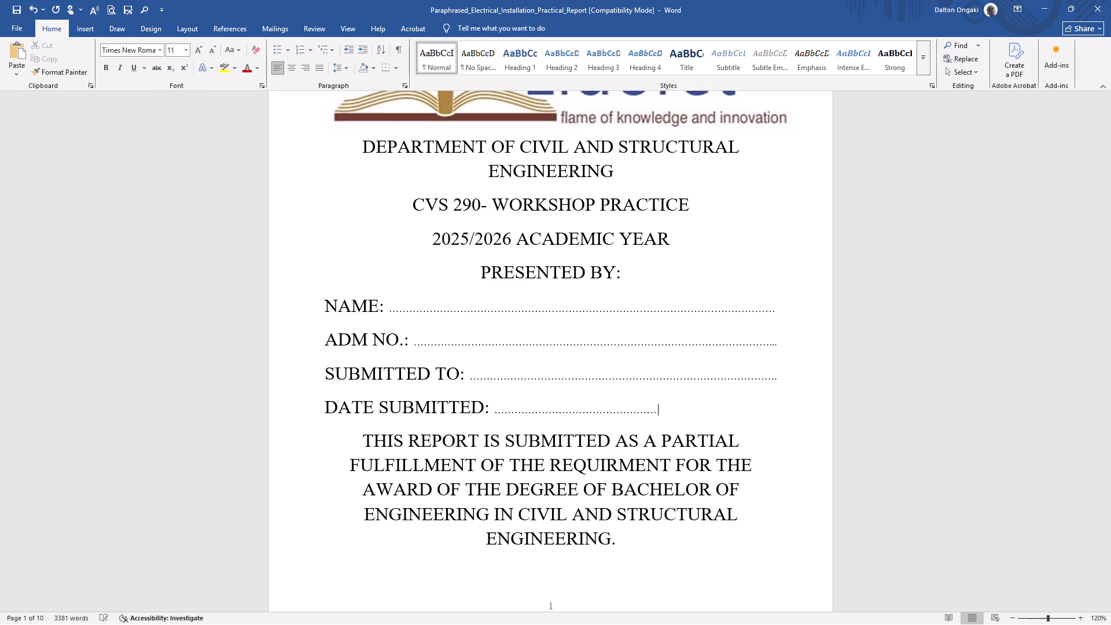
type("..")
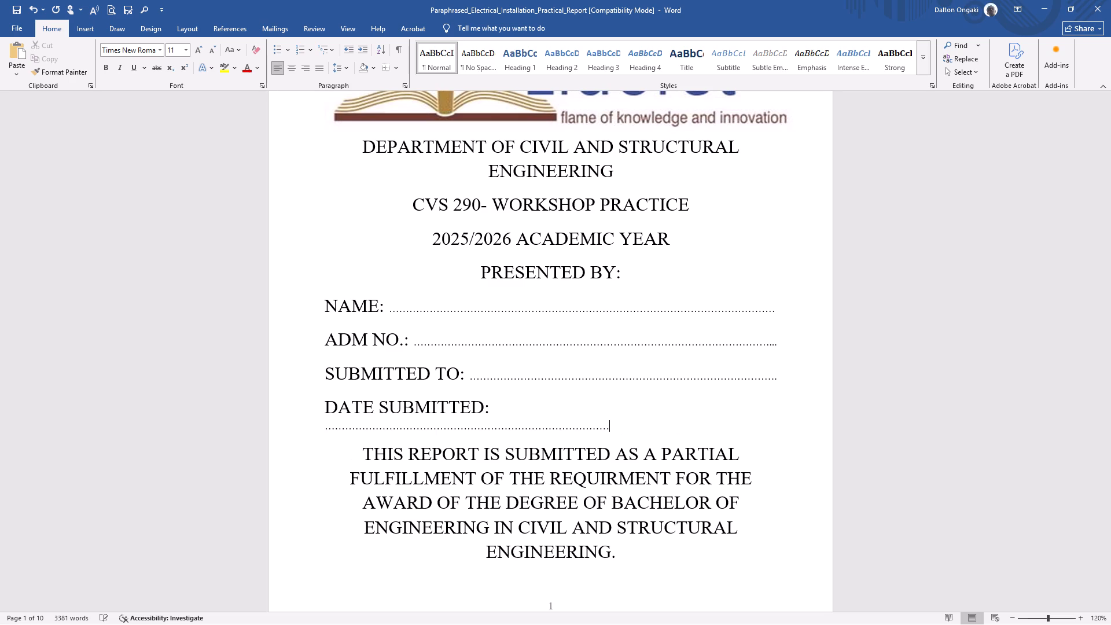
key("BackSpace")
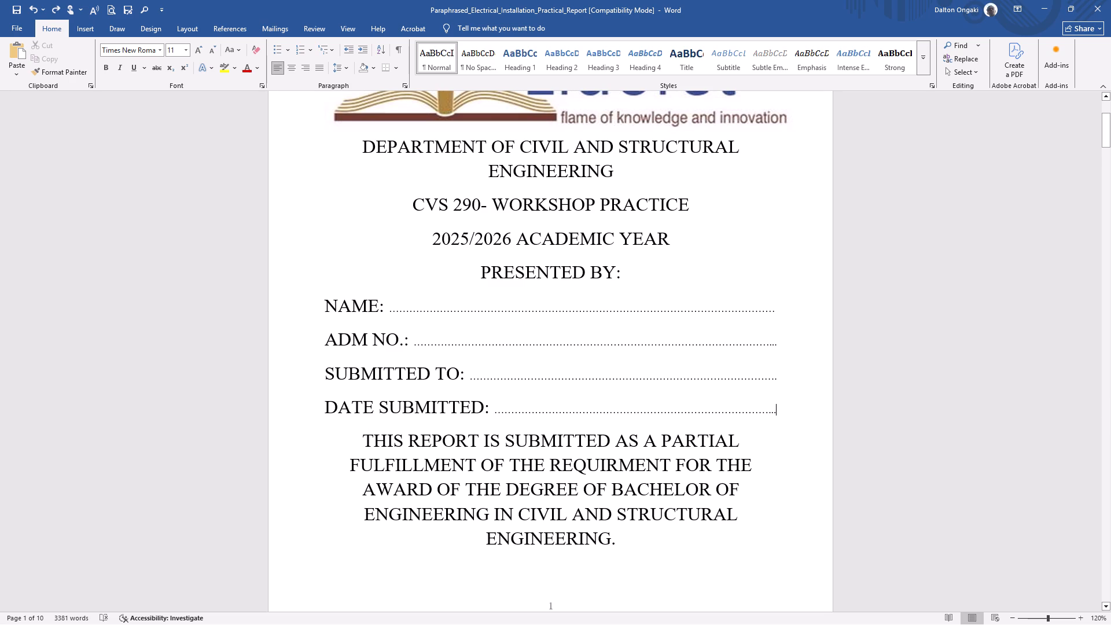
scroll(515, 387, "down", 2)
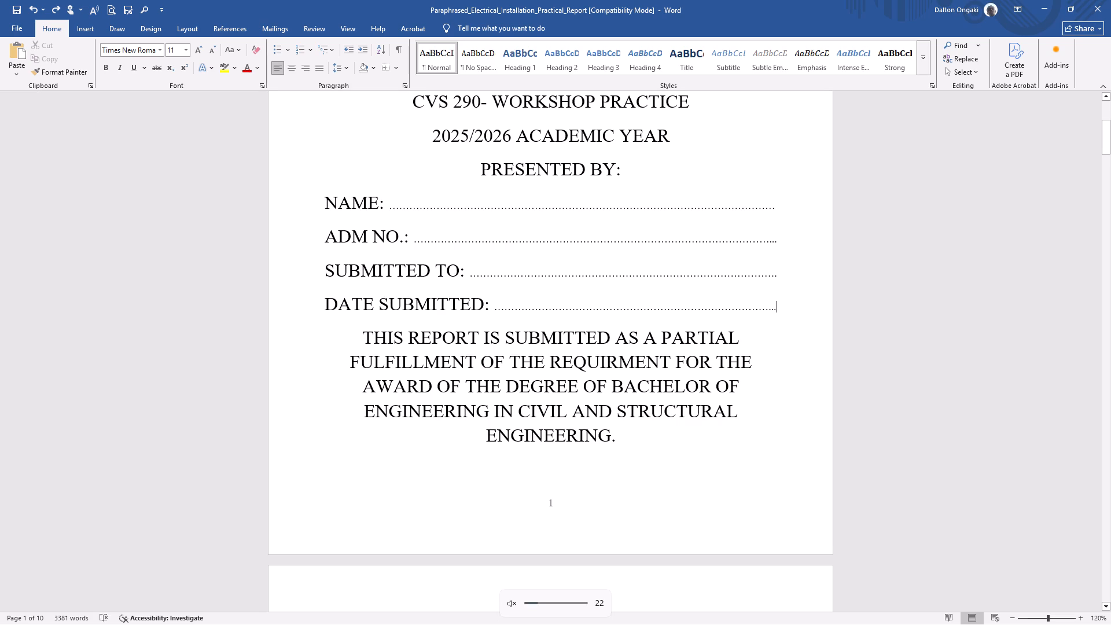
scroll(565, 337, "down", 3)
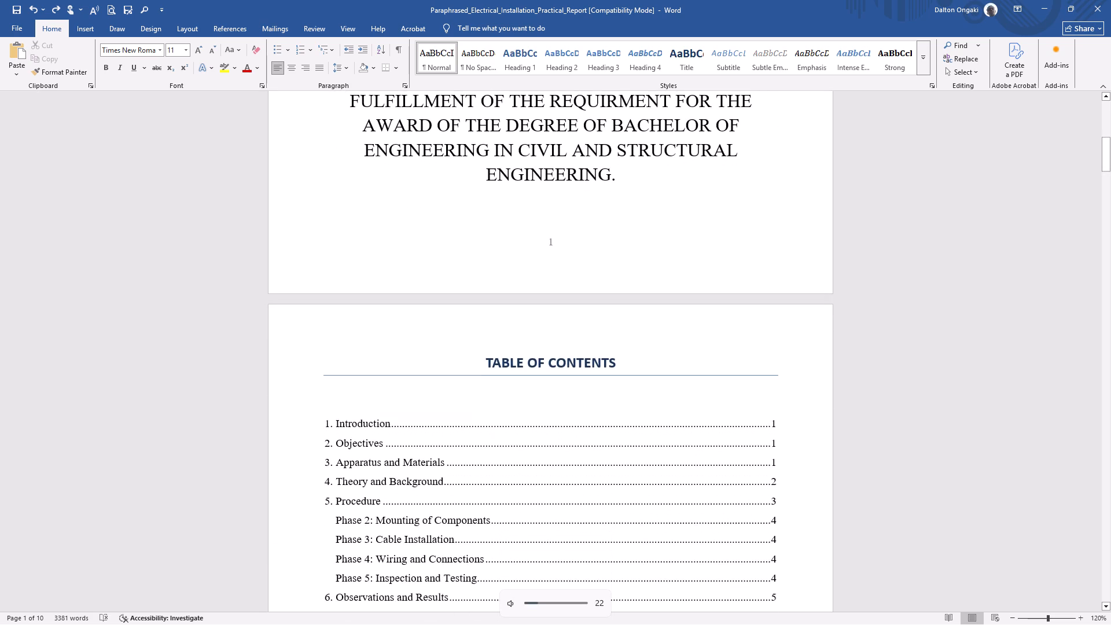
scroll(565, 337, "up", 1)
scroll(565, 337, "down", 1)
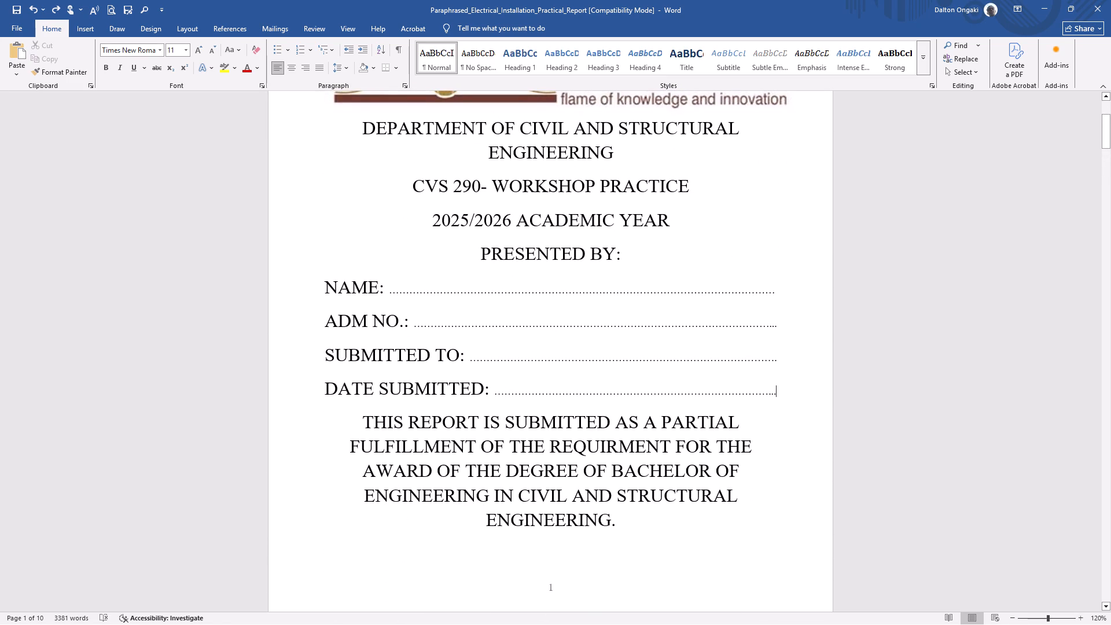
Remove the space between "NAME:" and its dotted line.
left_click(398, 282)
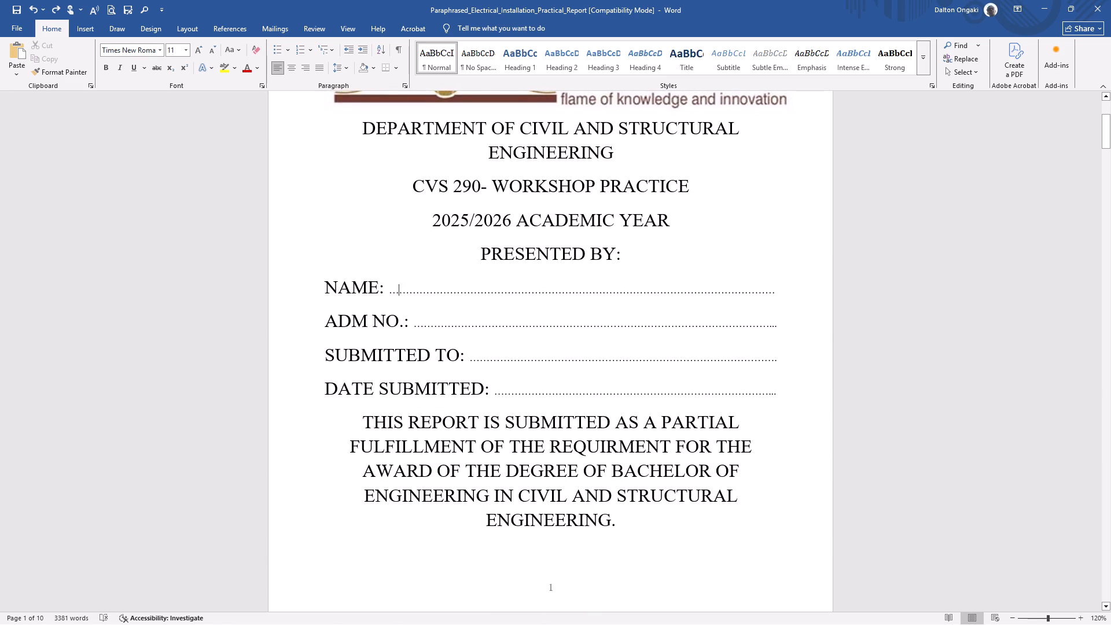
left_click(387, 280)
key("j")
key("BackSpace")
key("BackSpace")
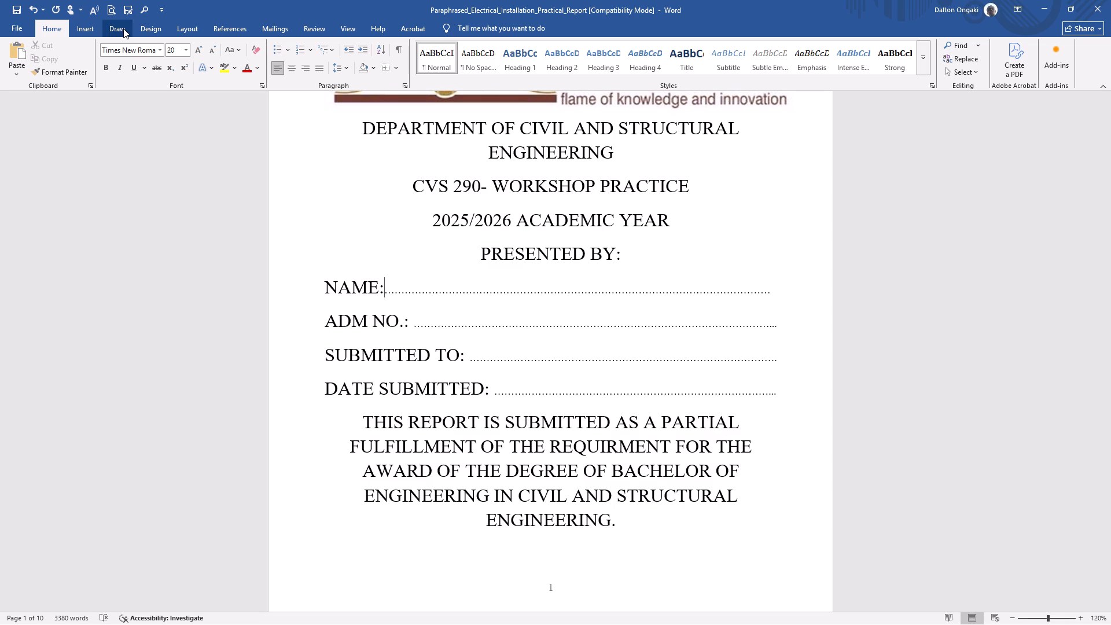
Draw a text box about 5.79" wide and 0.27" high over the dotted line after "NAME:".
left_click(97, 31)
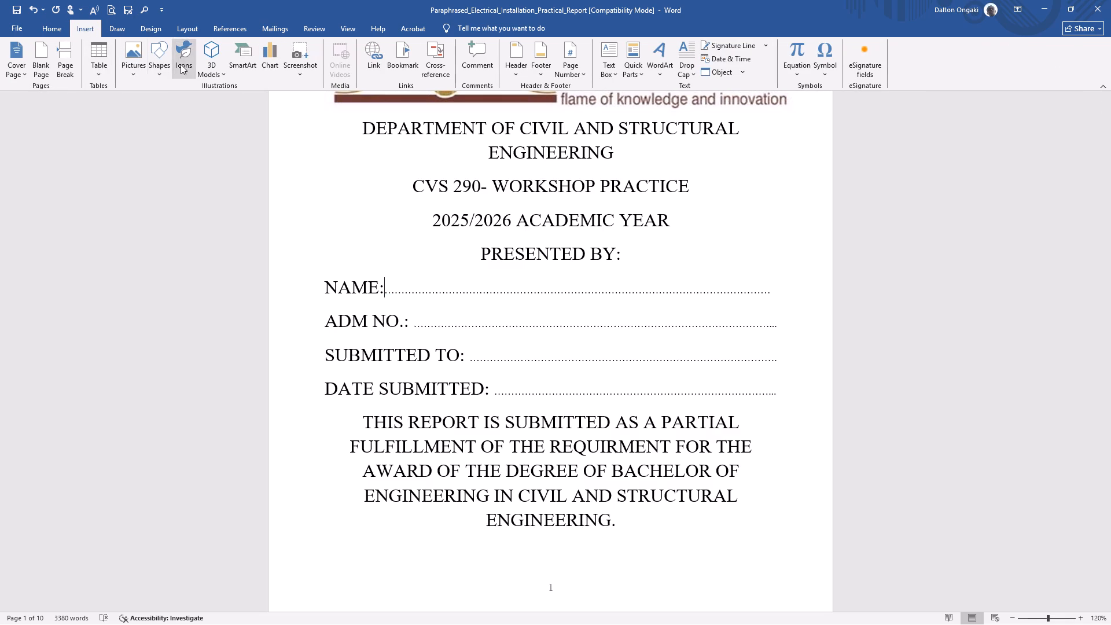
left_click(162, 67)
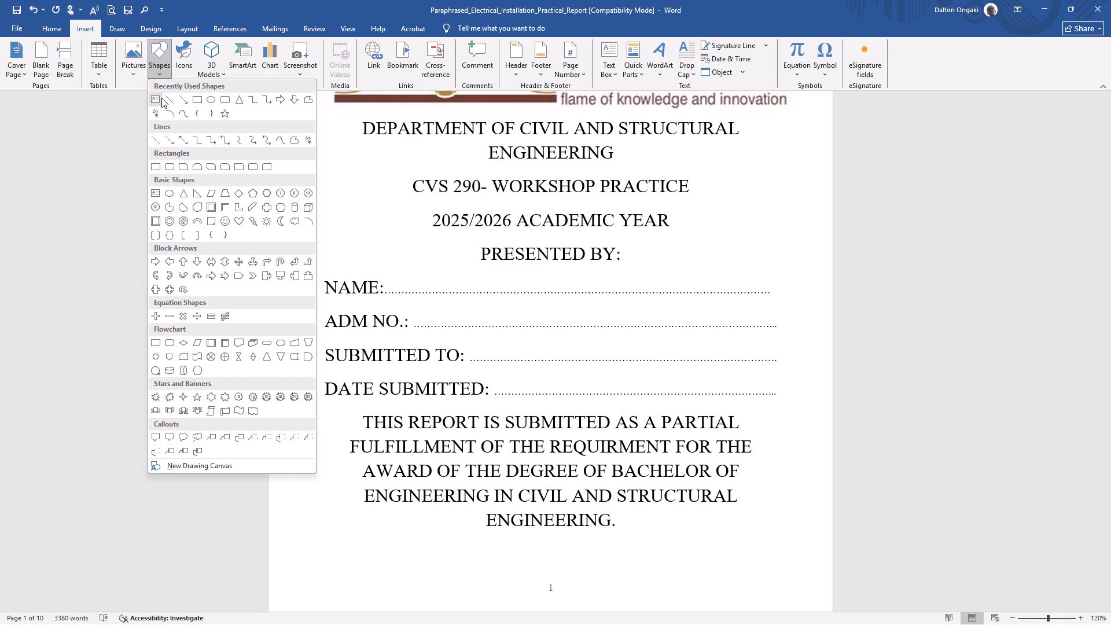
left_click(160, 99)
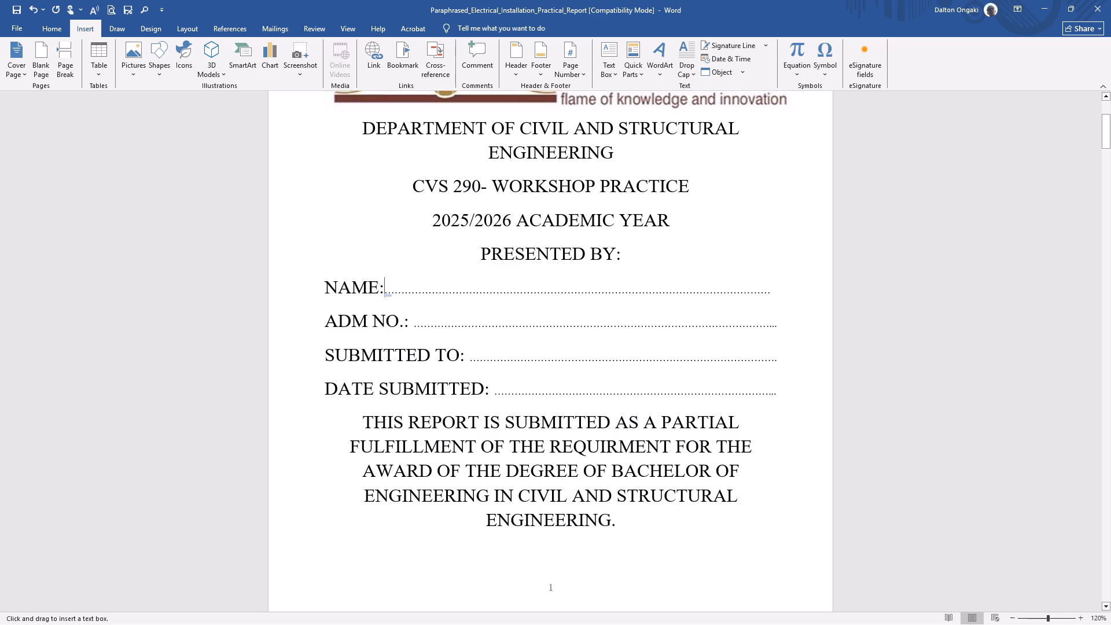
left_click_drag(385, 279, 421, 272)
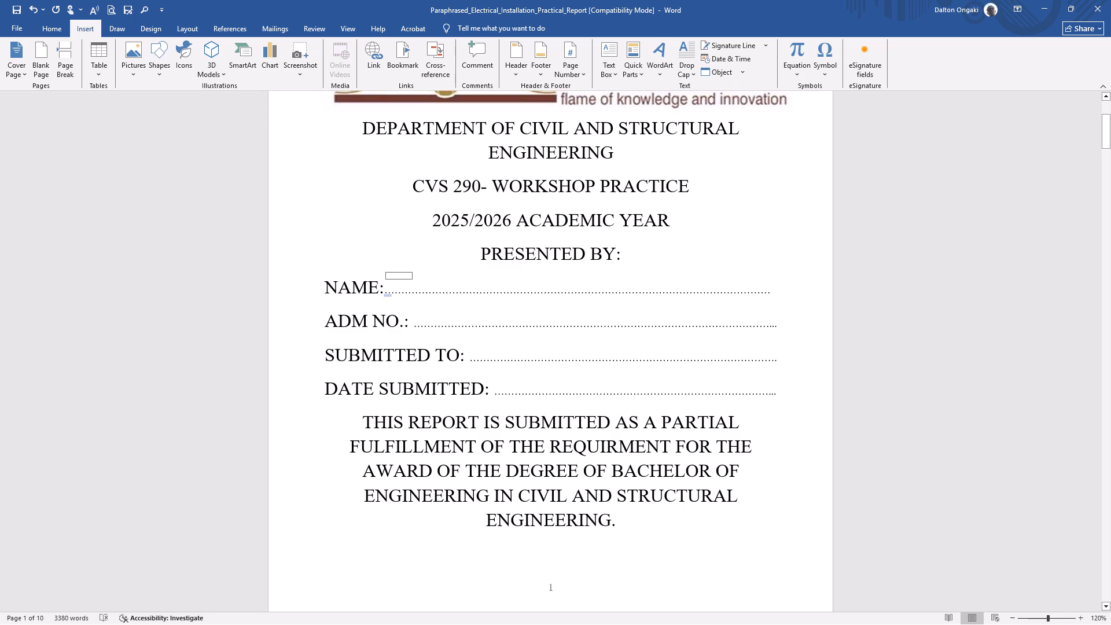
left_click_drag(421, 272, 728, 290)
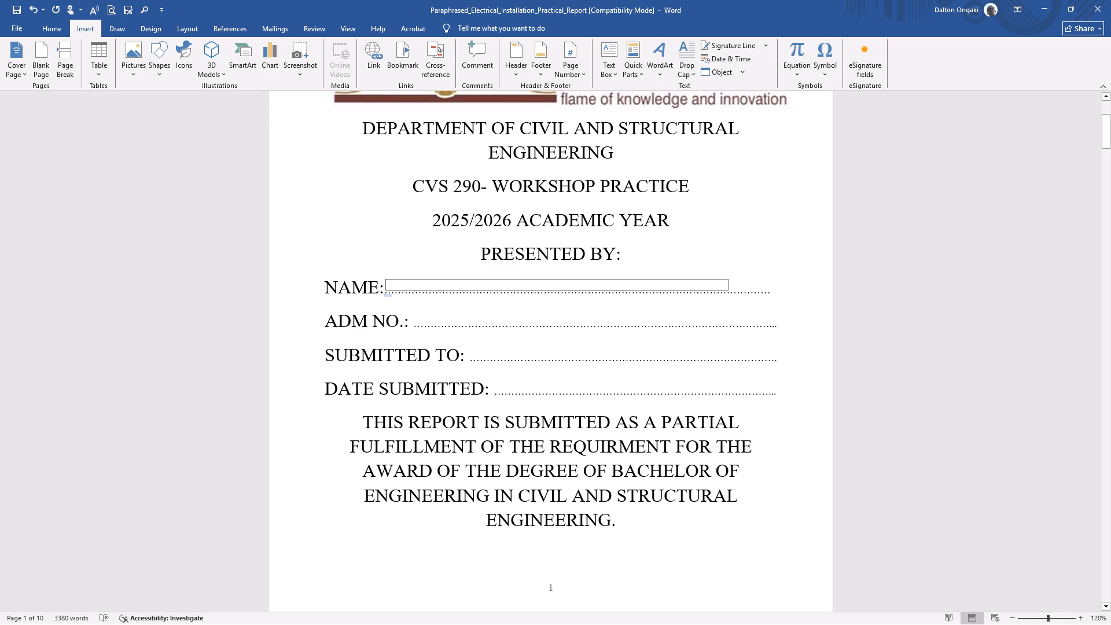
left_click_drag(728, 290, 770, 296)
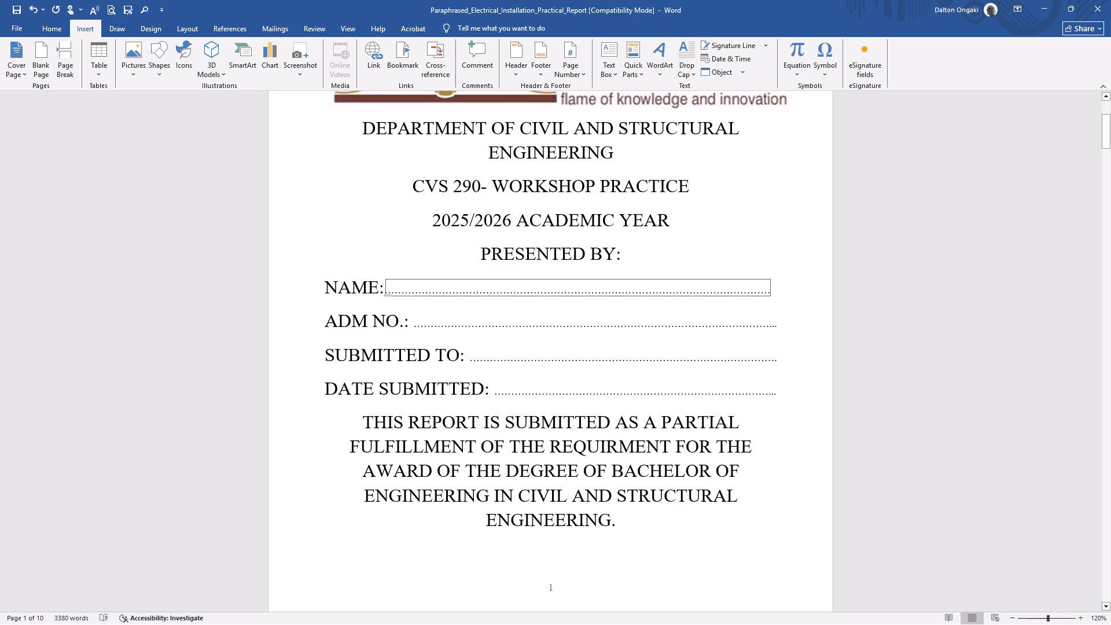
left_click_drag(770, 296, 770, 293)
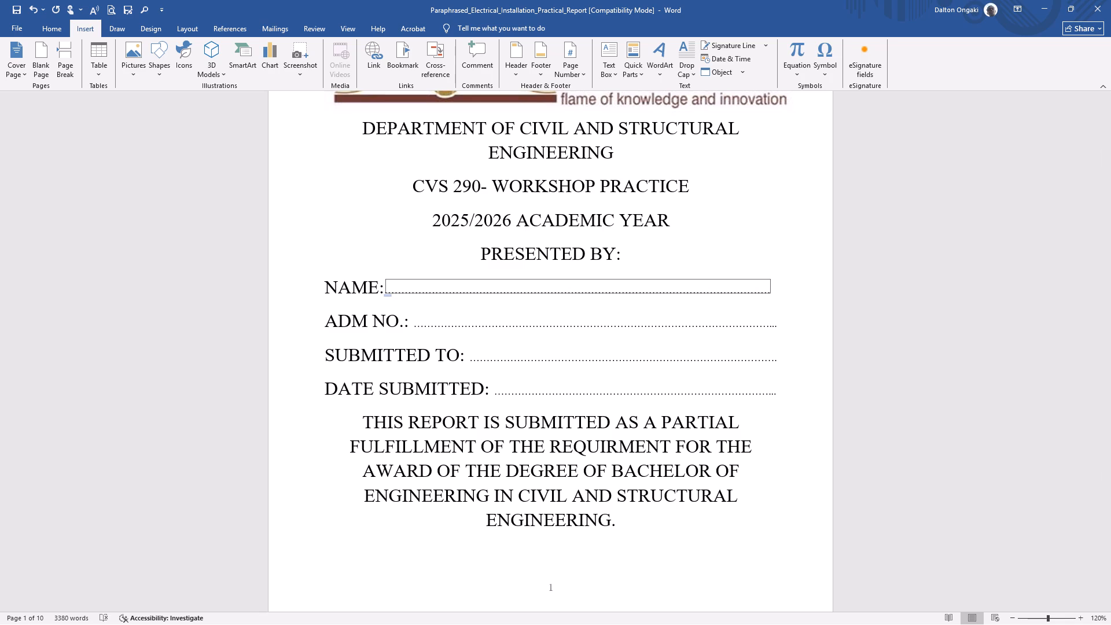
left_click_drag(770, 293, 771, 293)
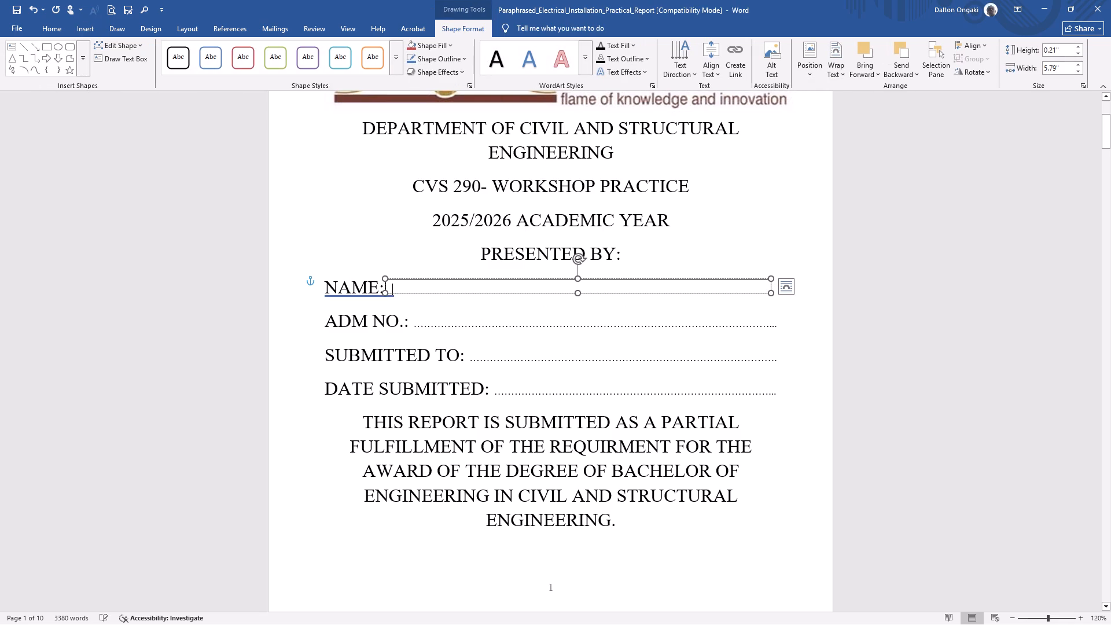
left_click(579, 278)
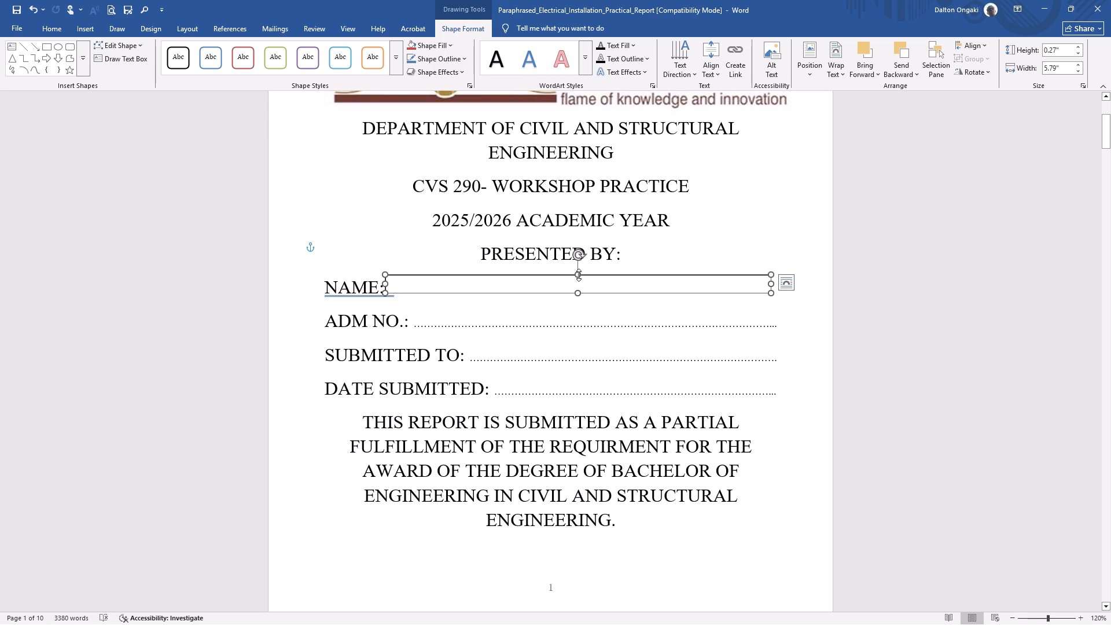
Remove the fill from the text box on the "NAME:" line.
left_click(555, 290)
left_click(453, 52)
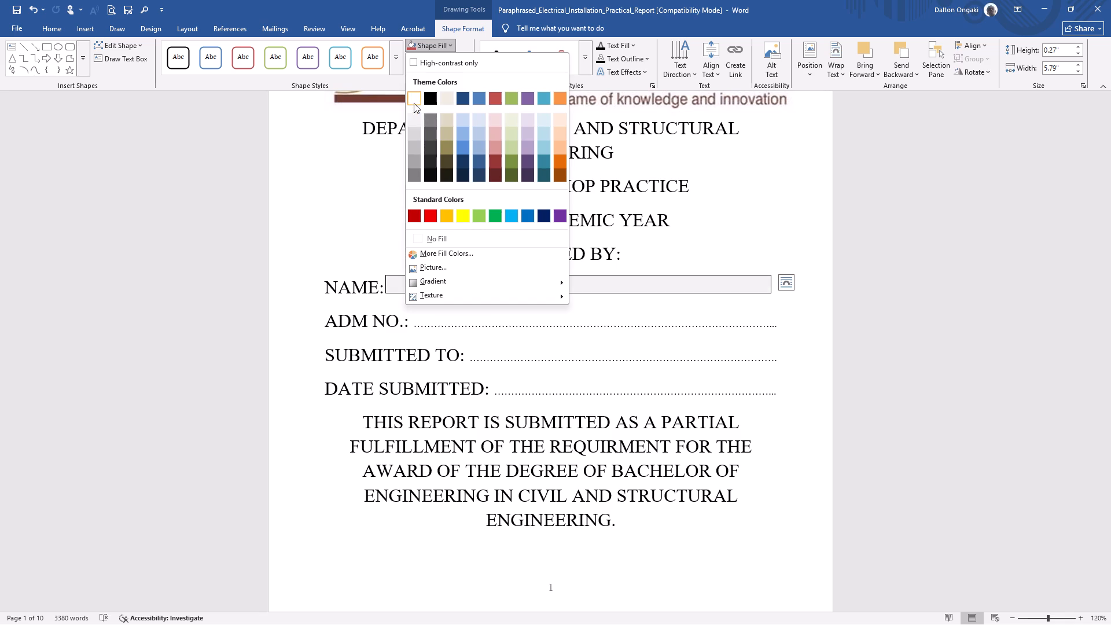
left_click(418, 240)
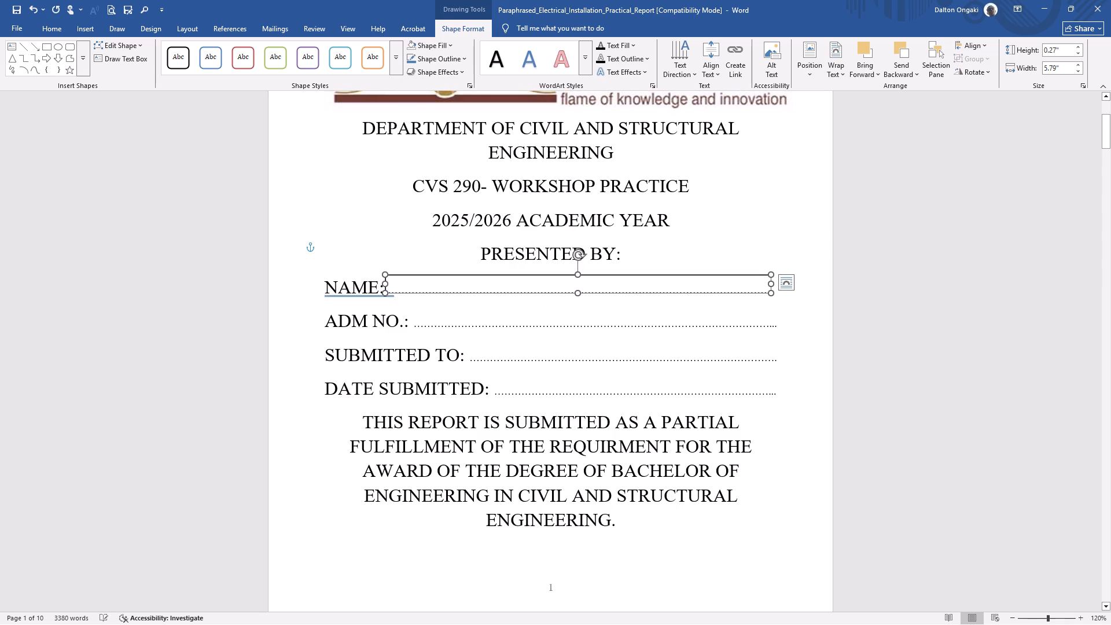
left_click(421, 324)
key("Escape")
key("Escape")
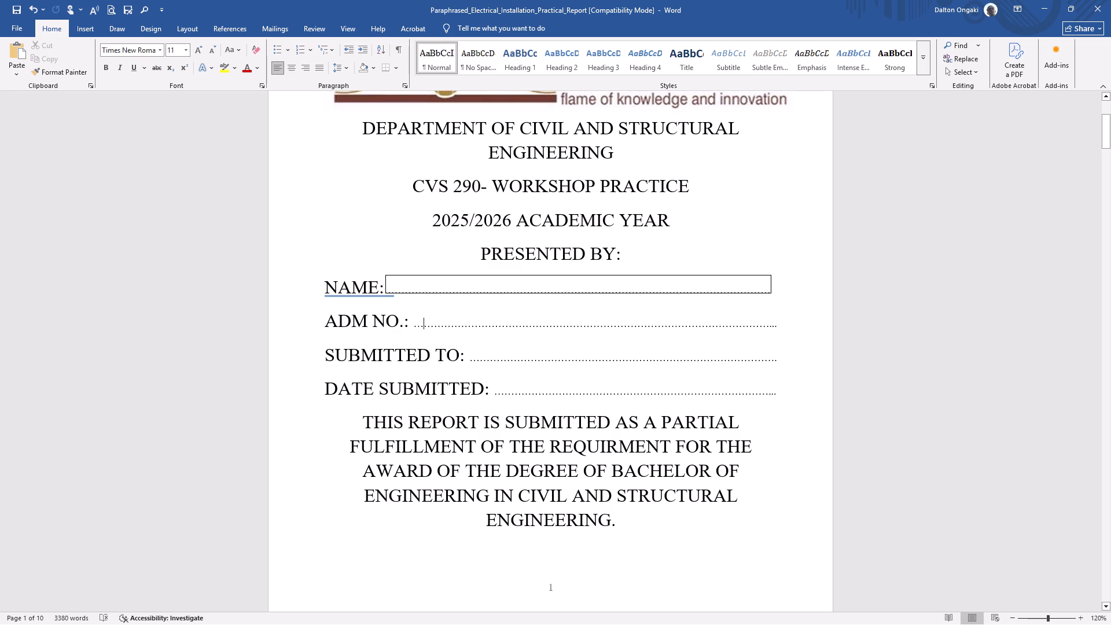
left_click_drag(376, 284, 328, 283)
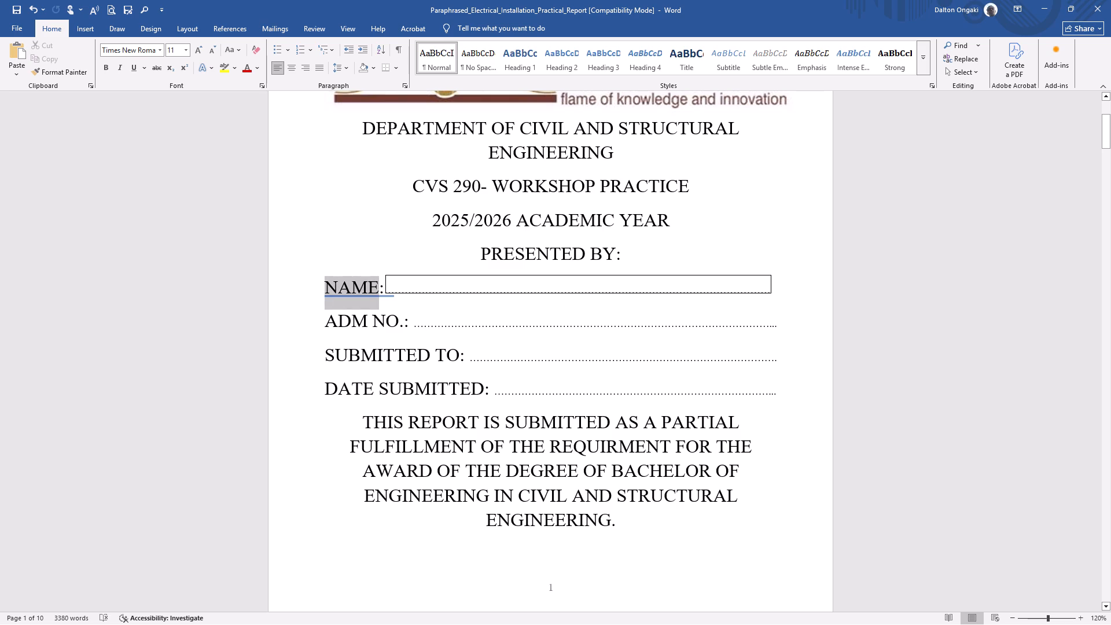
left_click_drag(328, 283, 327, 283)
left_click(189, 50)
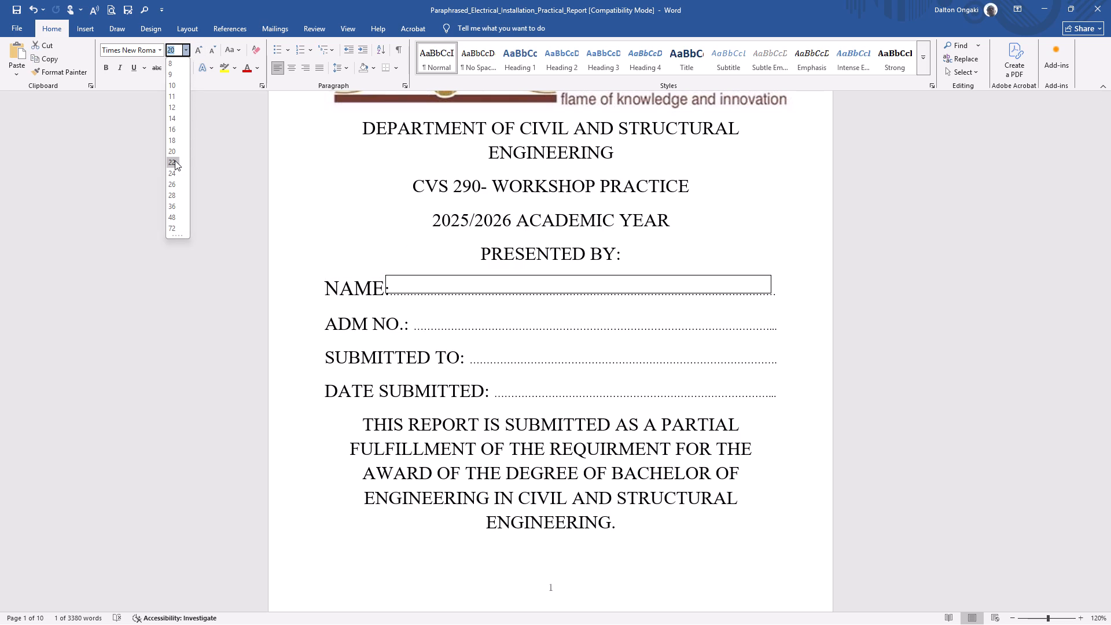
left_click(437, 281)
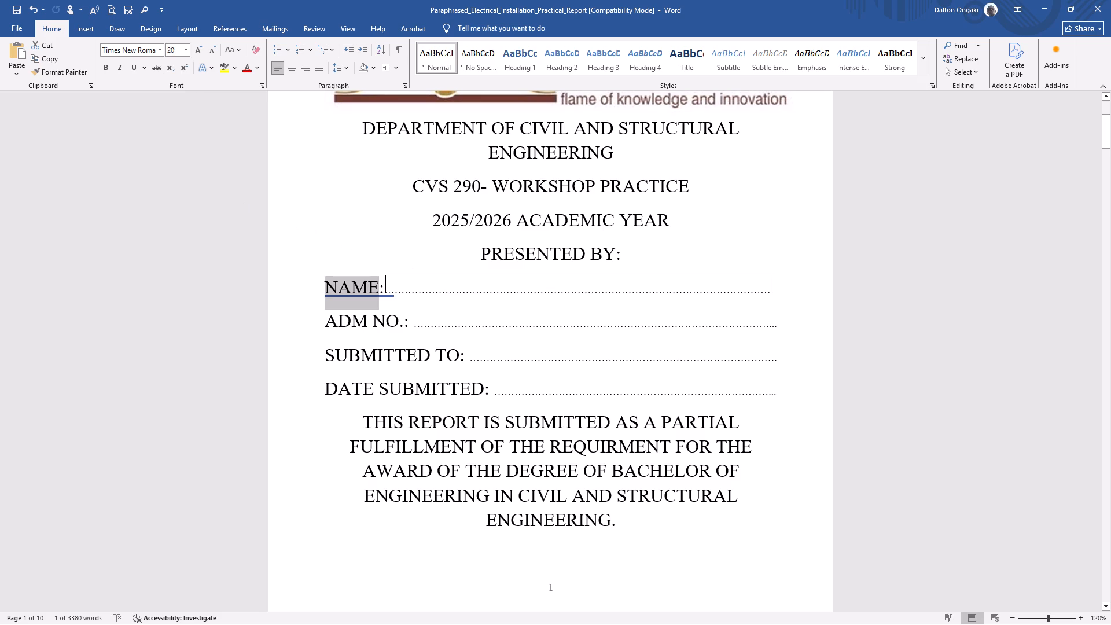
Enter the student's full name in capitals in the "NAME:" text box and centre it.
left_click(444, 286)
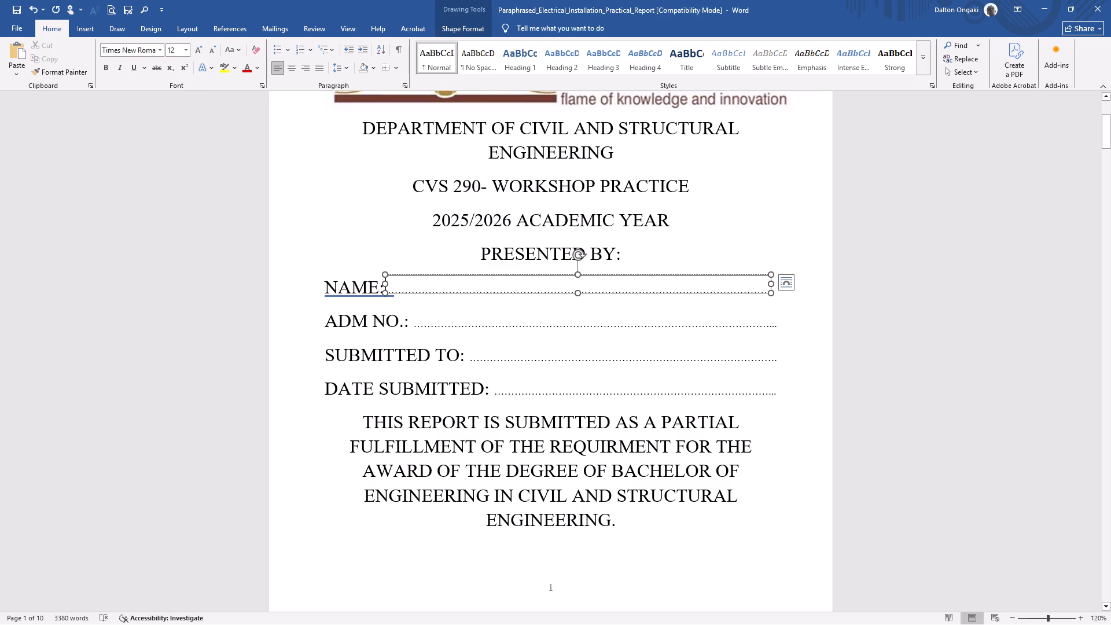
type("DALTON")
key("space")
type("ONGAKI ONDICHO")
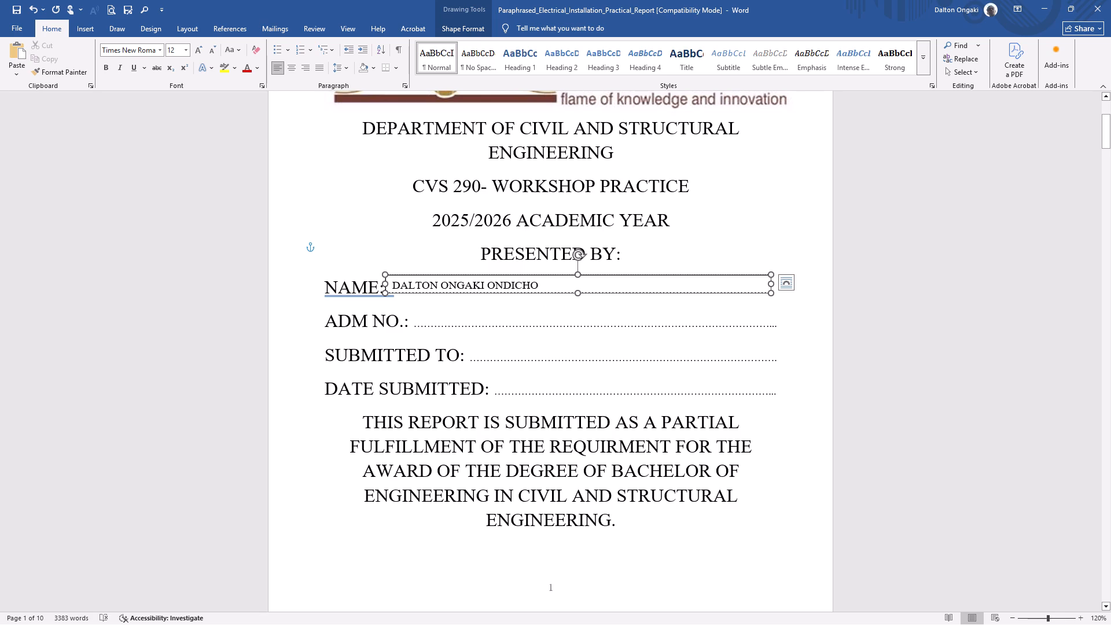
left_click(290, 64)
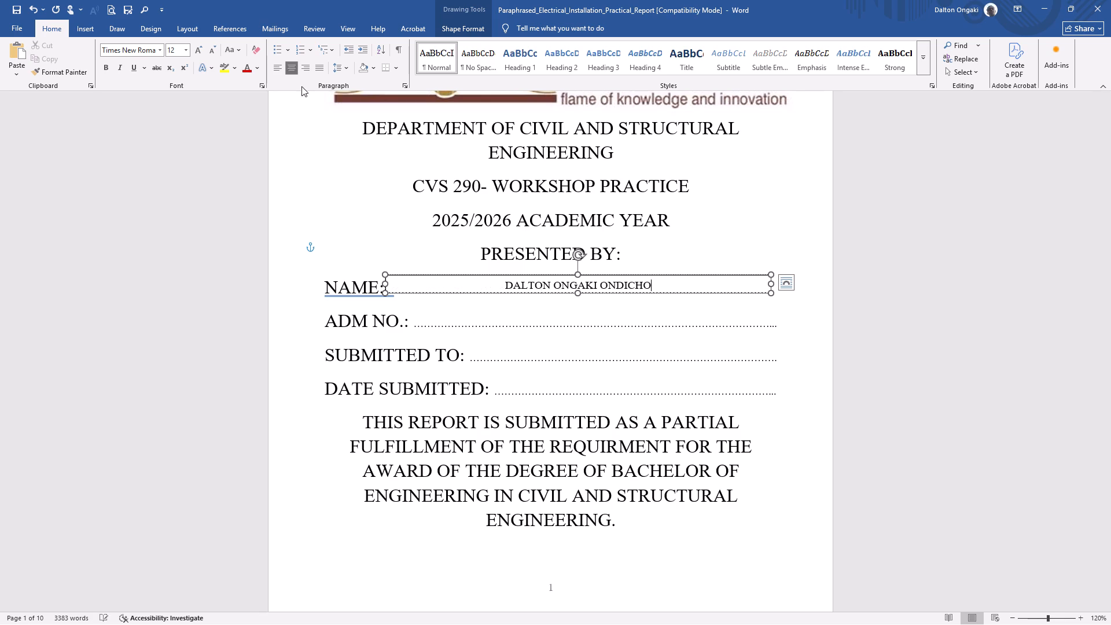
left_click(480, 321)
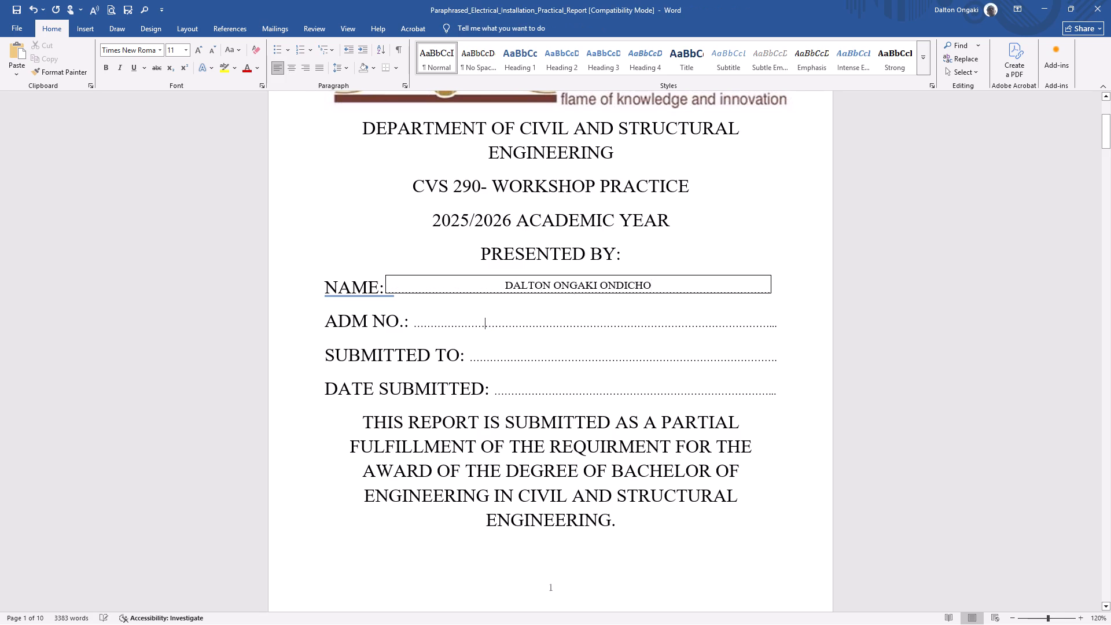
Remove the outline from the text box holding the student's name.
left_click(691, 279)
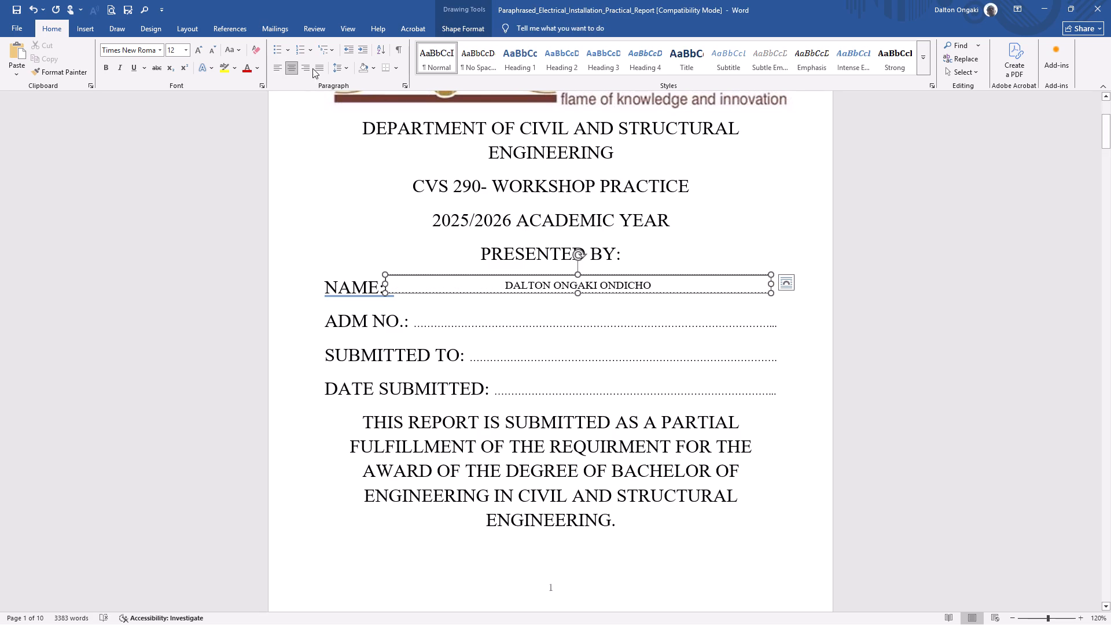
left_click(480, 29)
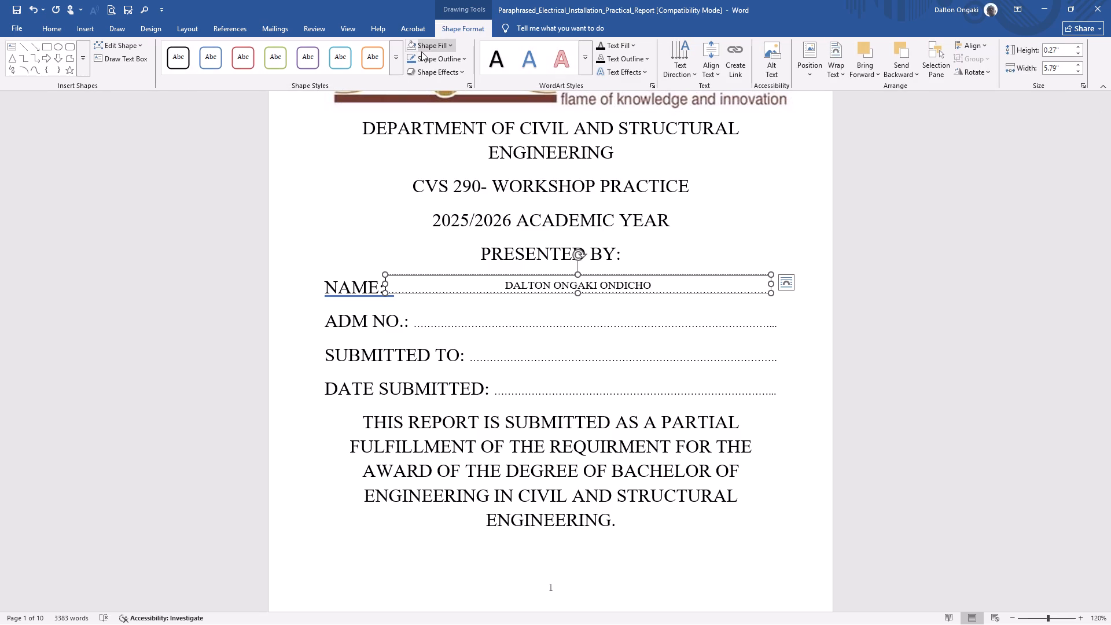
left_click(465, 60)
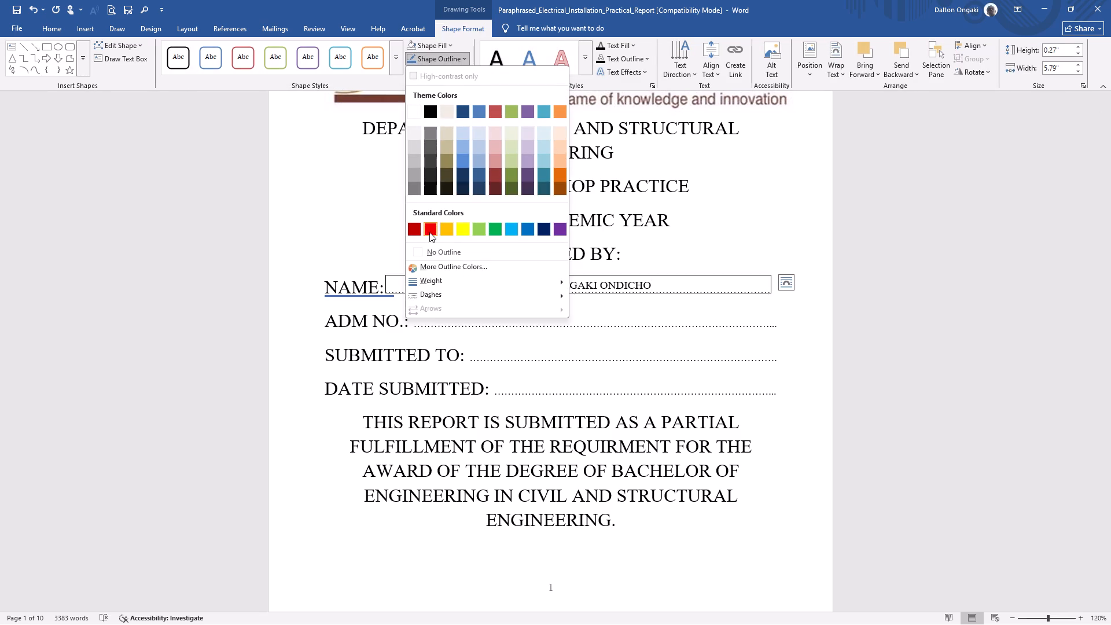
left_click(422, 249)
left_click(487, 317)
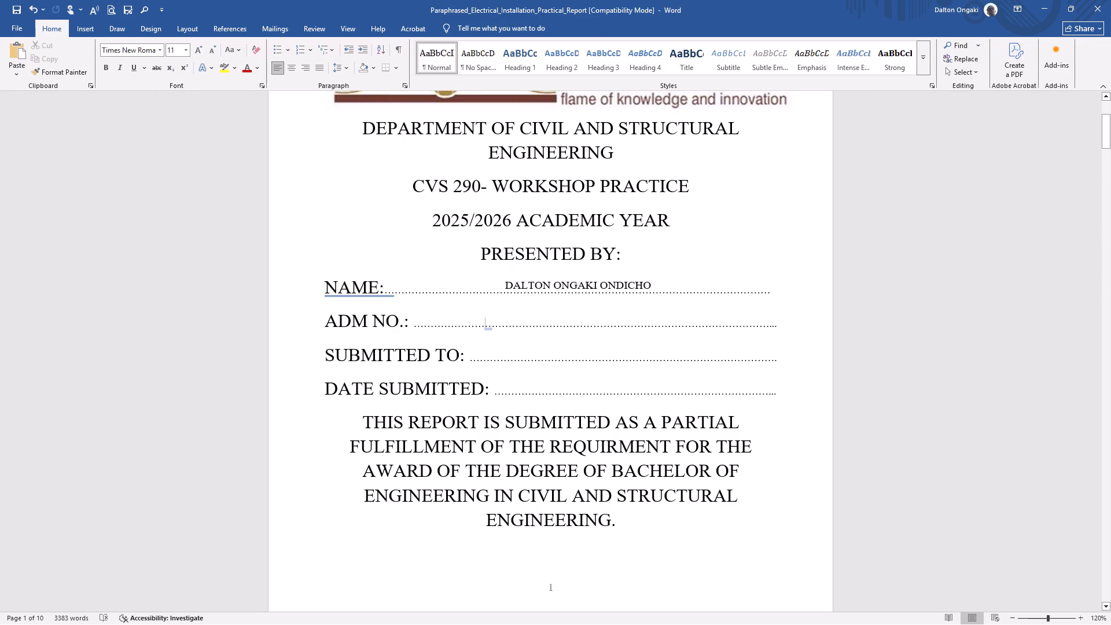
Draw a text box about 5.41" wide and 0.27" high over the dotted line after "ADM NO.:".
left_click(93, 29)
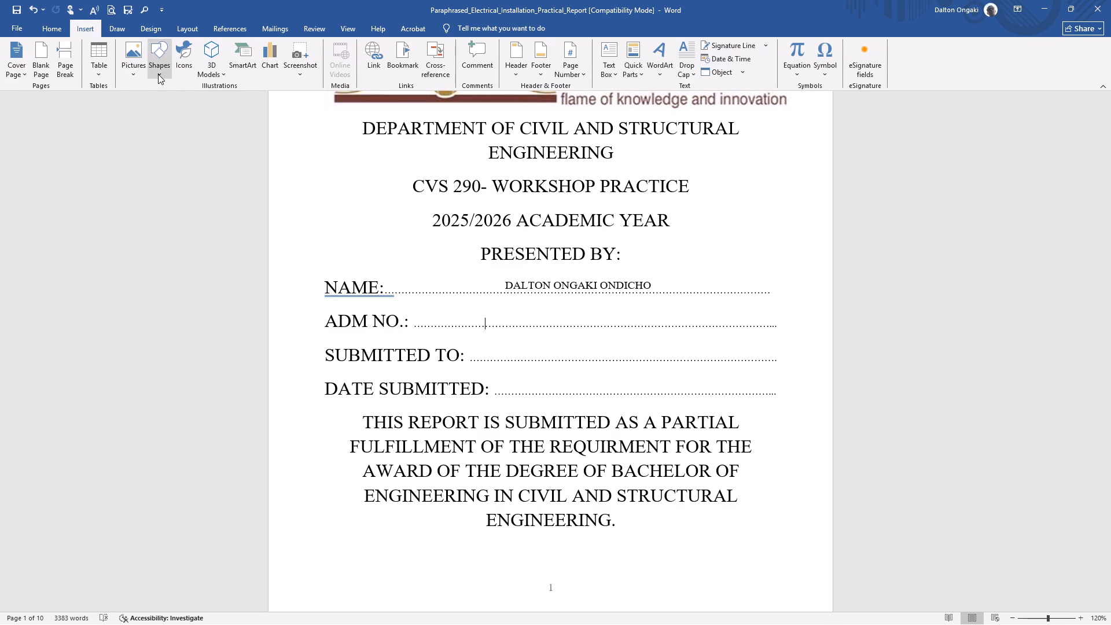
double_click(158, 74)
left_click(154, 76)
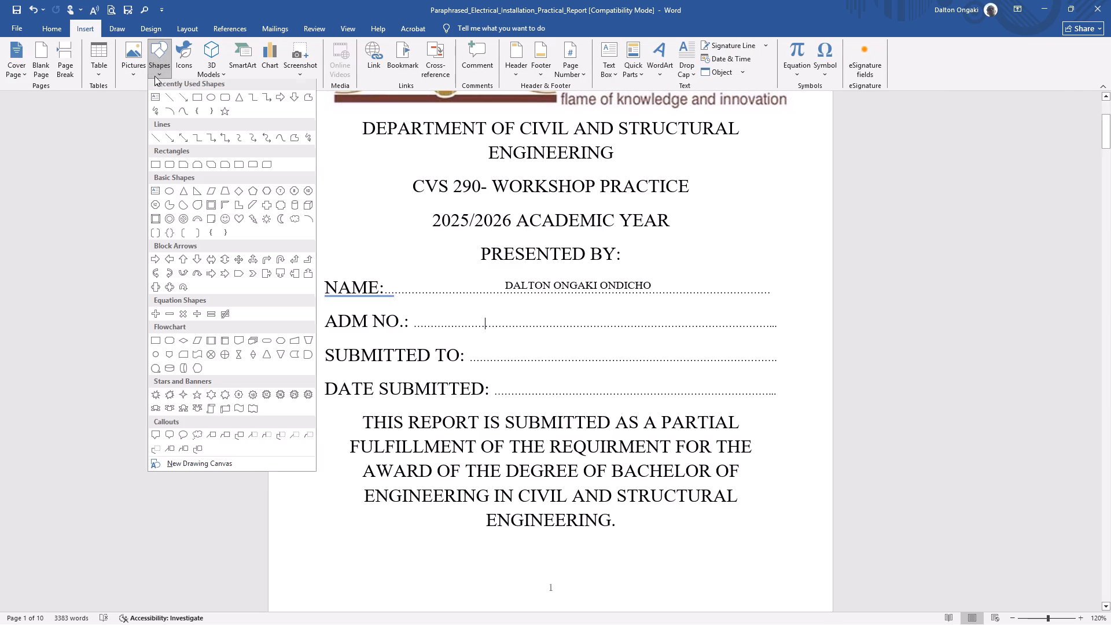
left_click(157, 100)
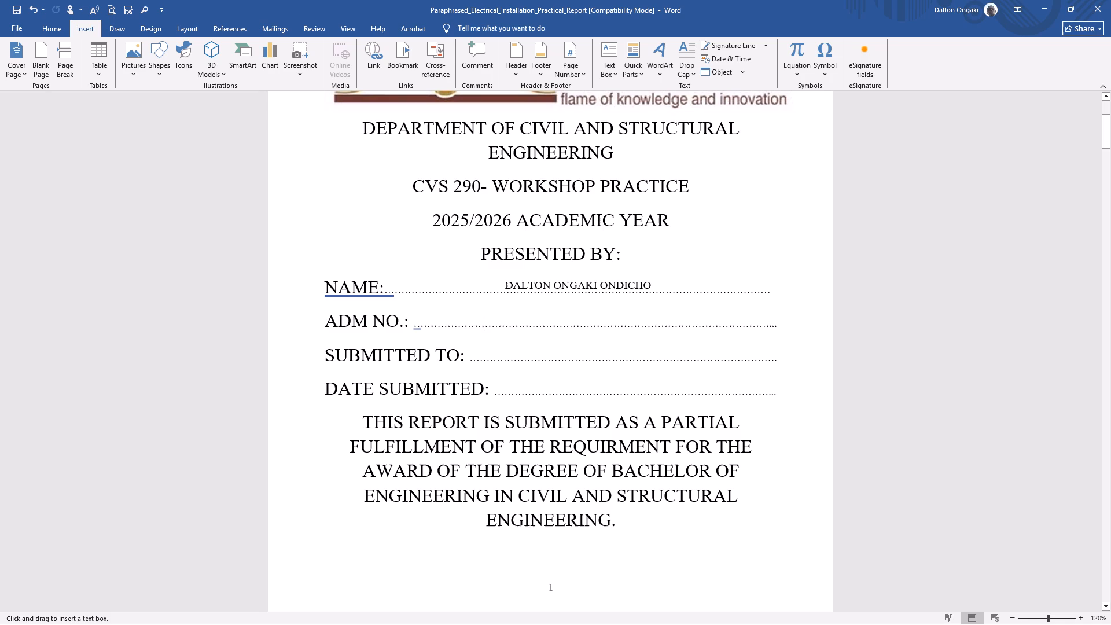
left_click_drag(415, 326, 564, 311)
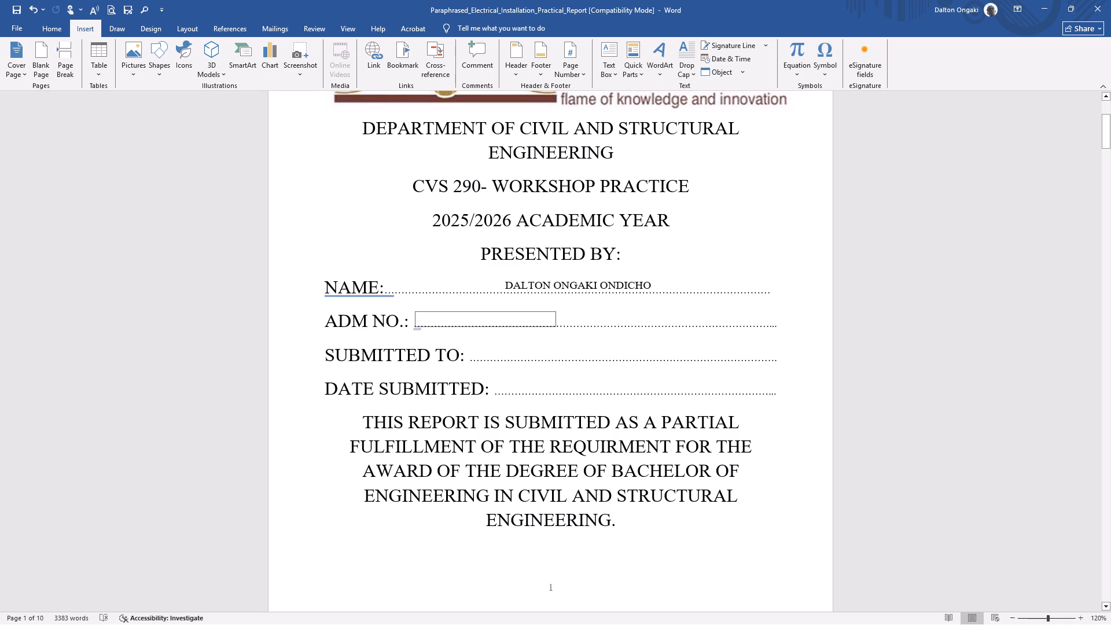
left_click_drag(564, 311, 782, 309)
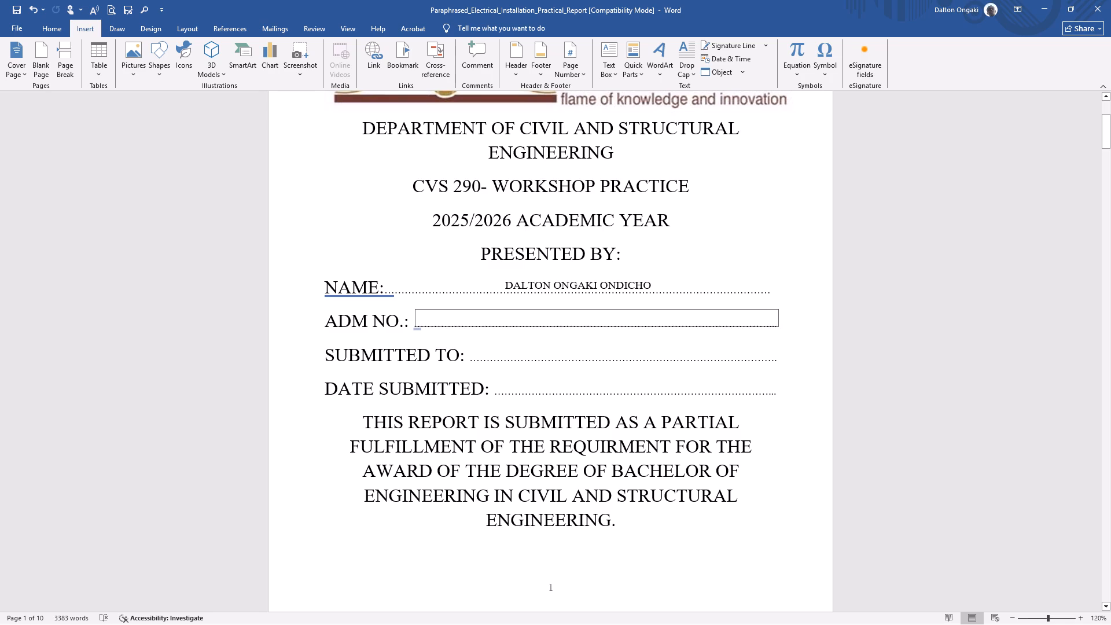
left_click_drag(782, 309, 772, 309)
left_click_drag(772, 309, 775, 308)
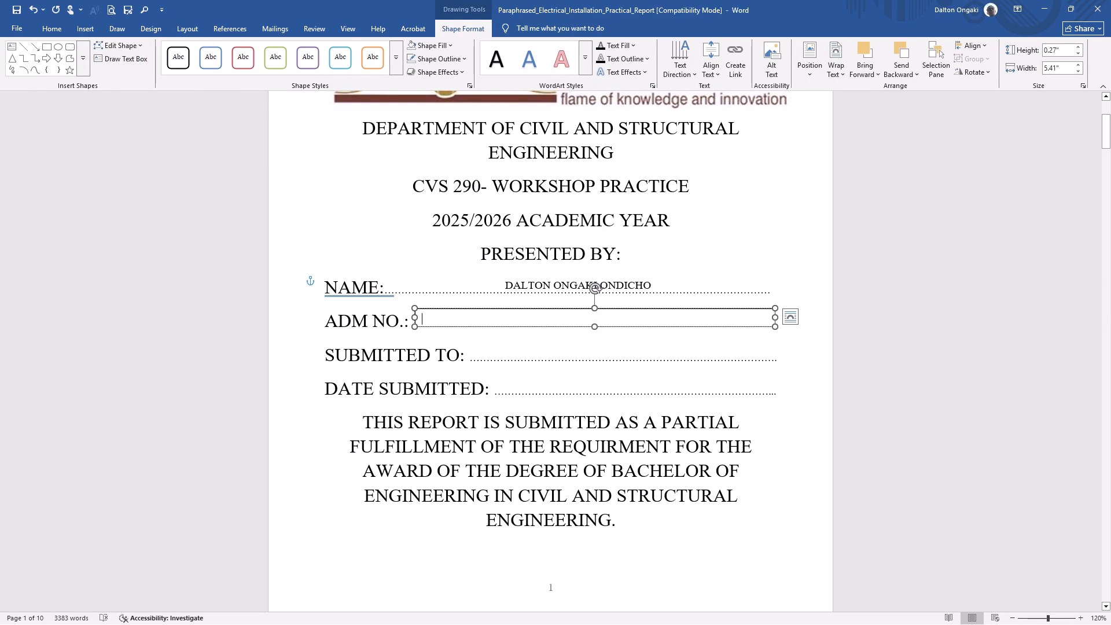
Enter the student's admission number in the "ADM NO.:" text box.
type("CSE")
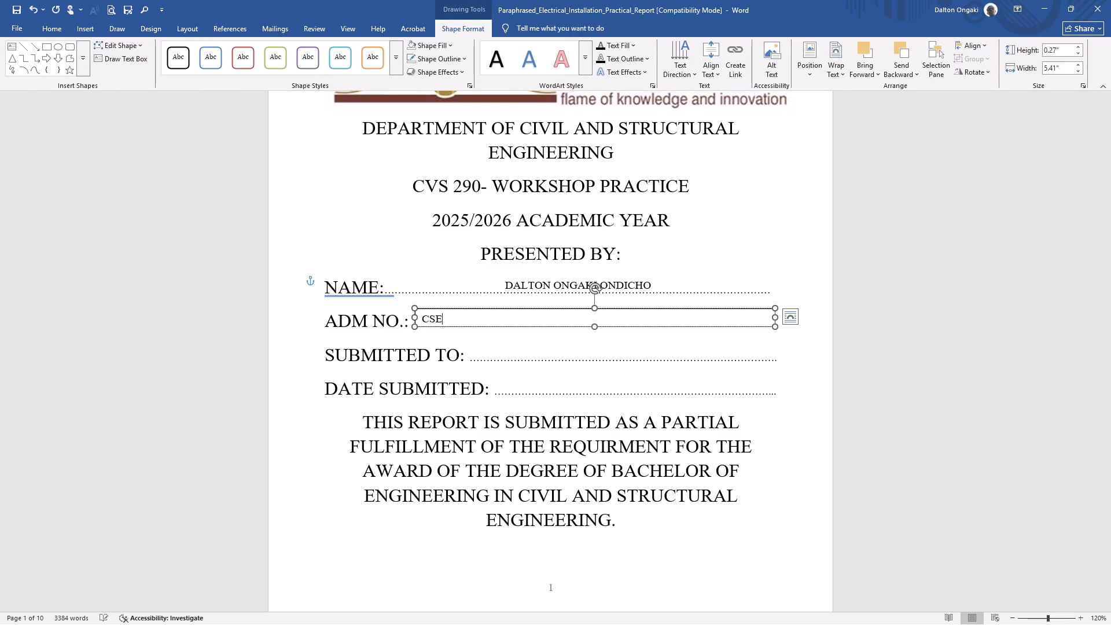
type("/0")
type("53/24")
Centre the admission number in the "ADM NO.:" text box.
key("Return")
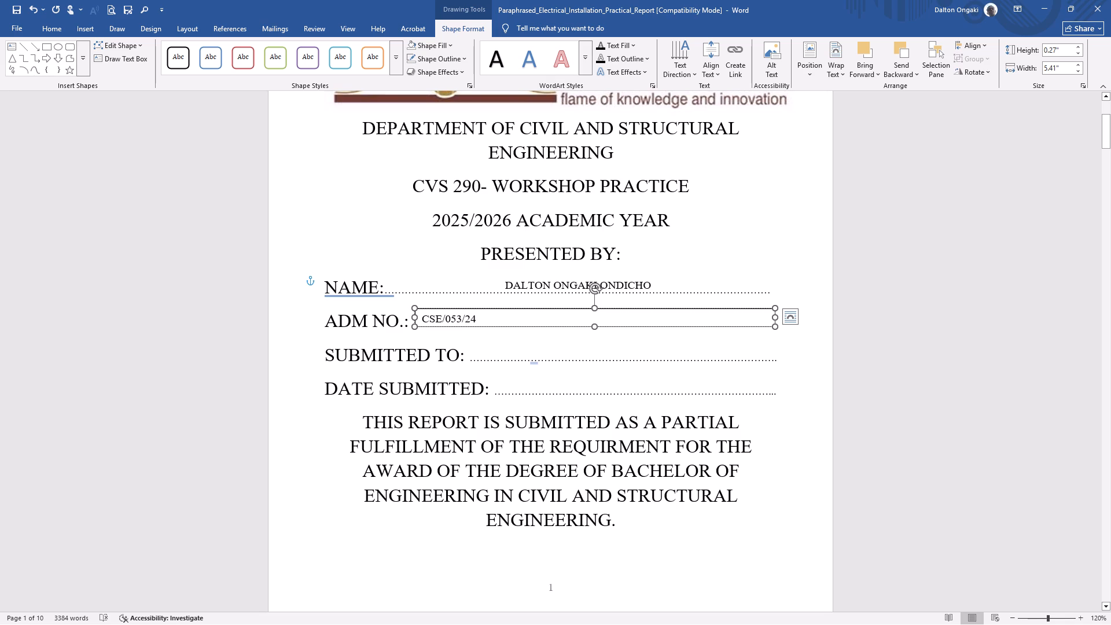
left_click(531, 352)
left_click(526, 317)
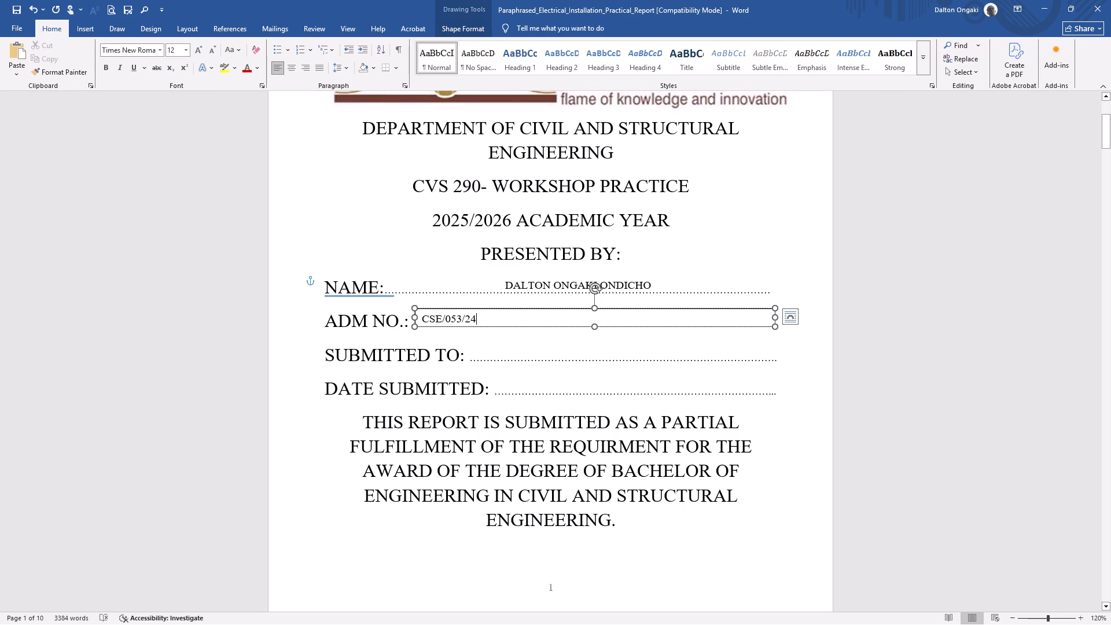
left_click(295, 68)
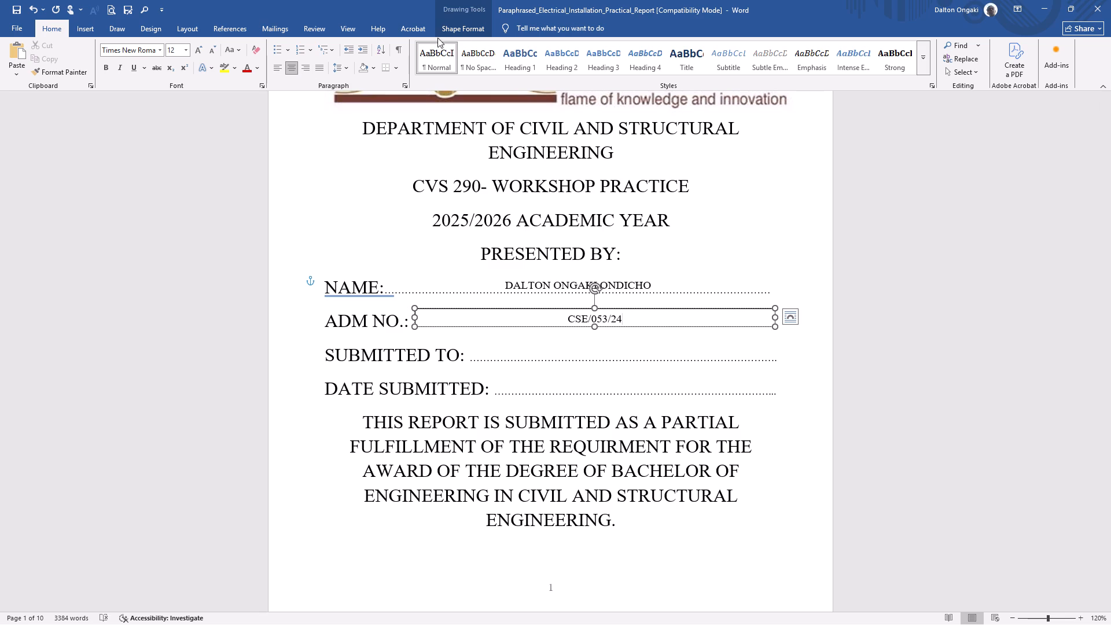
Remove the outline and fill from the text box holding the admission number.
left_click(481, 27)
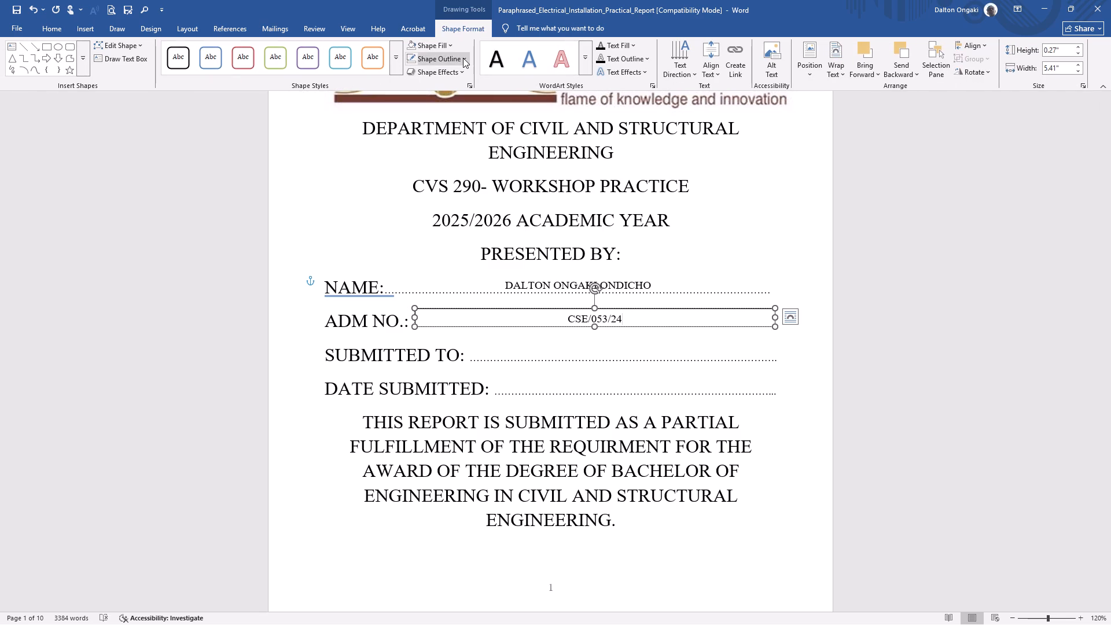
left_click(463, 58)
left_click(411, 250)
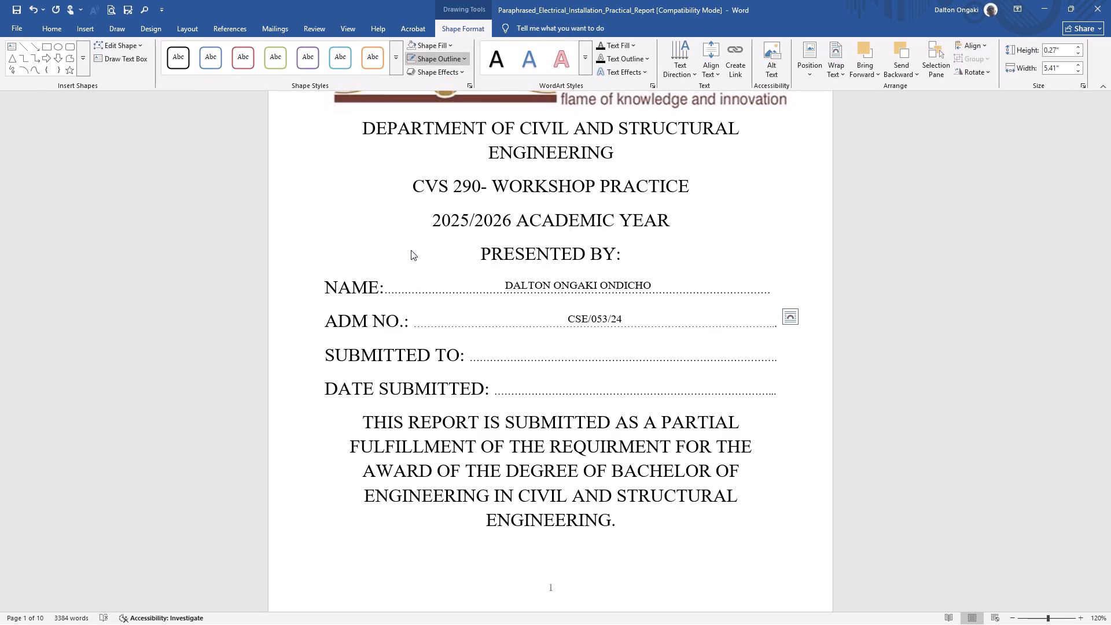
left_click(451, 46)
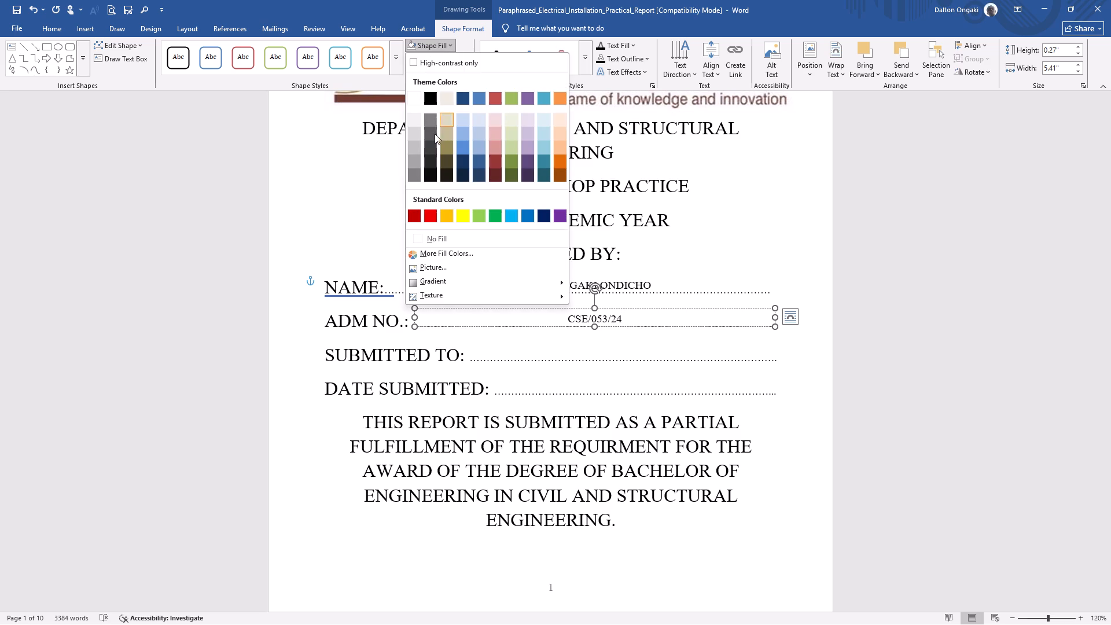
left_click(418, 238)
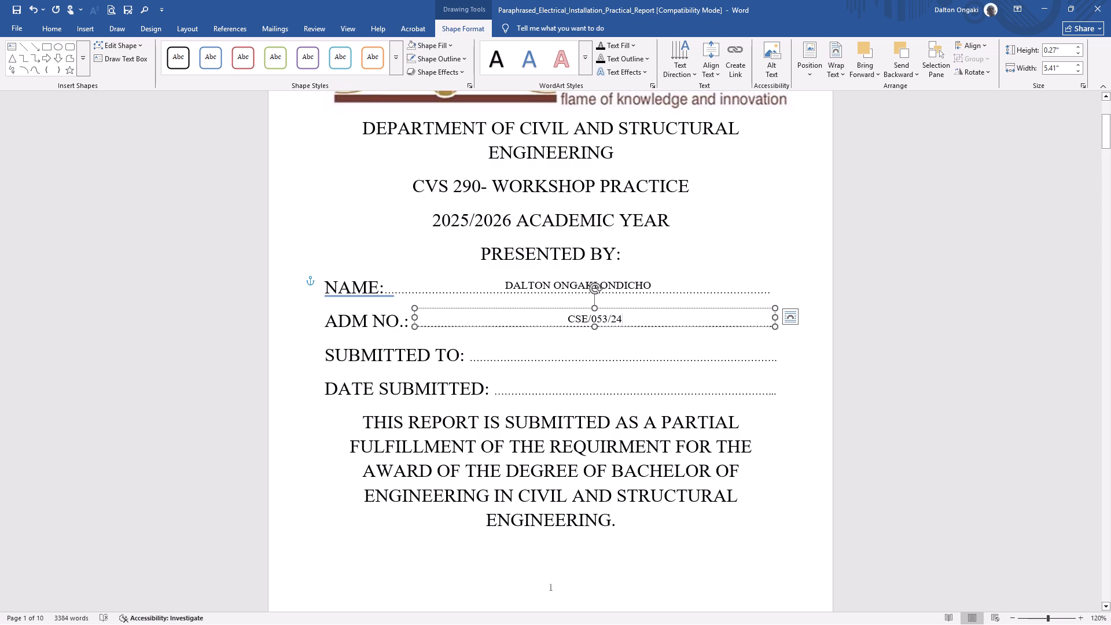
Draw a text box about 4.23" wide and 0.23" high over the dotted line after "DATE SUBMITTED:".
left_click(504, 356)
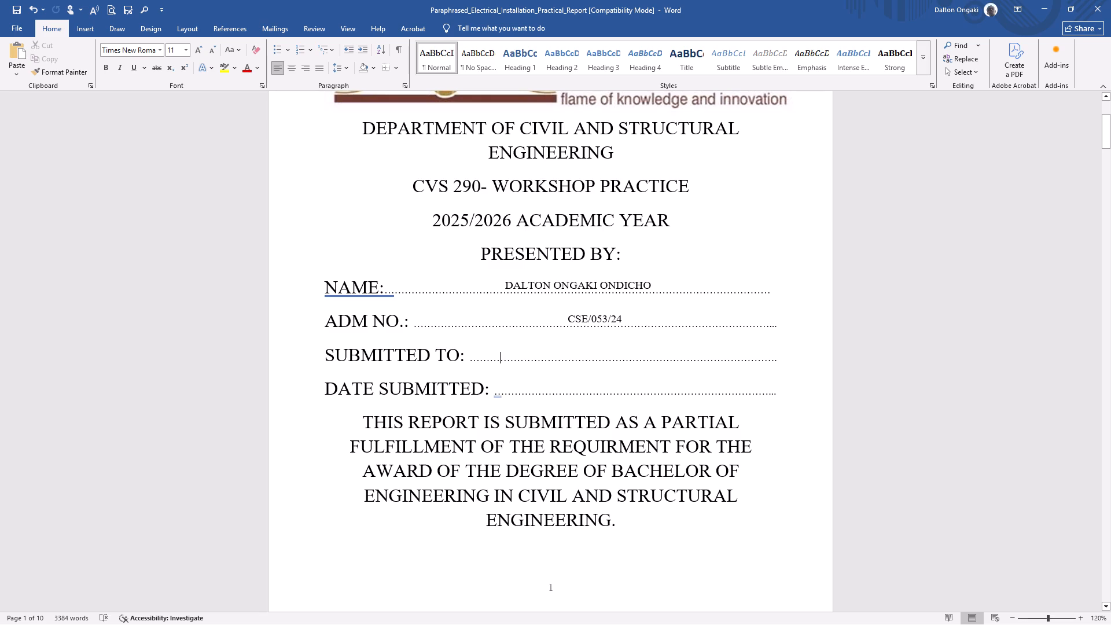
left_click(88, 30)
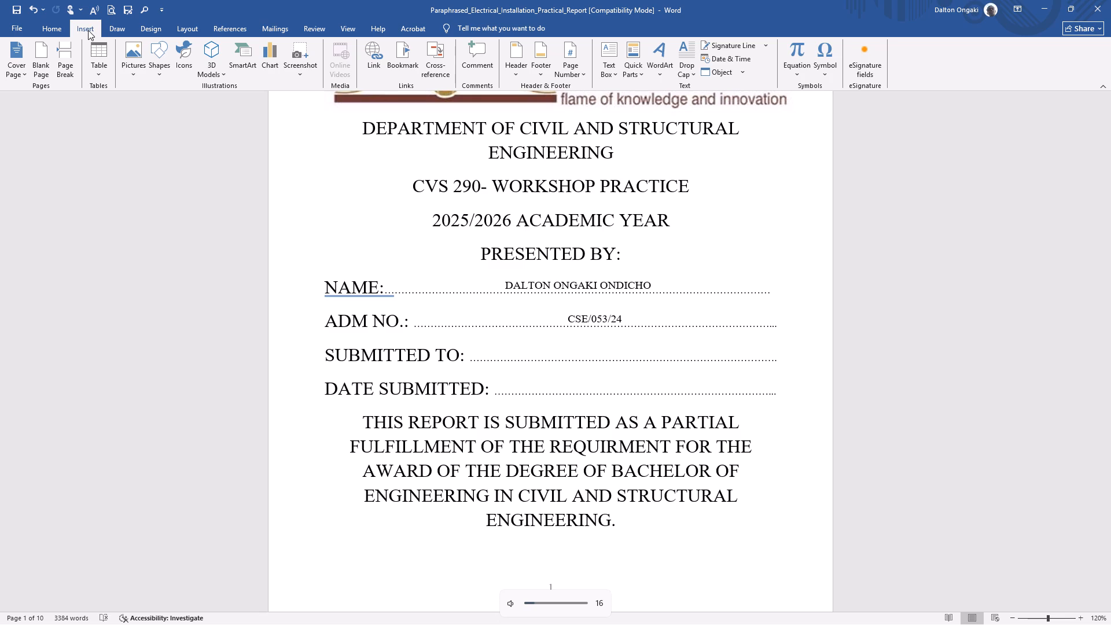
left_click(130, 54)
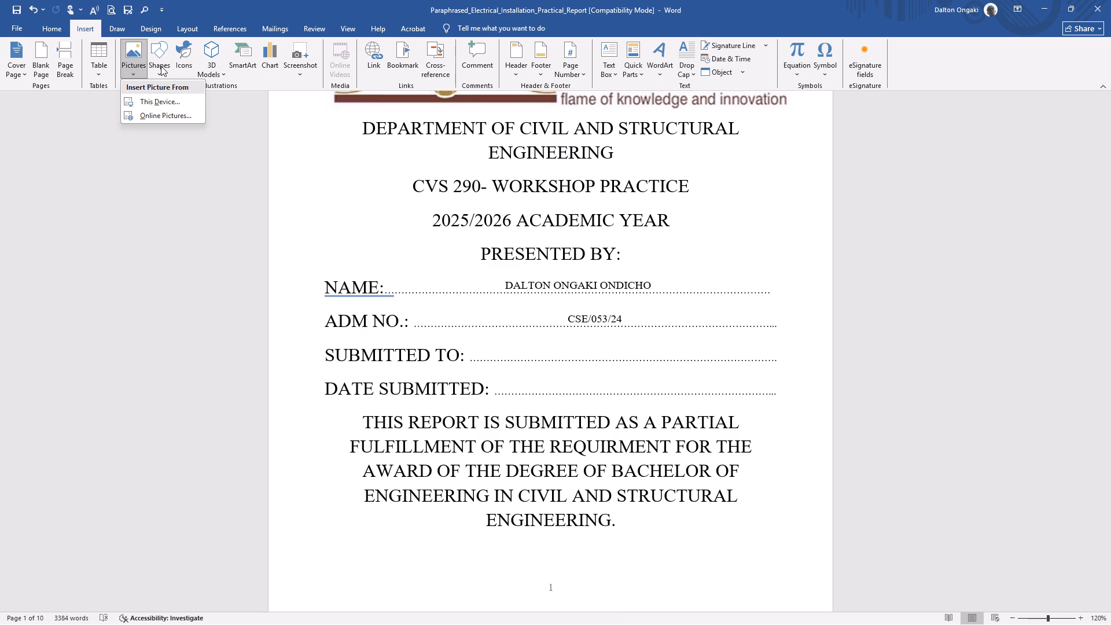
left_click(161, 66)
left_click(157, 97)
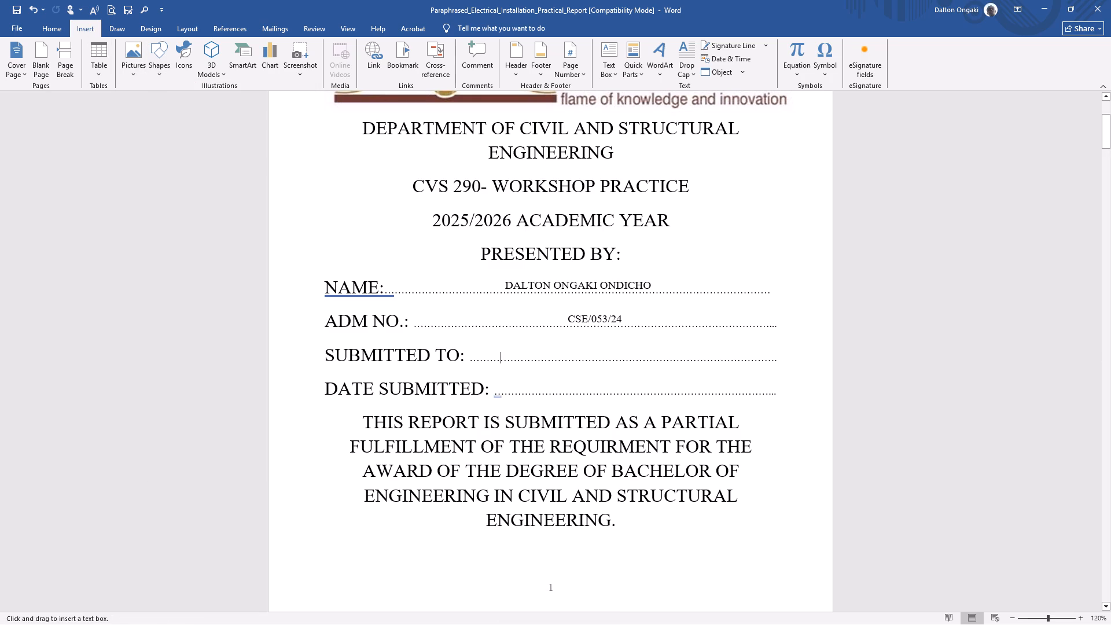
left_click_drag(496, 393, 616, 378)
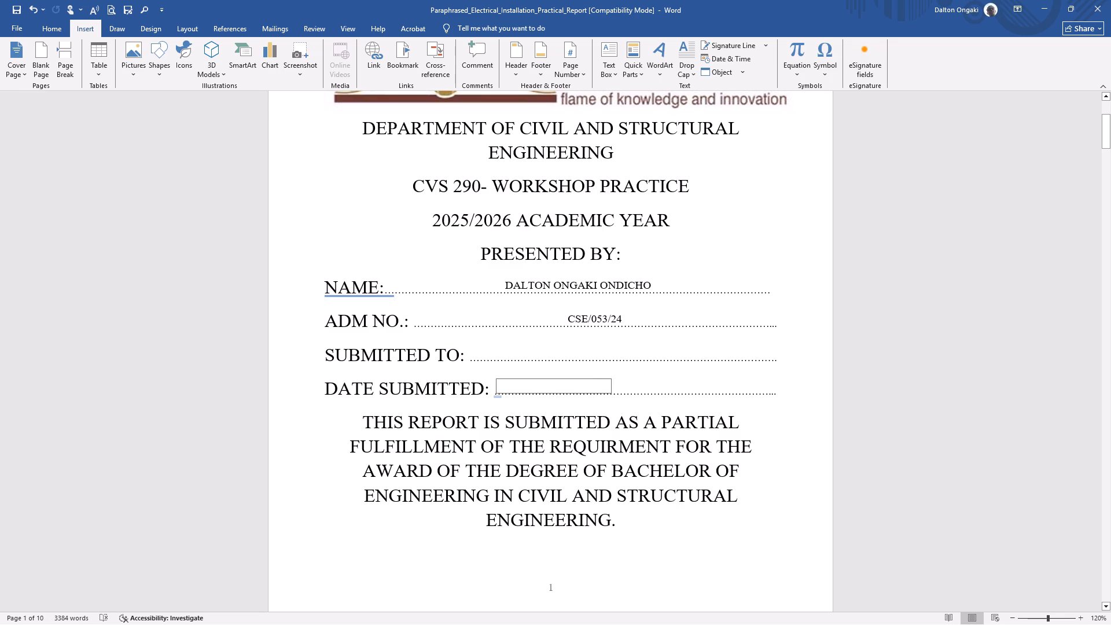
left_click_drag(616, 378, 773, 378)
left_click_drag(773, 378, 777, 378)
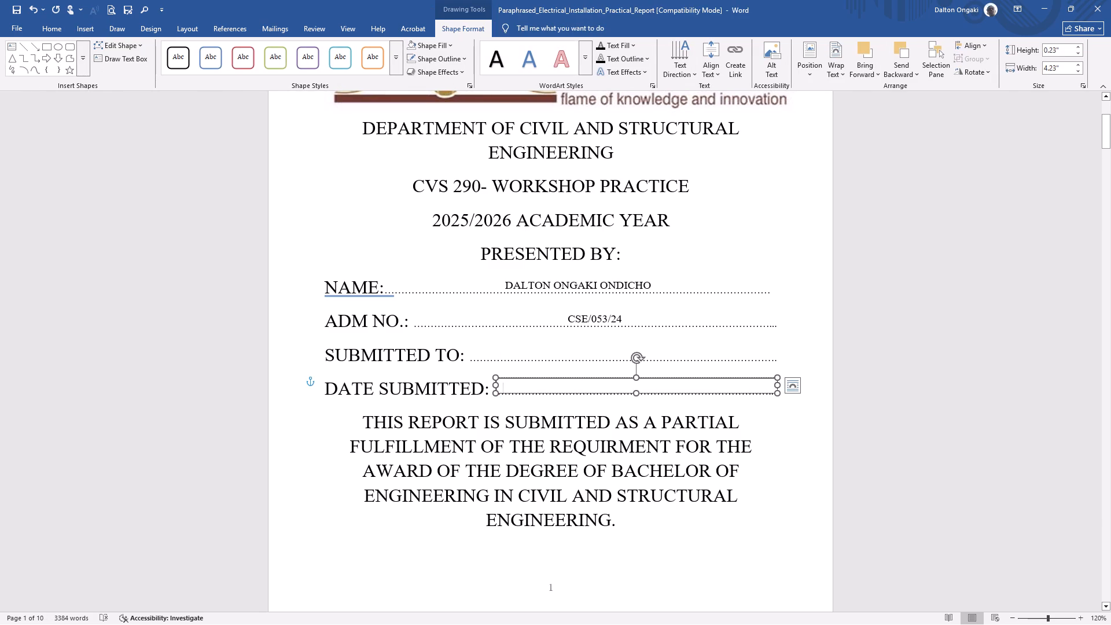
Enter "THUR, 5 NOV 2026" in the "DATE SUBMITTED:" text box.
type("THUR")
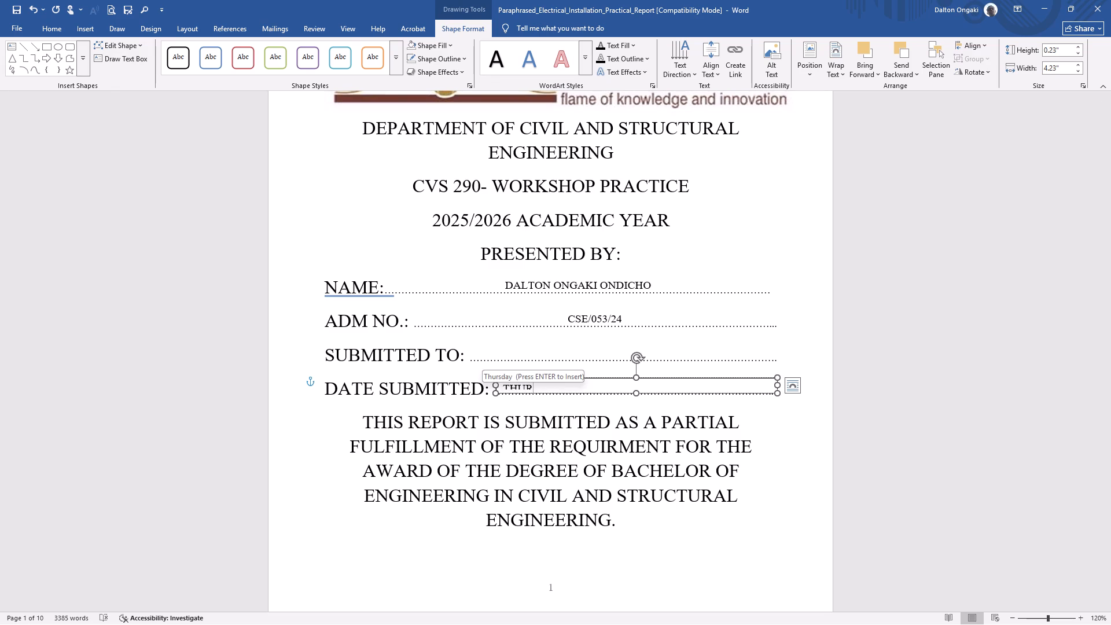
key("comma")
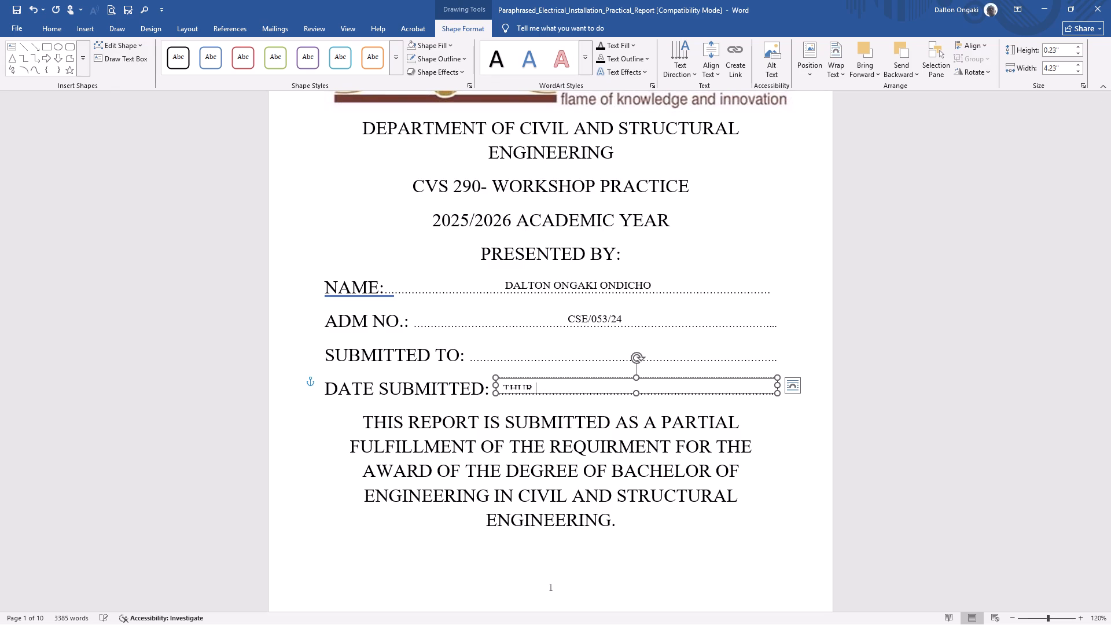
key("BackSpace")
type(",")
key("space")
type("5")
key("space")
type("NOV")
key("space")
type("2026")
Remove the outline and fill from the text box holding the submission date.
left_click(463, 60)
left_click(417, 253)
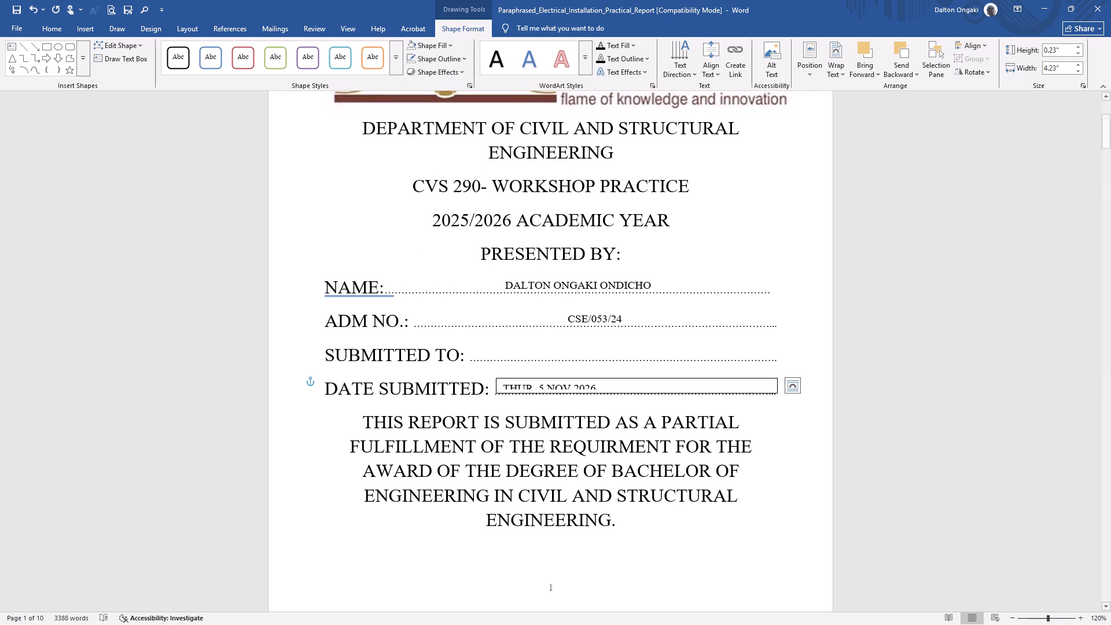
left_click(452, 47)
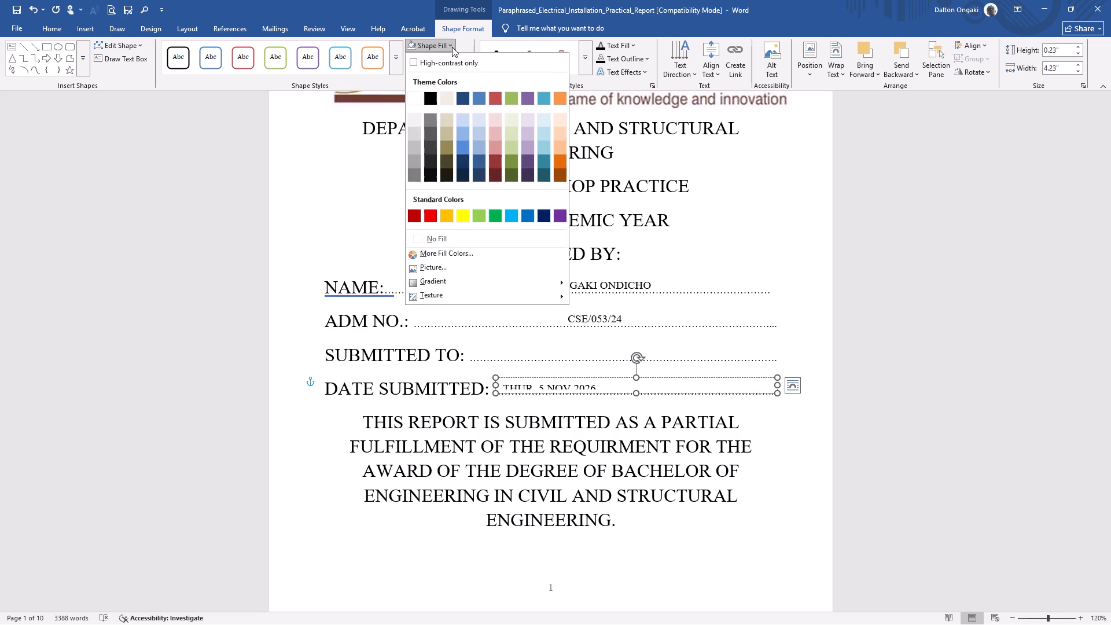
left_click(414, 234)
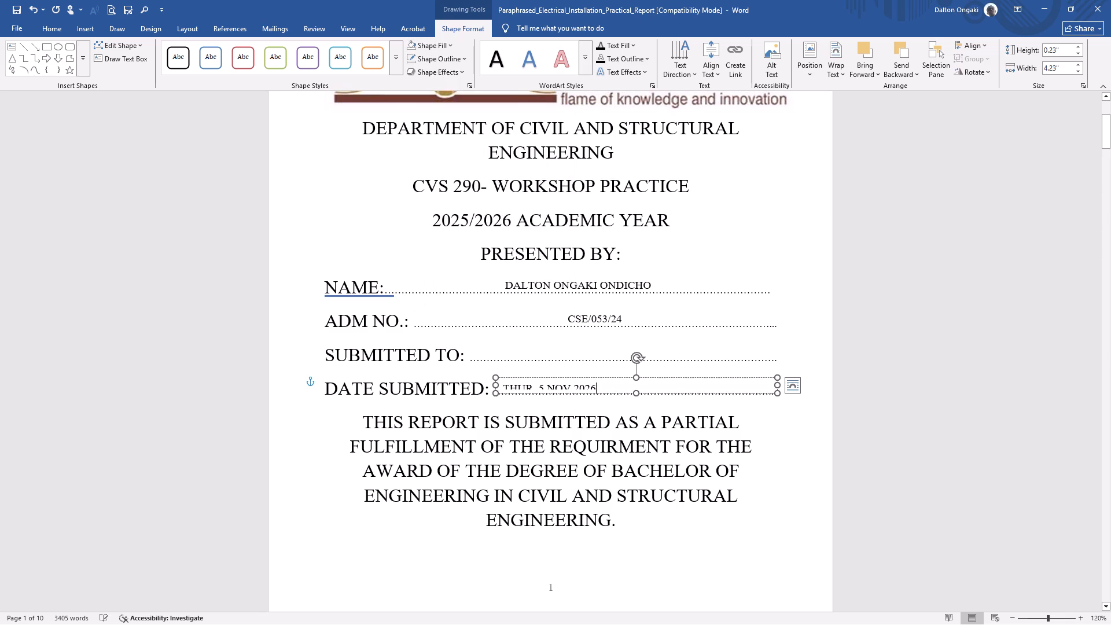
left_click(465, 60)
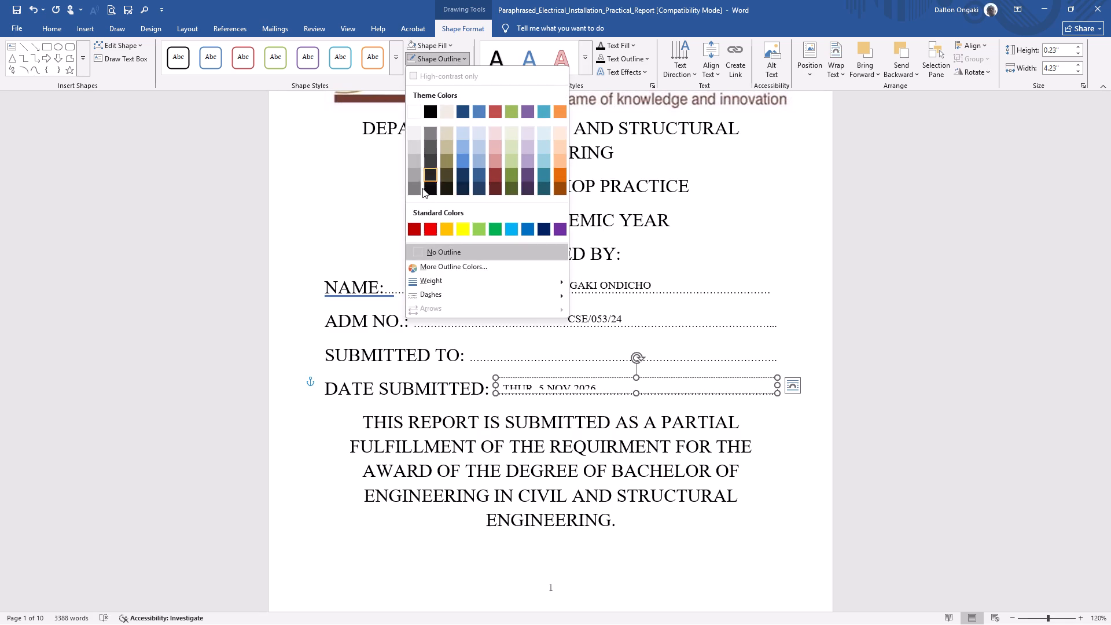
left_click(417, 256)
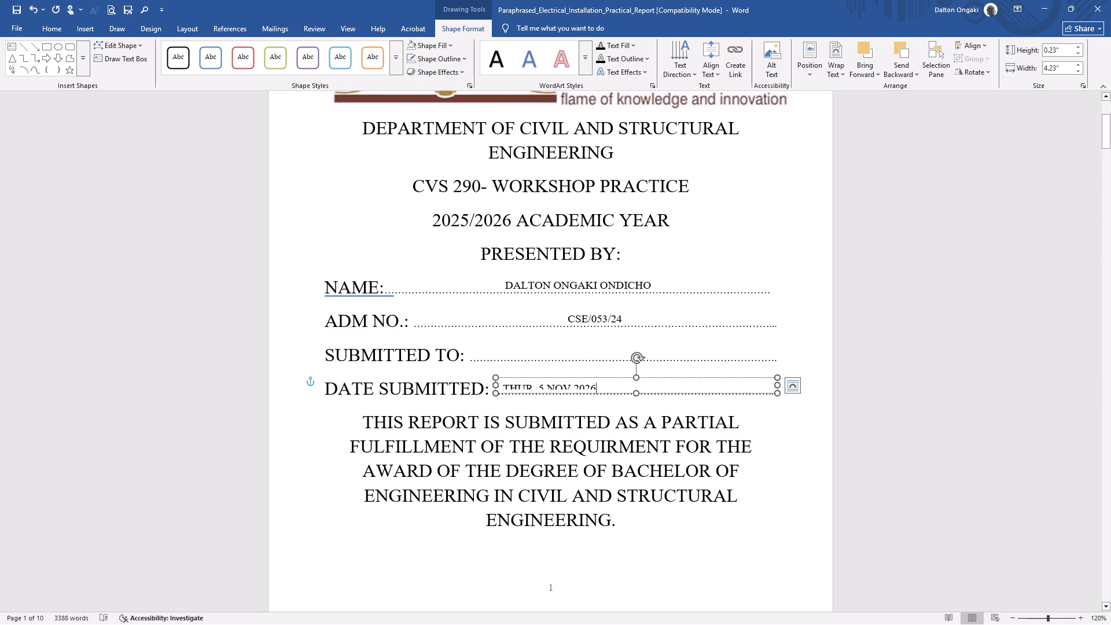
Enlarge the submission date text box to about 0.26" high and centre the date in it.
left_click(635, 392)
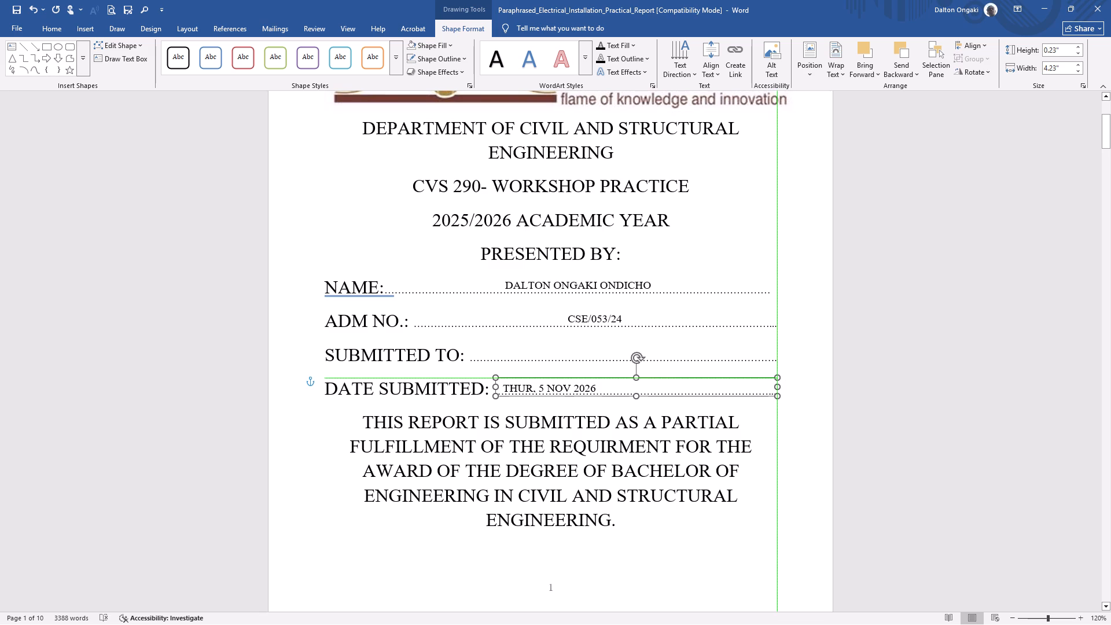
left_click(635, 383)
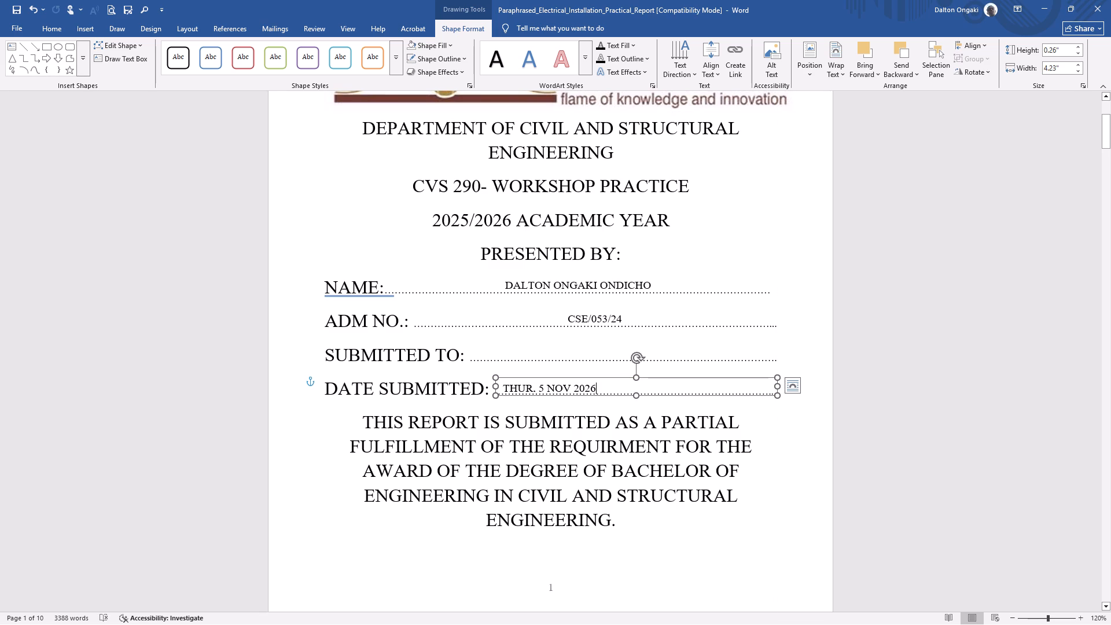
key("ctrl+e")
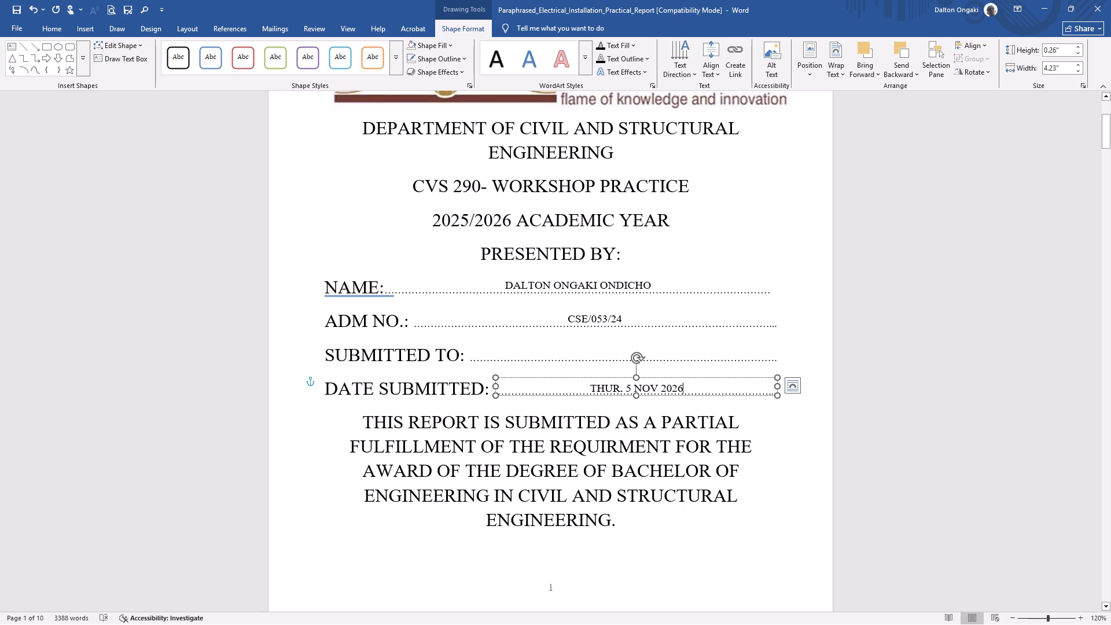
Replace the punctuation after "THUR" in the submission date with a comma and a space.
left_click(624, 388)
key("BackSpace")
key("BackSpace")
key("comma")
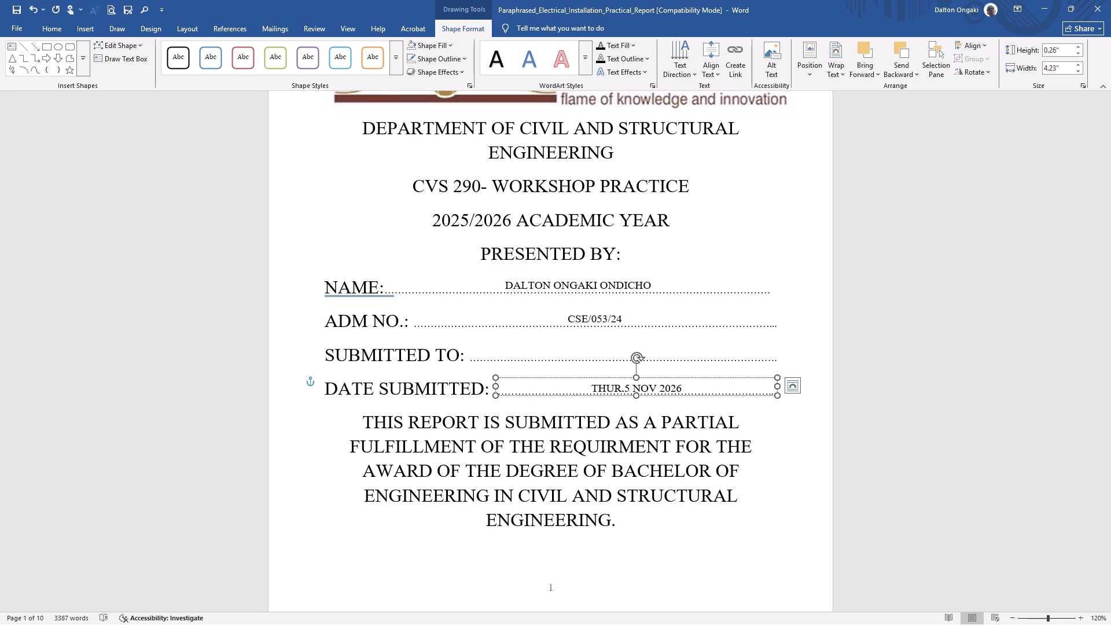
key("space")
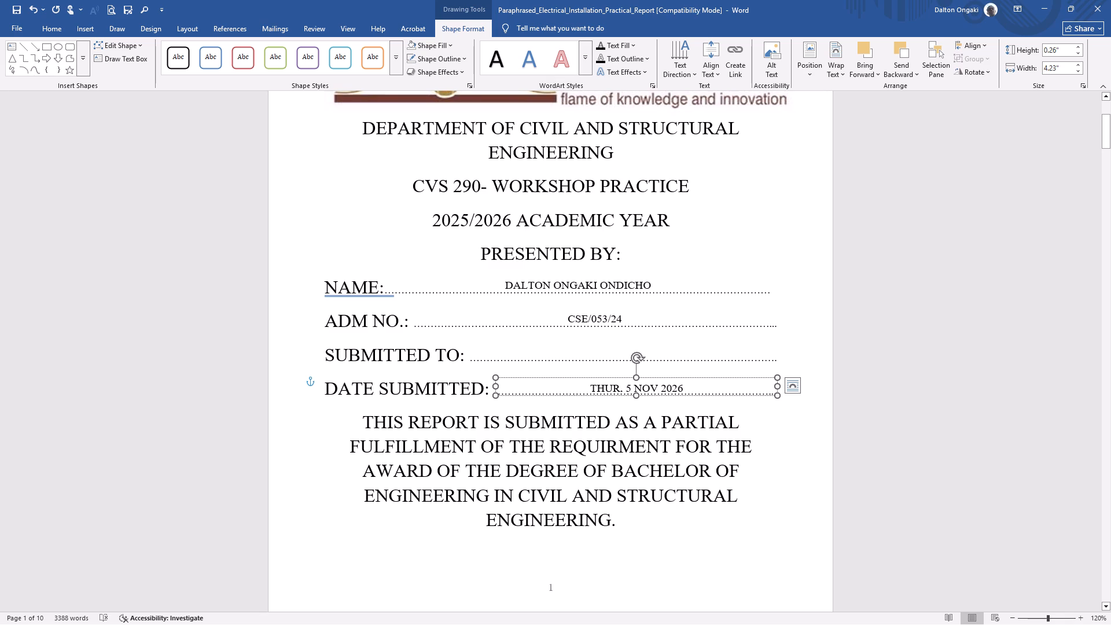
Move the submission date text box slightly upward so the date sits just above the dotted line.
left_click_drag(645, 378, 645, 373)
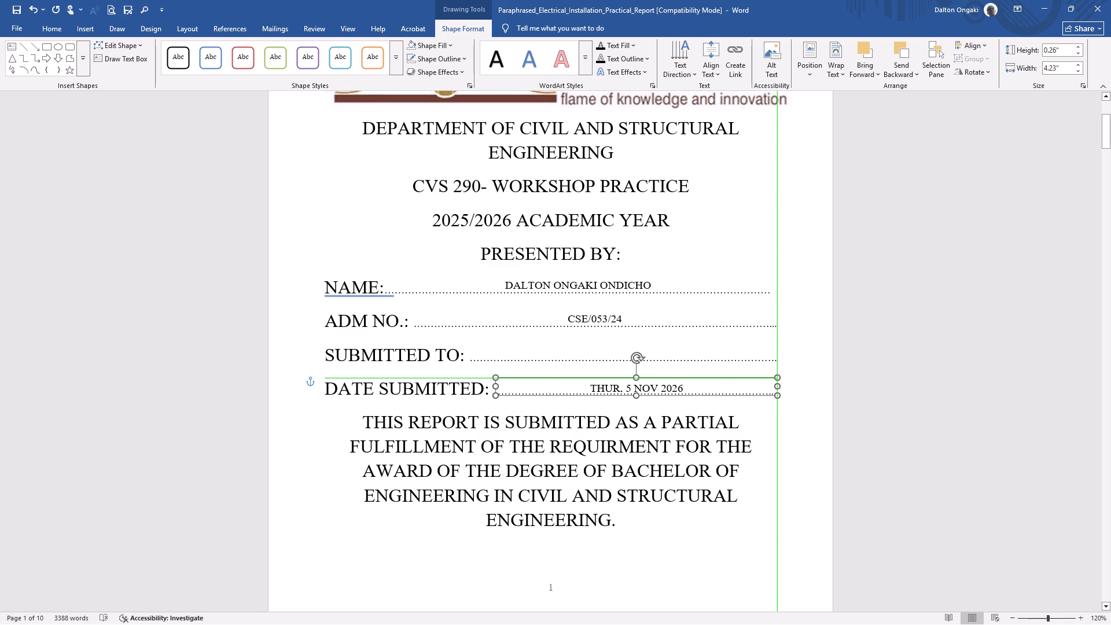
left_click_drag(645, 373, 642, 373)
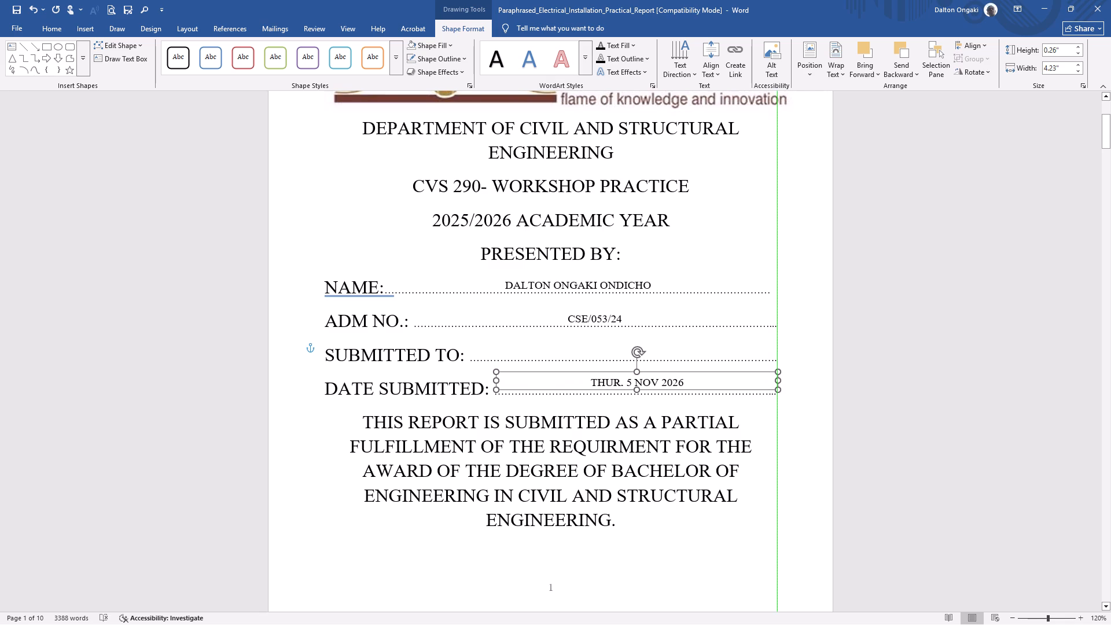
Nudge the submission date text box slightly downward so the date rests on the dotted line beside "DATE SUBMITTED:".
left_click_drag(642, 373, 636, 376)
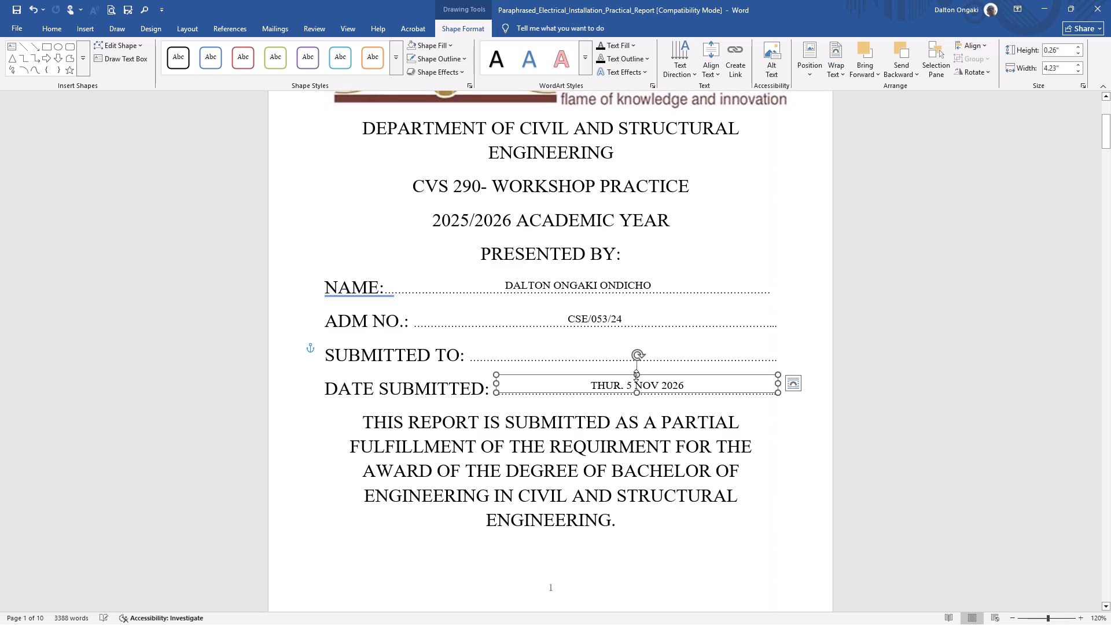
left_click(633, 409)
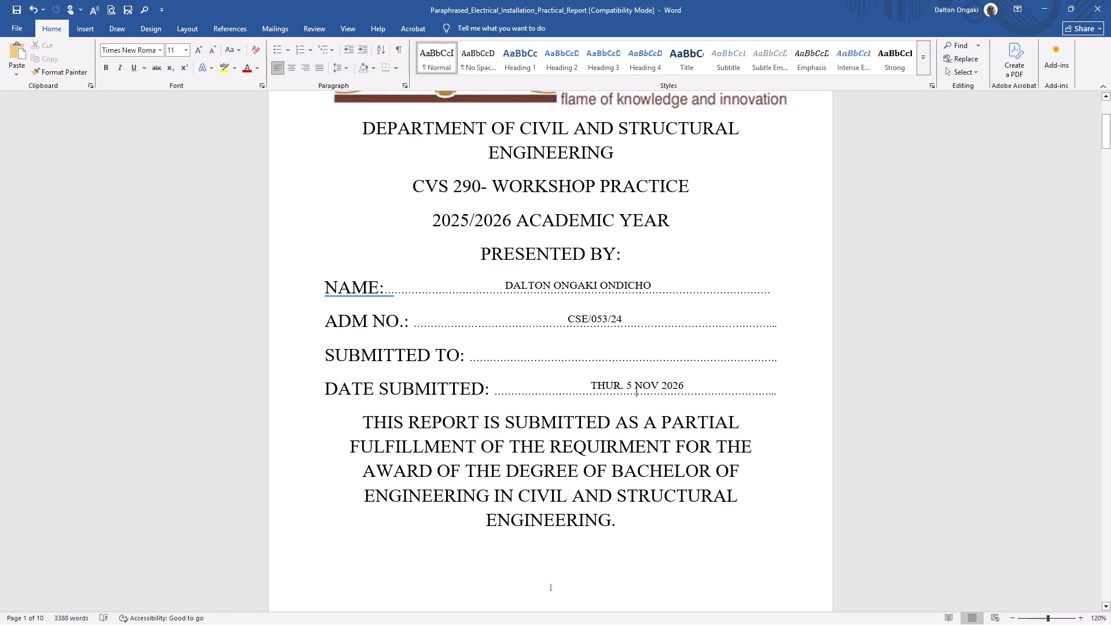
left_click(643, 383)
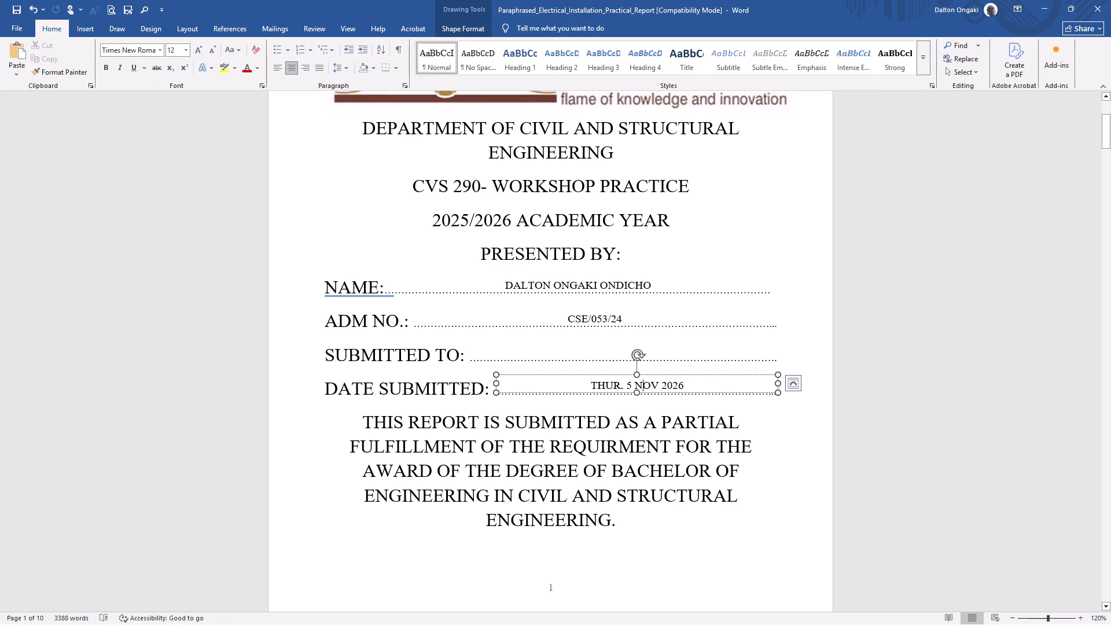
left_click_drag(644, 373, 642, 373)
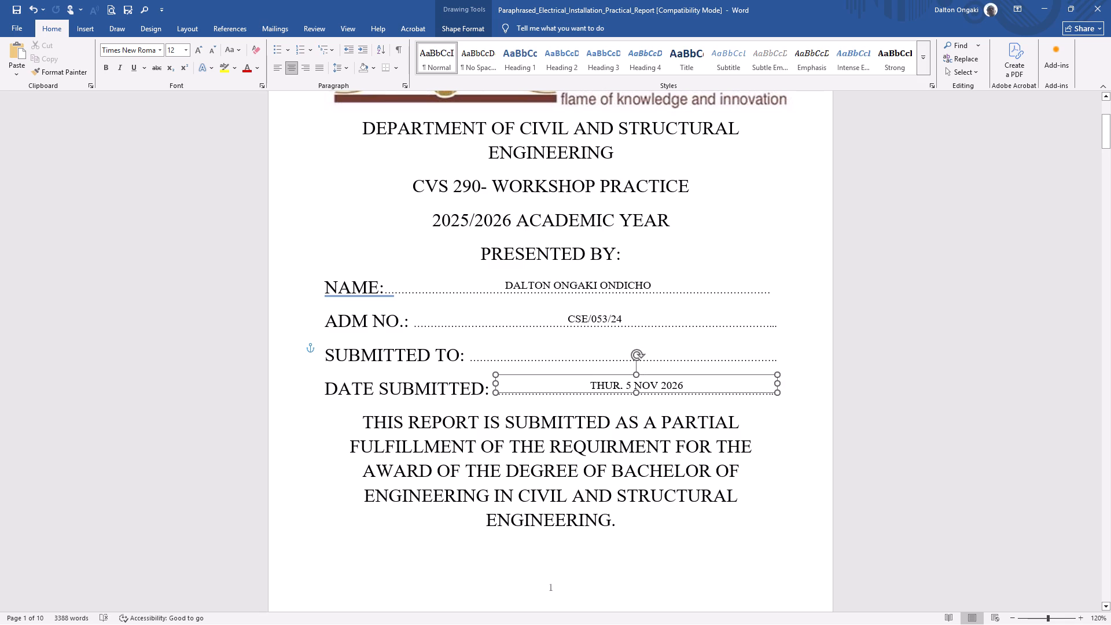
left_click_drag(642, 373, 641, 377)
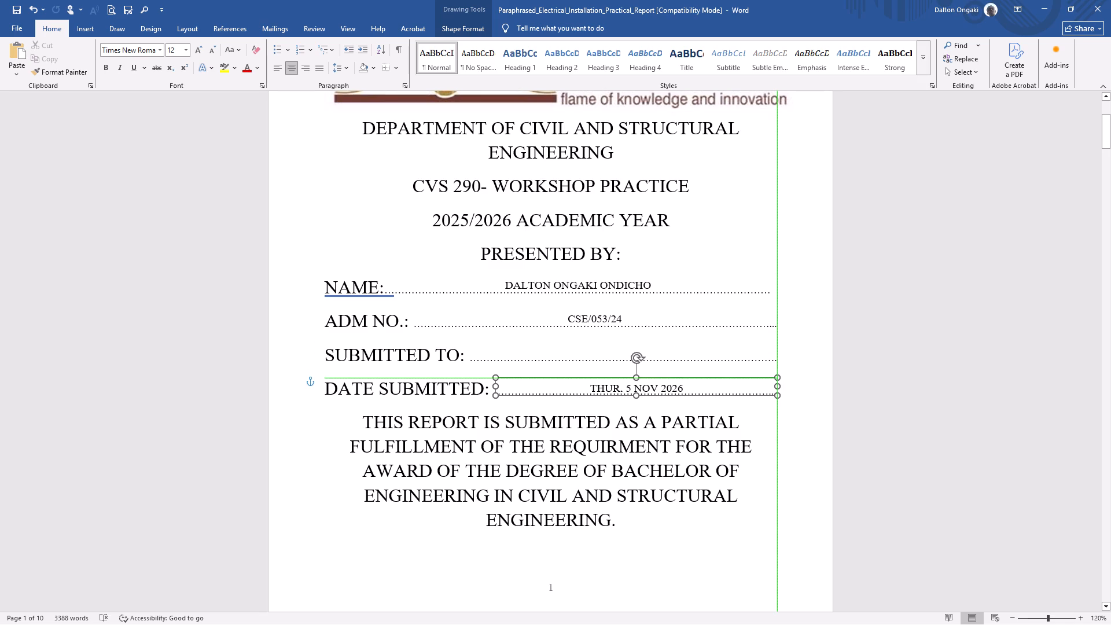
left_click_drag(641, 377, 641, 378)
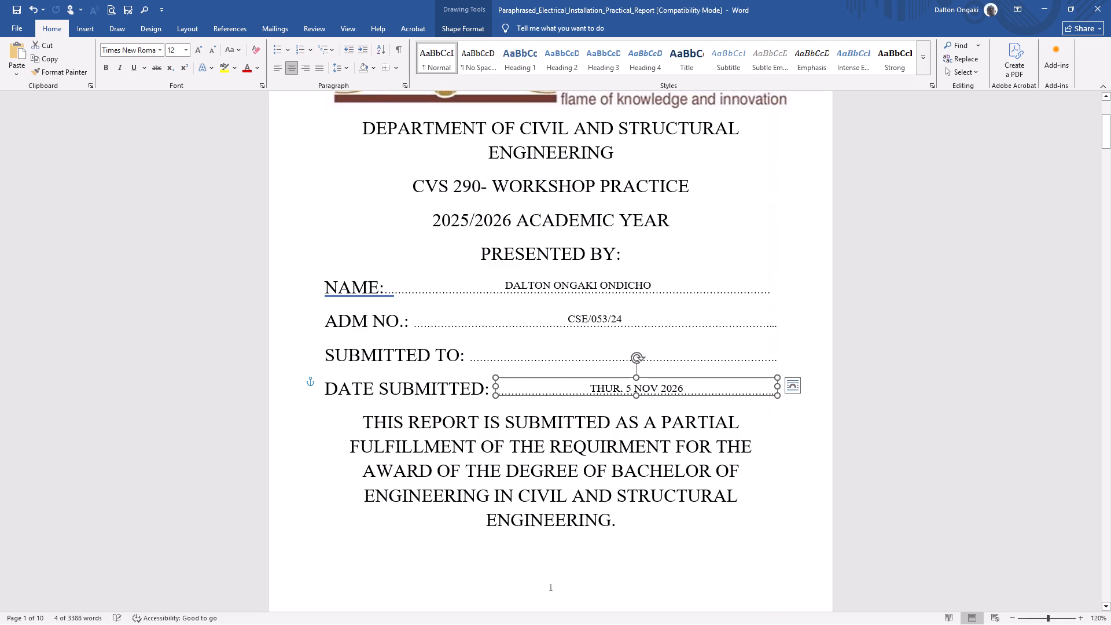
left_click(669, 409)
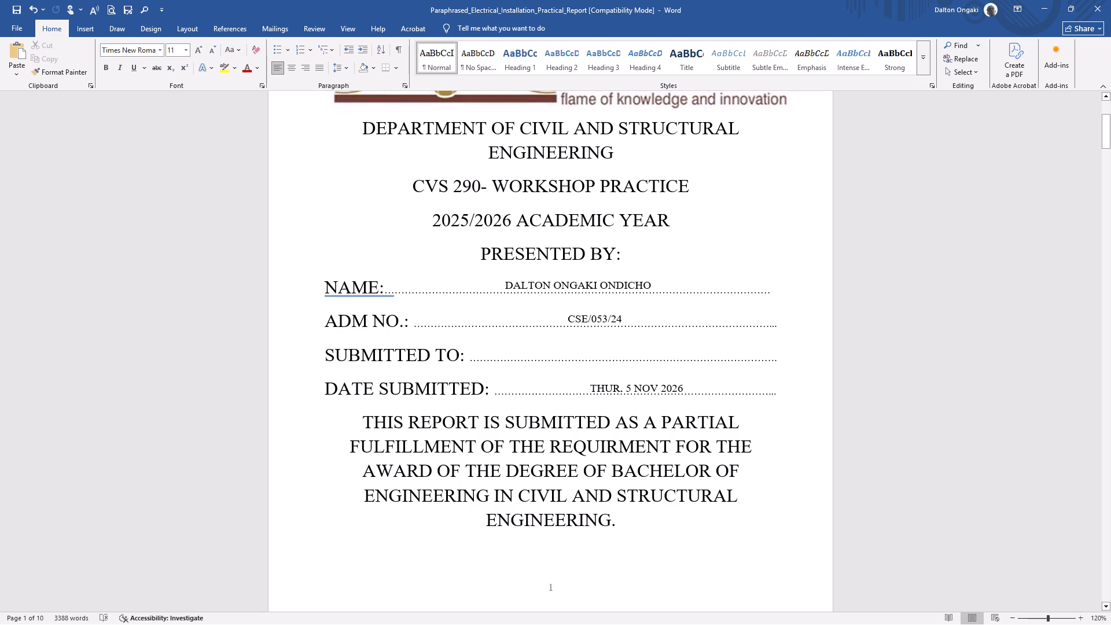
Insert a space between "NAME:" and its dotted line on the cover page.
left_click(384, 293)
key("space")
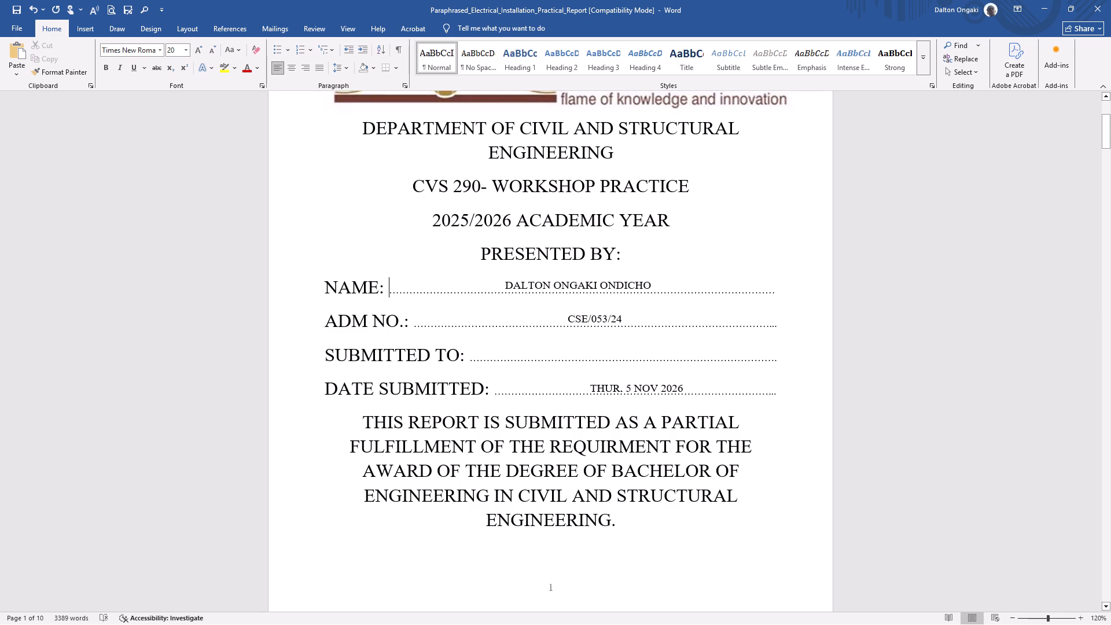
Review the finished cover page and the table of contents that follows it.
scroll(505, 432, "down", 1)
scroll(505, 432, "up", 2)
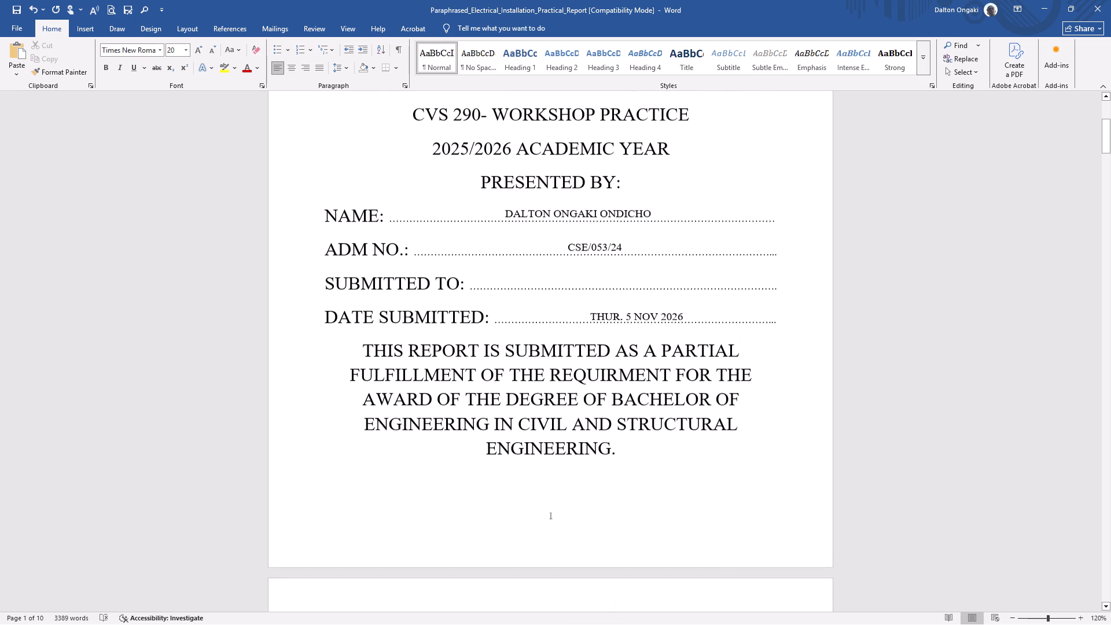
scroll(505, 432, "up", 1)
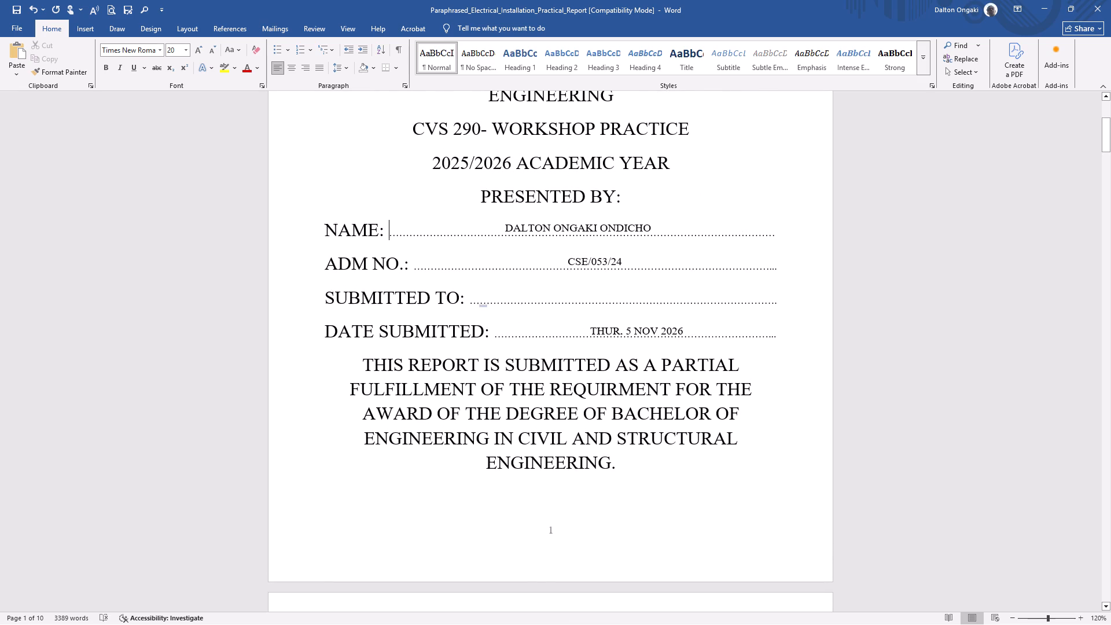
scroll(529, 352, "down", 3)
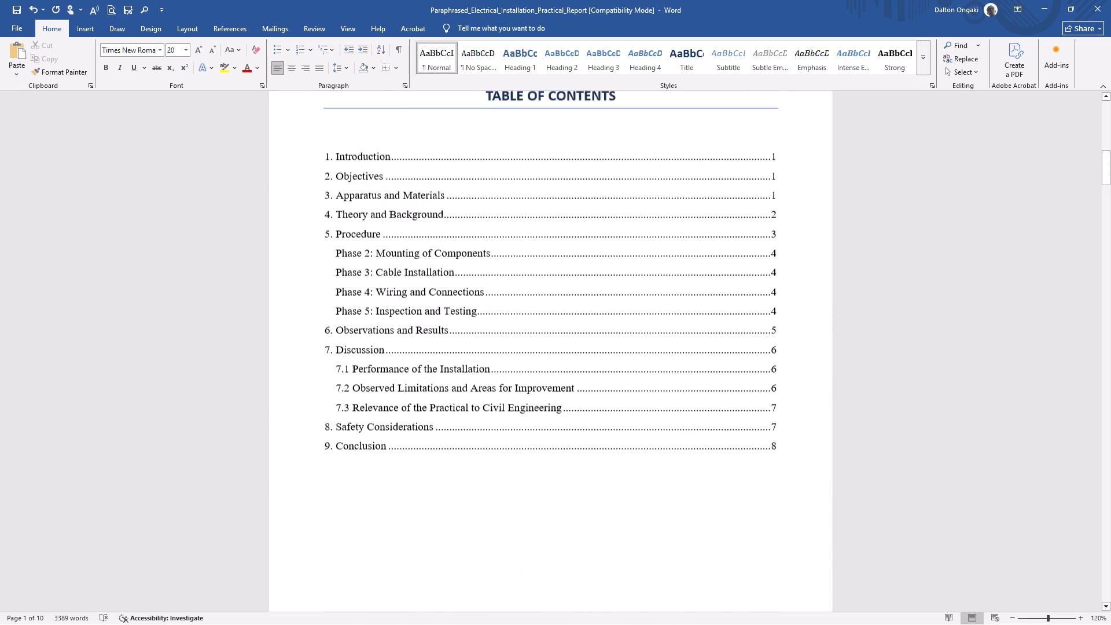
scroll(529, 352, "down", 1)
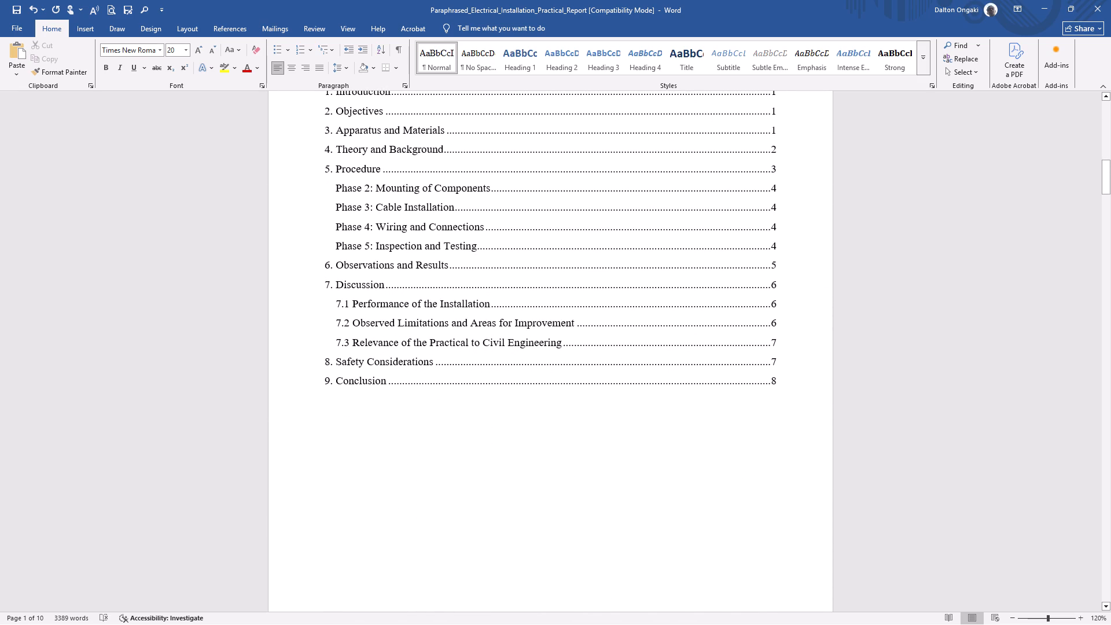
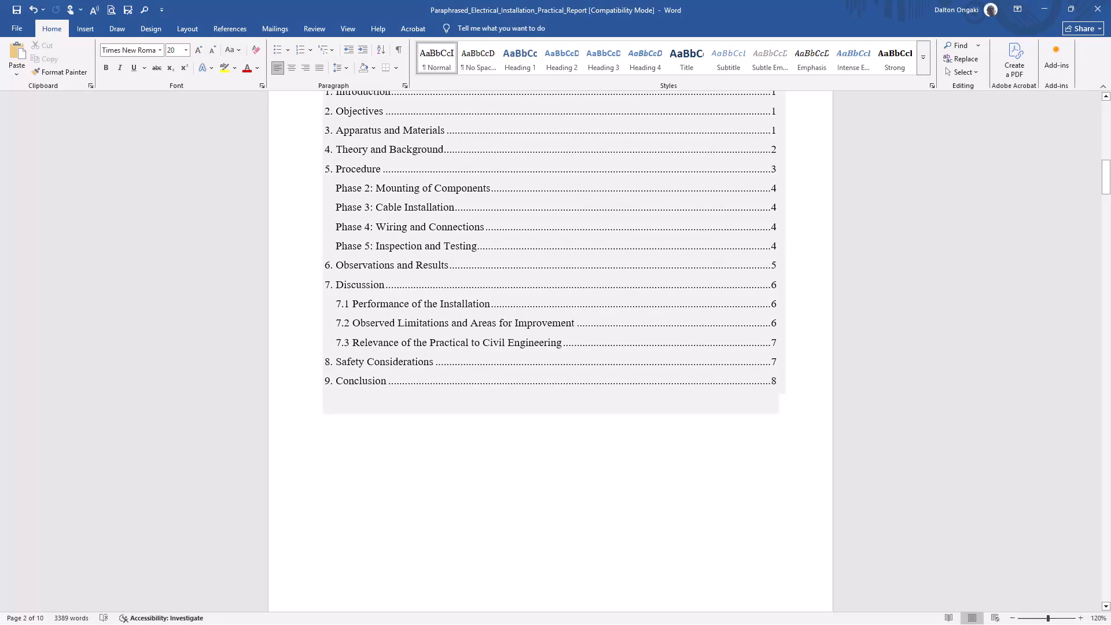
Change the last digit of the middle group in the cover page's admission number to 2.
scroll(527, 406, "up", 4)
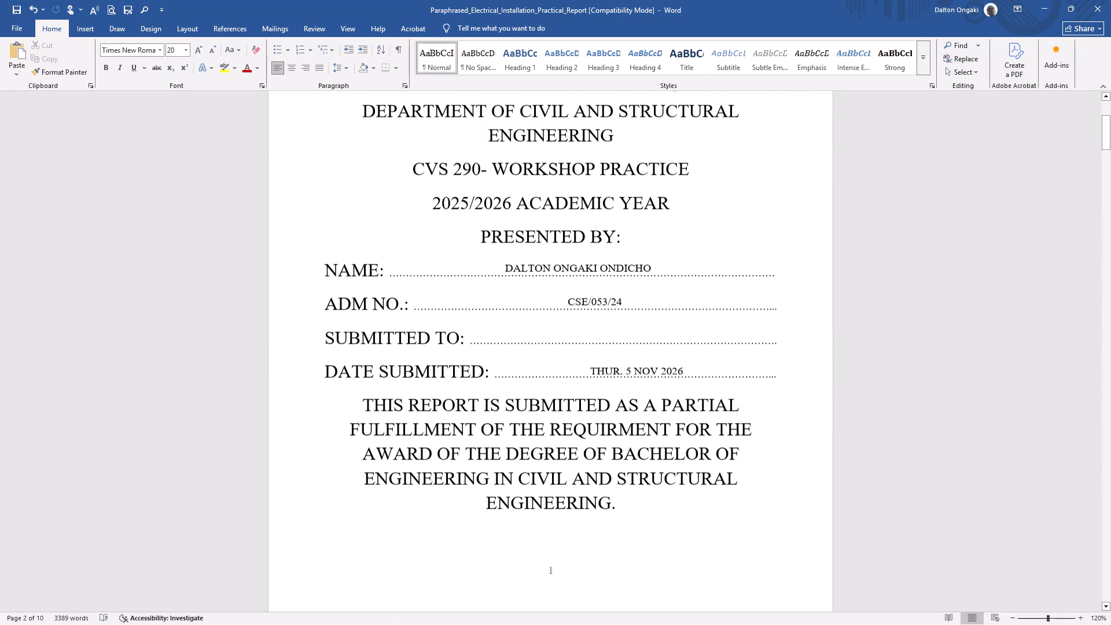
scroll(527, 406, "up", 1)
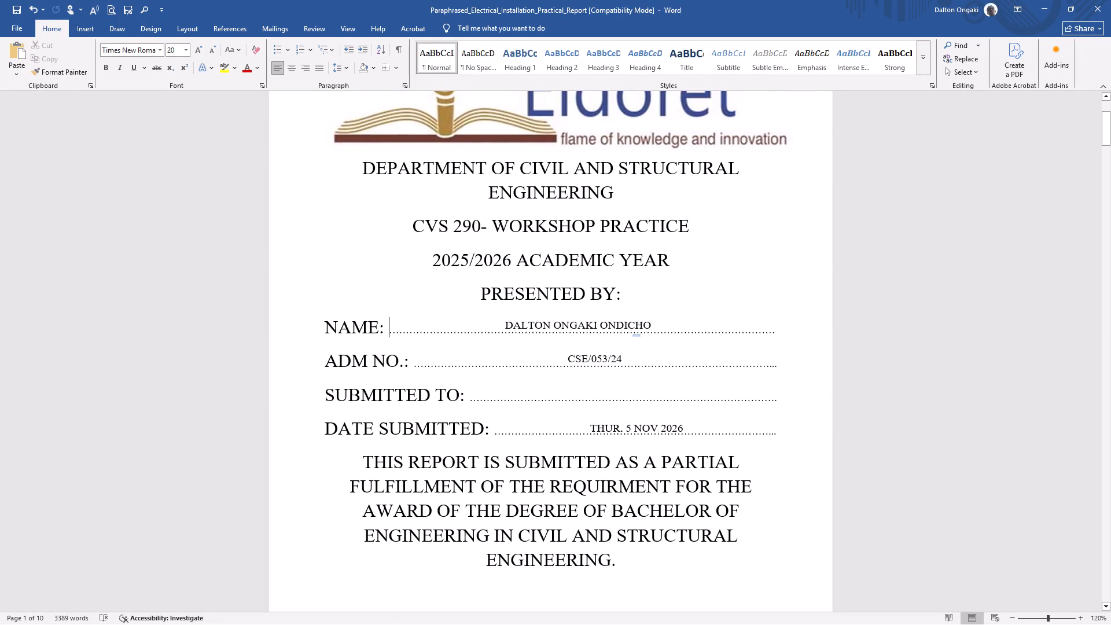
left_click(602, 357)
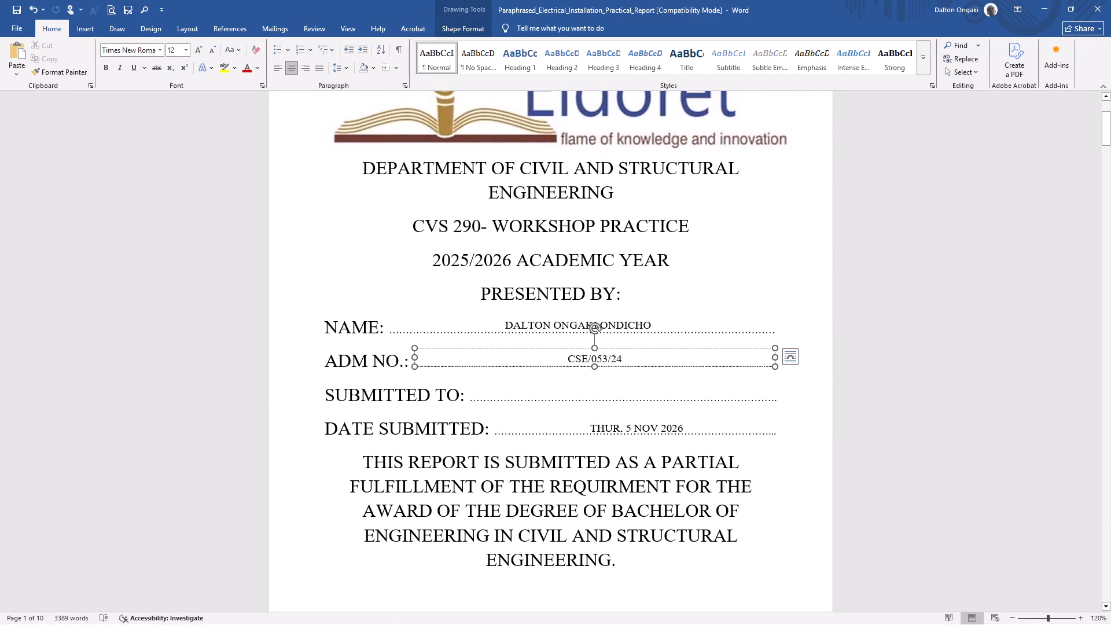
key("Right")
key("BackSpace")
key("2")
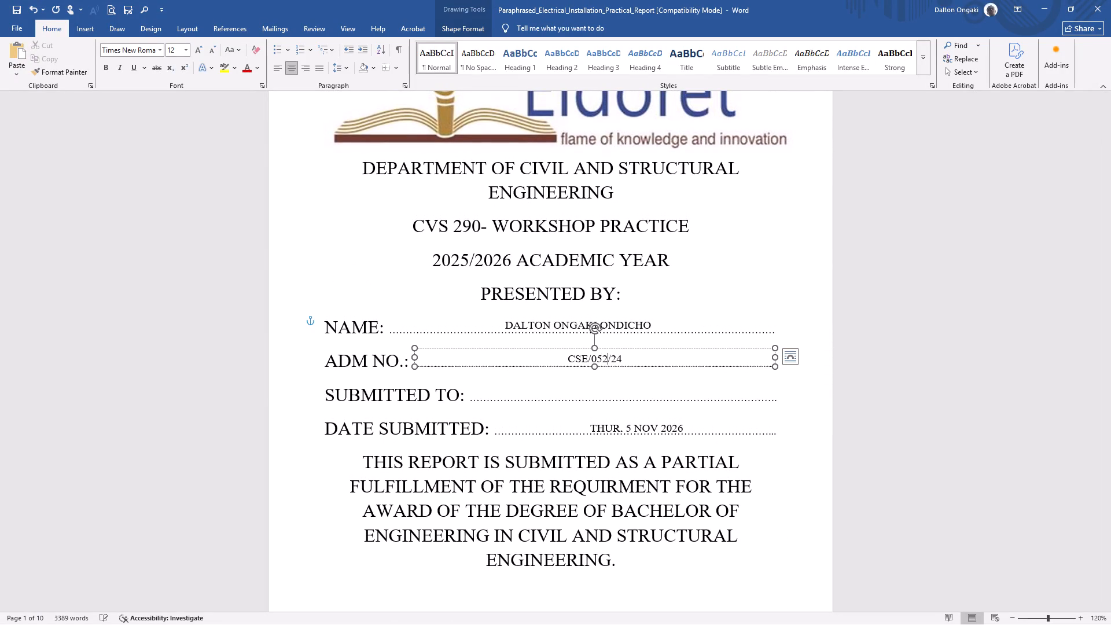
Replace the name in the text box beside "NAME:" on the cover page with the other student's full name.
left_click(652, 323)
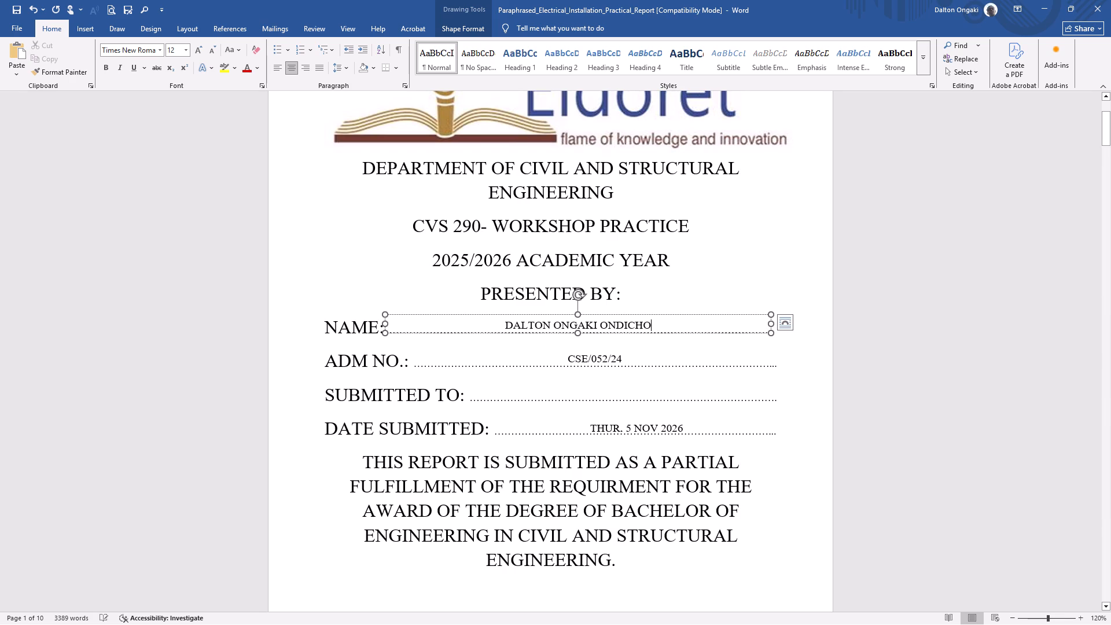
key("BackSpace")
key("BackSpace")
key("BackSpace")
key("BackSpace")
key("BackSpace")
key("BackSpace")
key("BackSpace")
key("BackSpace")
key("BackSpace")
key("BackSpace")
key("BackSpace")
key("BackSpace")
key("BackSpace")
key("BackSpace")
key("BackSpace")
key("BackSpace")
key("BackSpace")
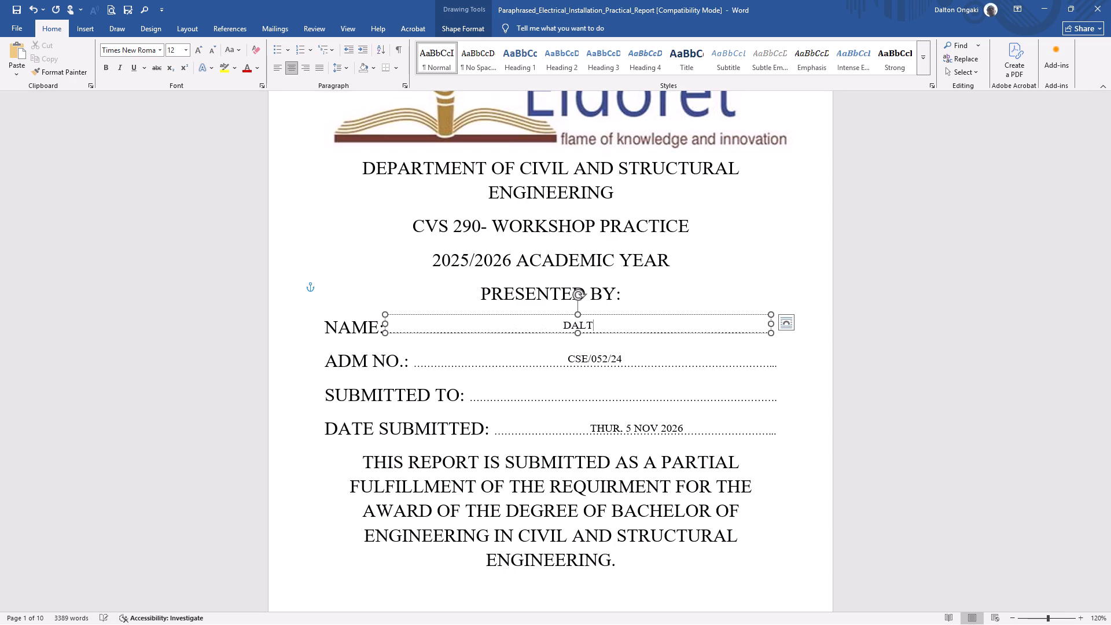
key("BackSpace")
key("BackSpace")
key("BackSpace")
key("BackSpace")
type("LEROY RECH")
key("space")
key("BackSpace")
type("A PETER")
left_click(1037, 292)
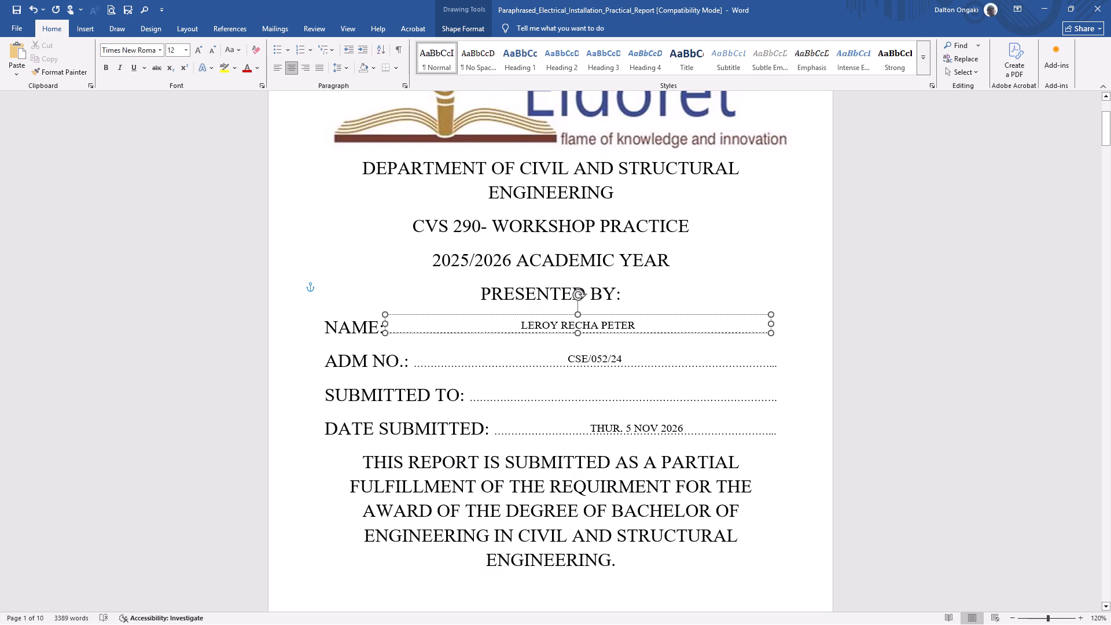
Run the Spelling & Grammar check and correct "Recognise" to "Recognize" in the first objective.
scroll(899, 368, "down", 1)
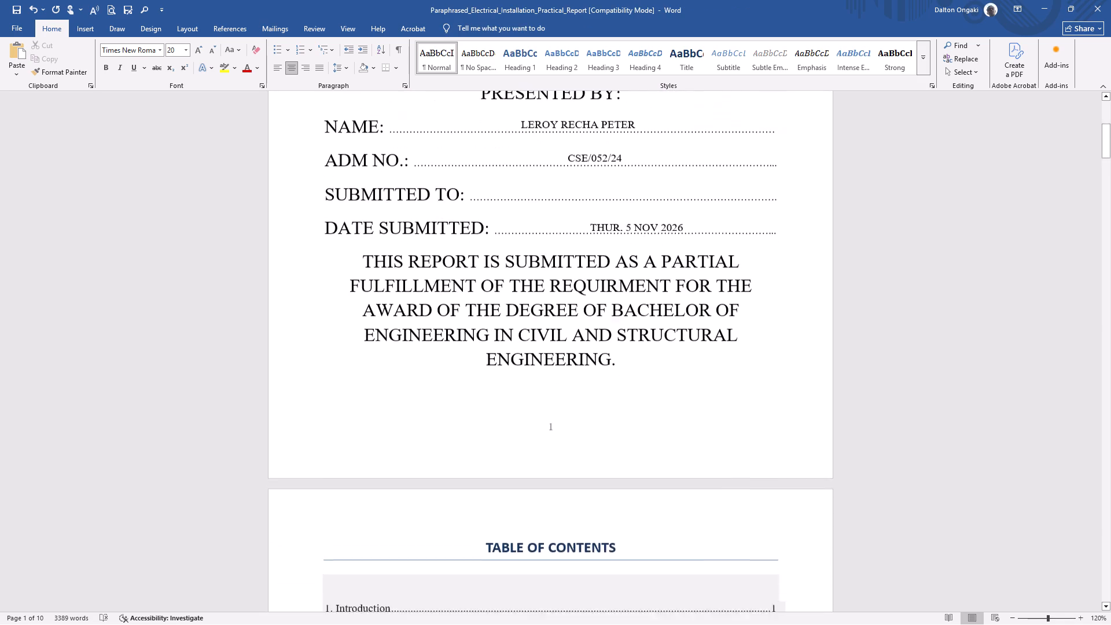
scroll(899, 368, "down", 2)
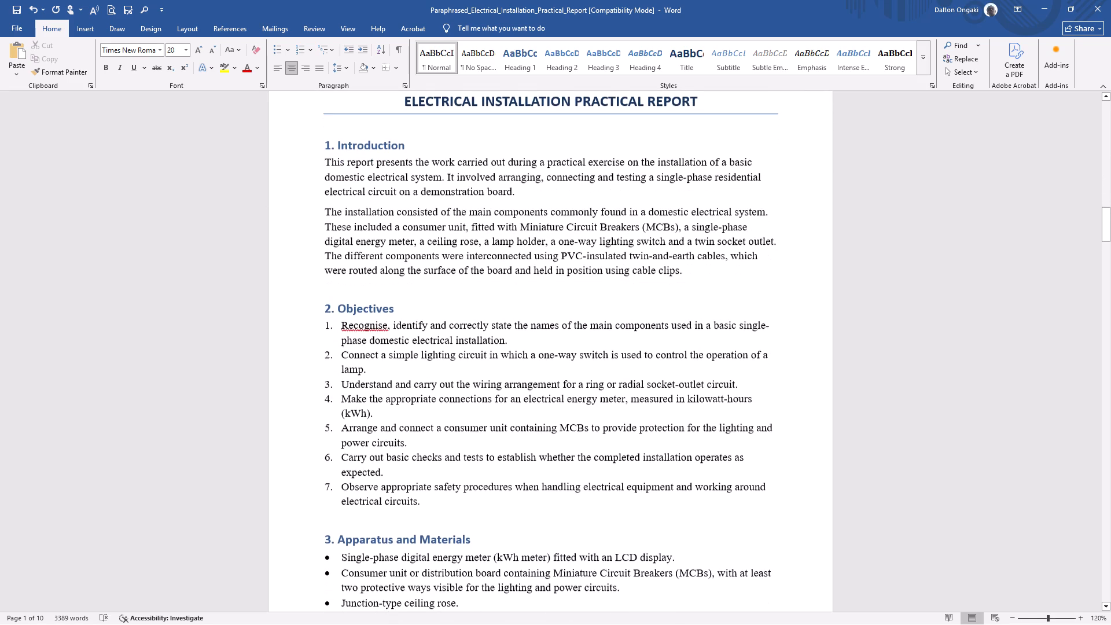
left_click(308, 24)
left_click(14, 55)
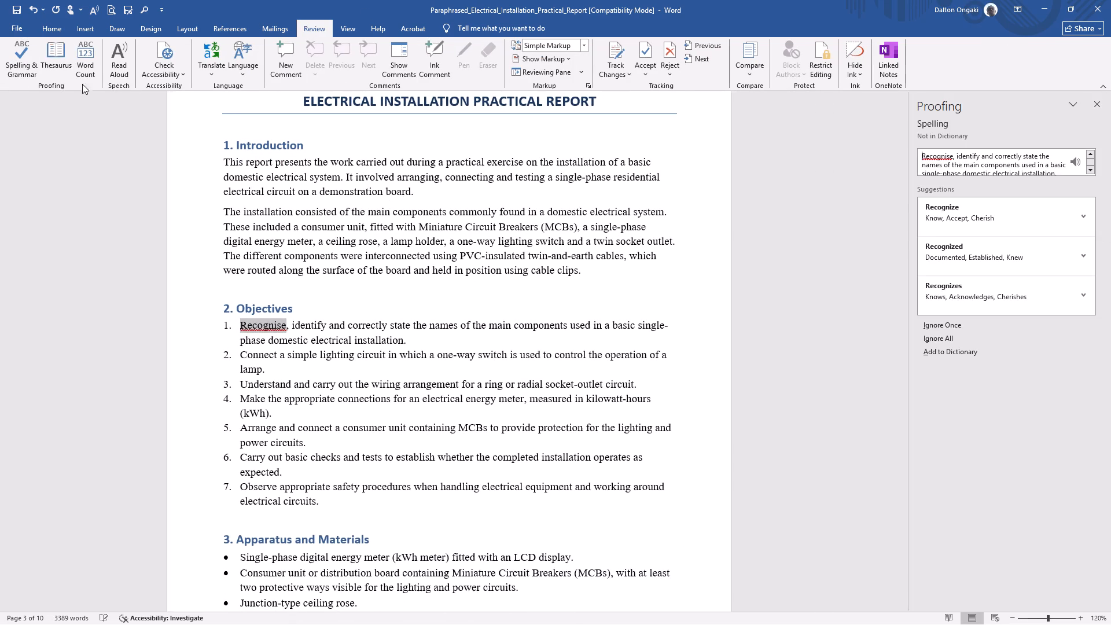
left_click(988, 222)
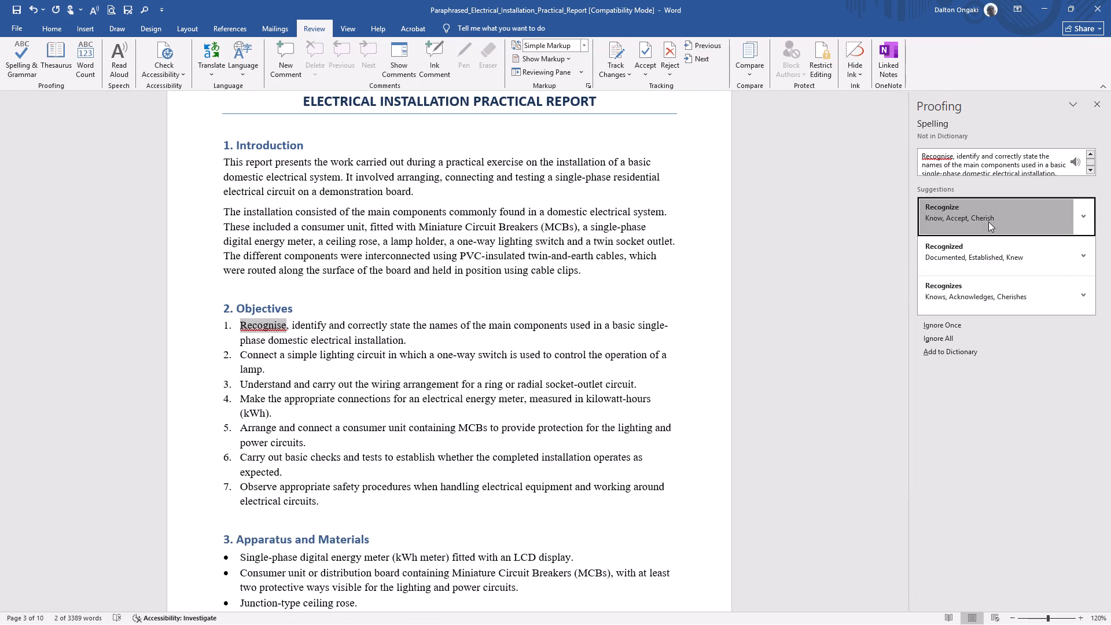
left_click(639, 340)
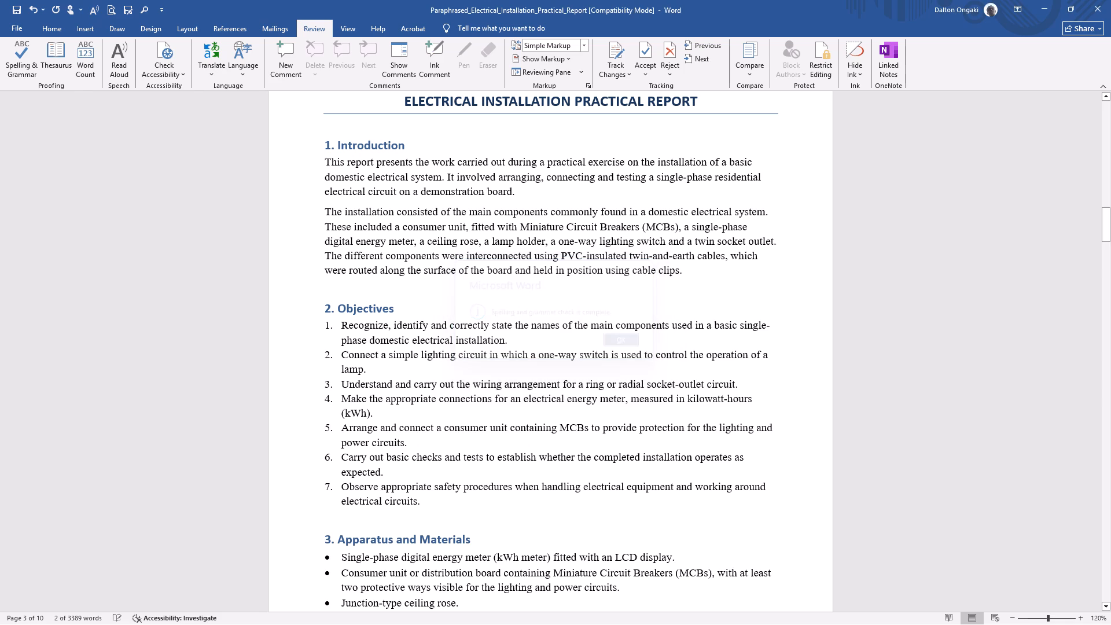
Review the cover page, table of contents and opening report sections, including the page numbers in their footers.
scroll(625, 344, "down", 2)
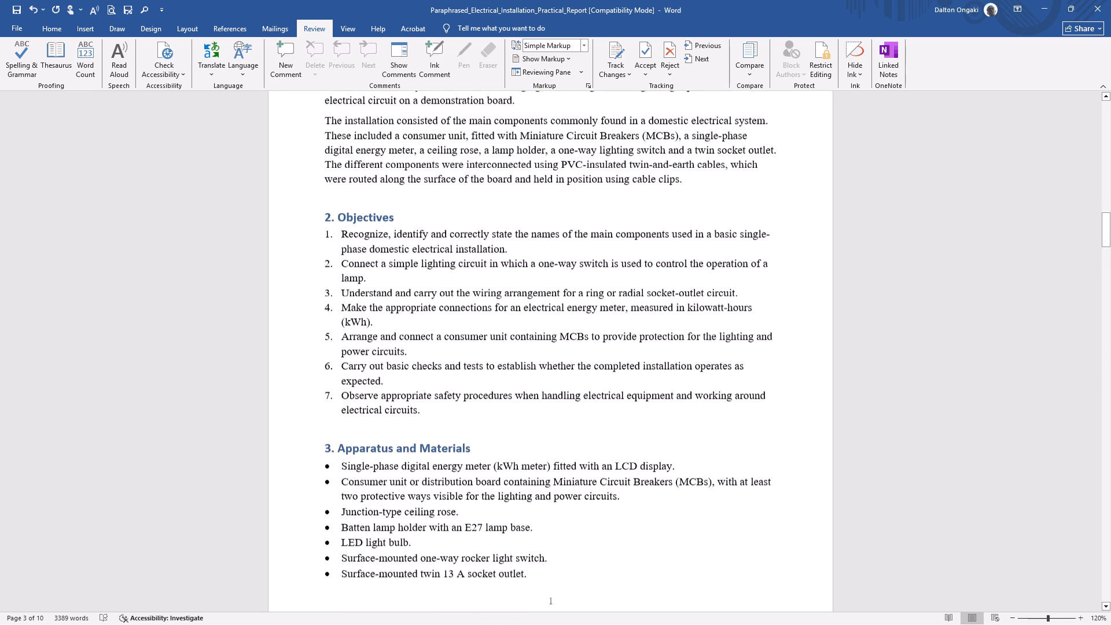
scroll(625, 344, "down", 2)
scroll(625, 344, "up", 4)
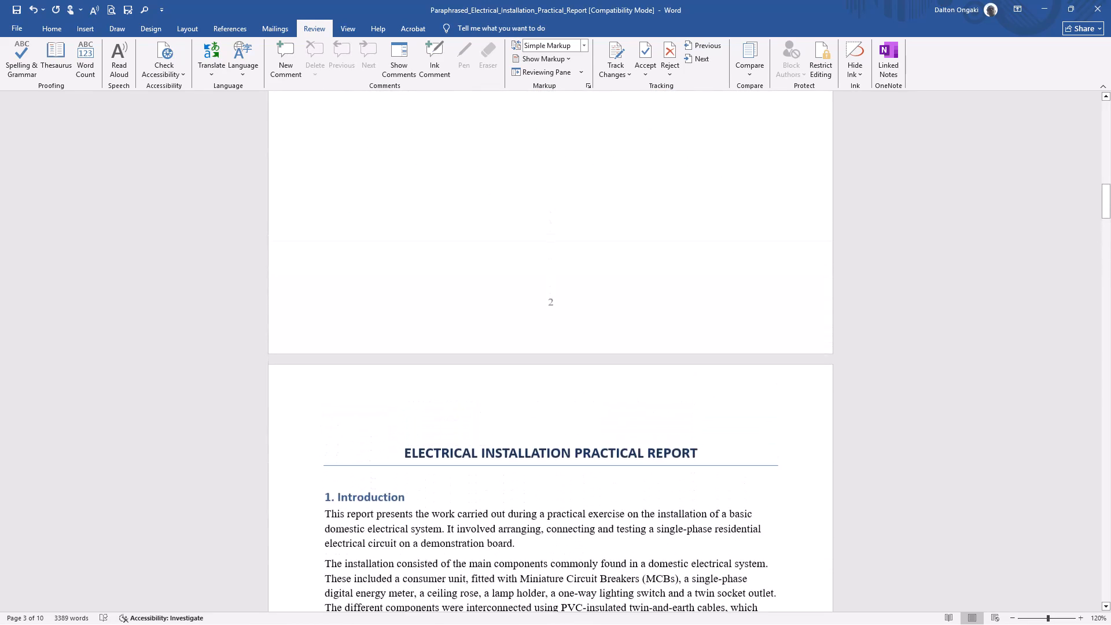
scroll(550, 307, "up", 5)
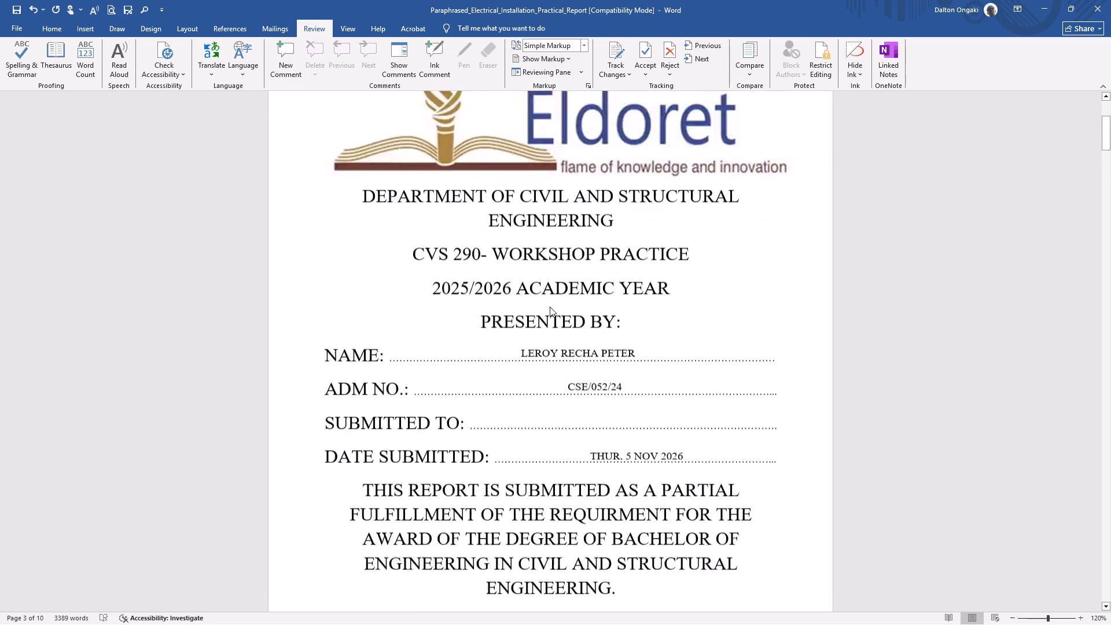
scroll(550, 307, "down", 4)
scroll(550, 307, "up", 2)
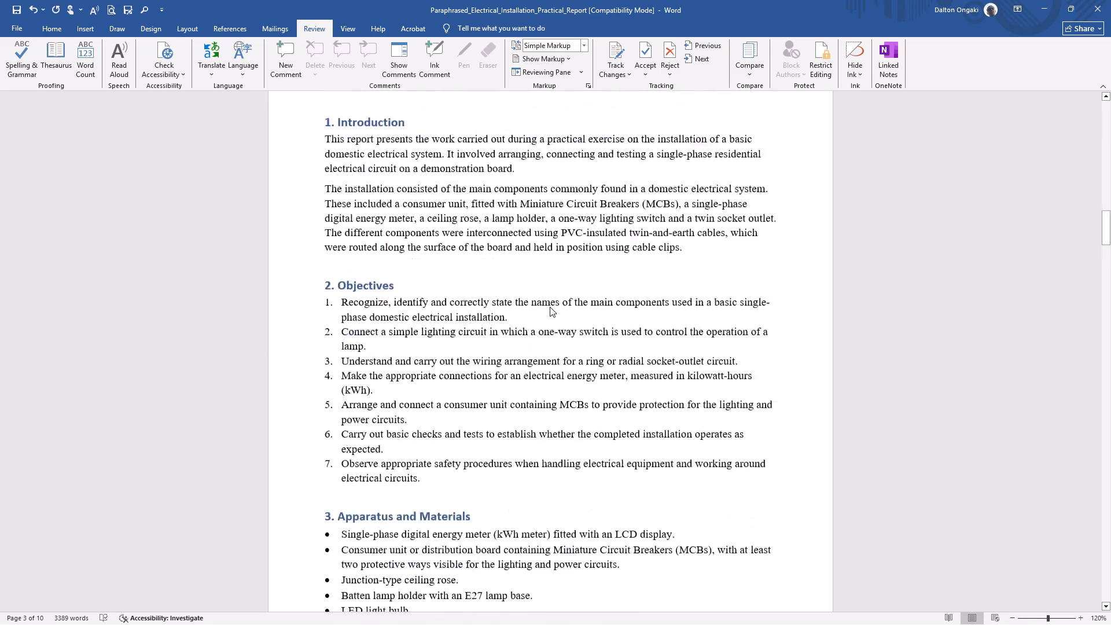
scroll(550, 307, "up", 2)
scroll(550, 307, "down", 1)
scroll(550, 307, "up", 3)
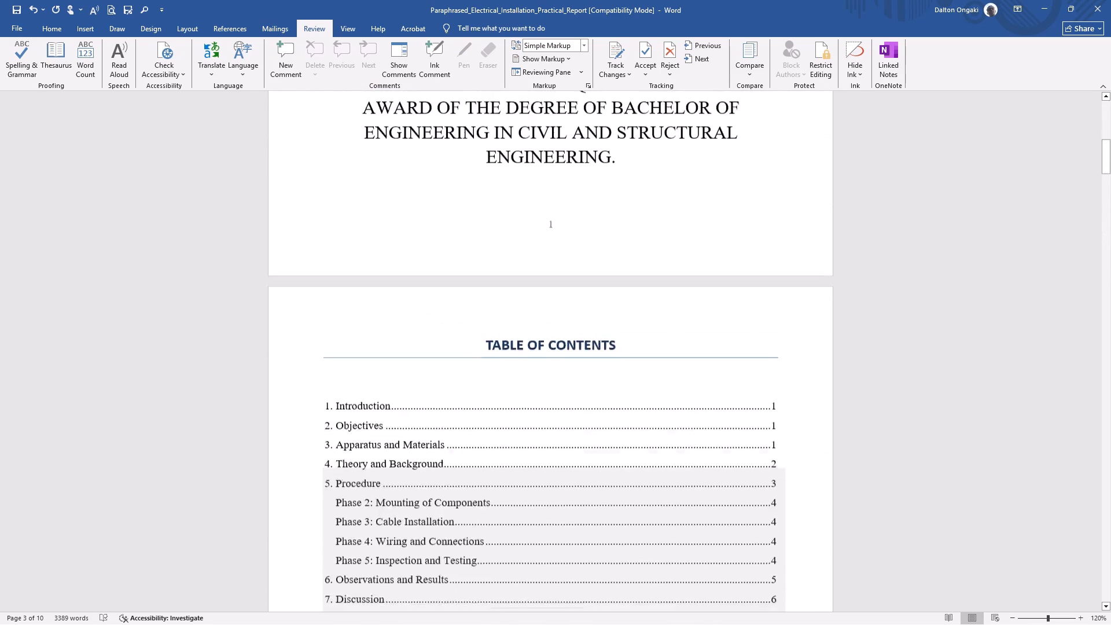
scroll(550, 307, "up", 1)
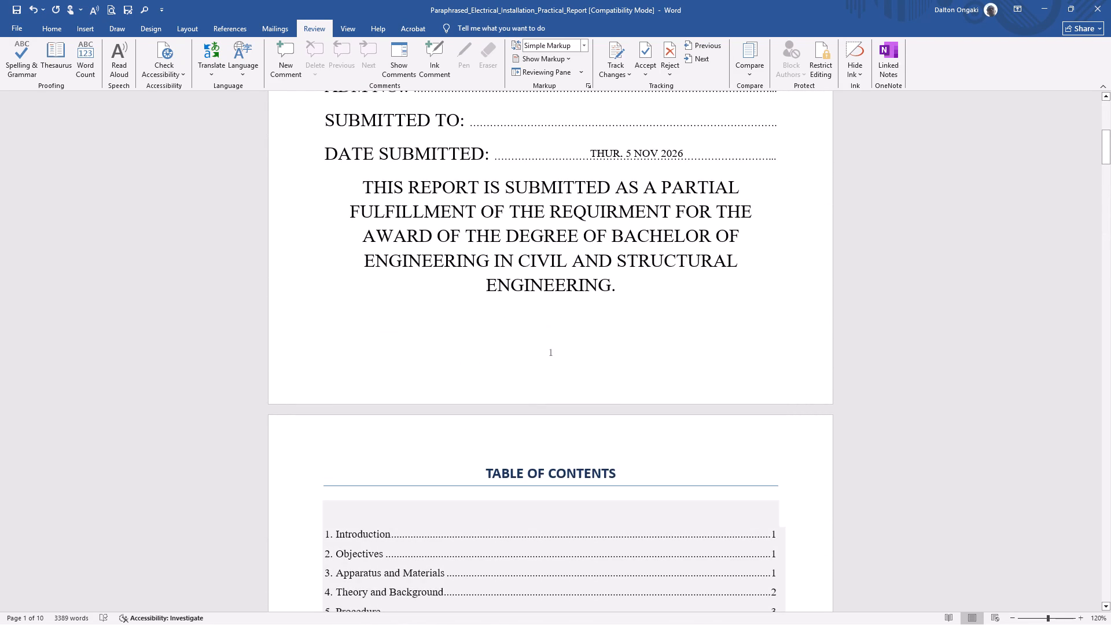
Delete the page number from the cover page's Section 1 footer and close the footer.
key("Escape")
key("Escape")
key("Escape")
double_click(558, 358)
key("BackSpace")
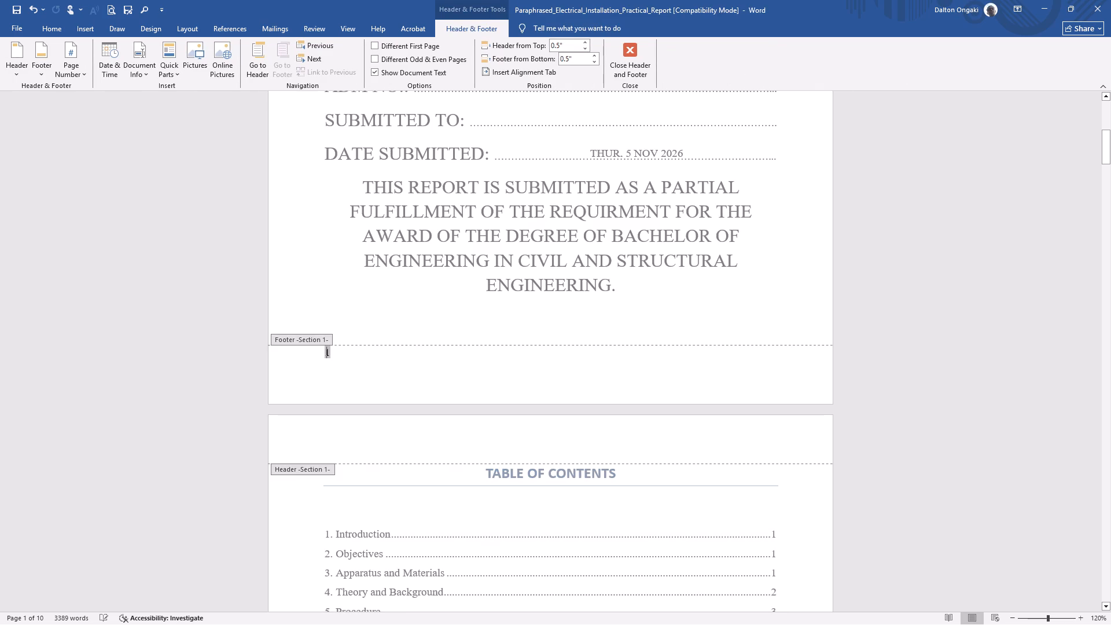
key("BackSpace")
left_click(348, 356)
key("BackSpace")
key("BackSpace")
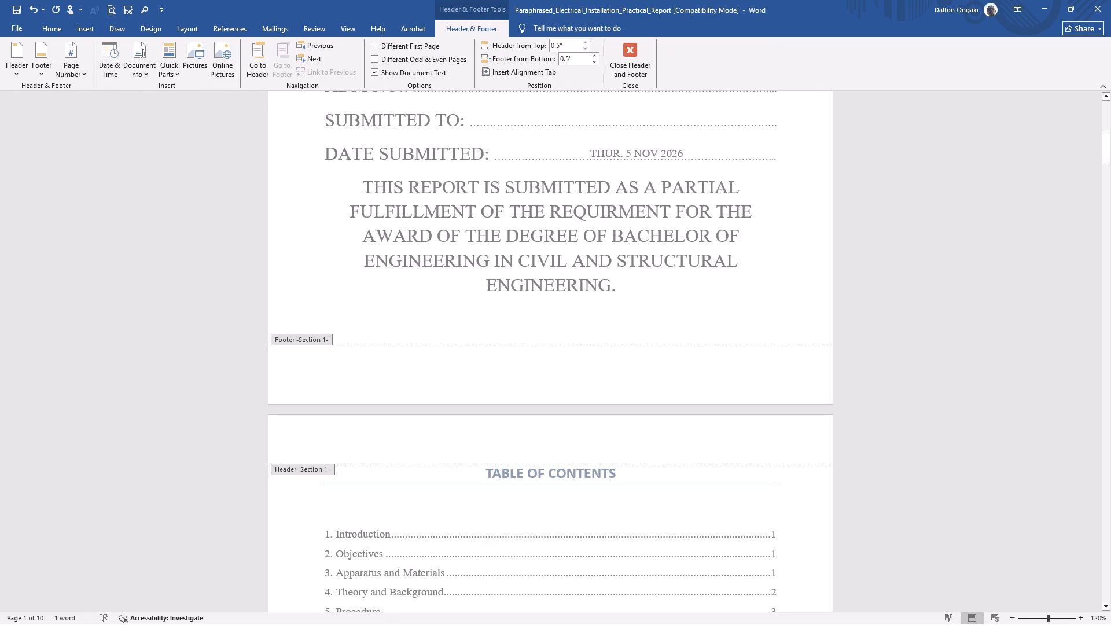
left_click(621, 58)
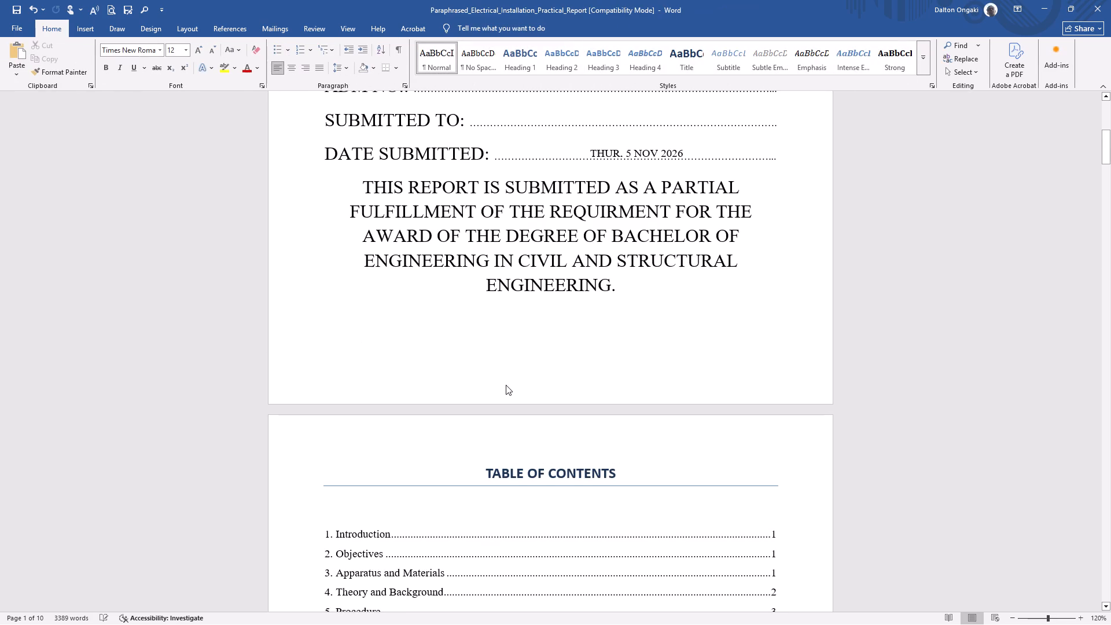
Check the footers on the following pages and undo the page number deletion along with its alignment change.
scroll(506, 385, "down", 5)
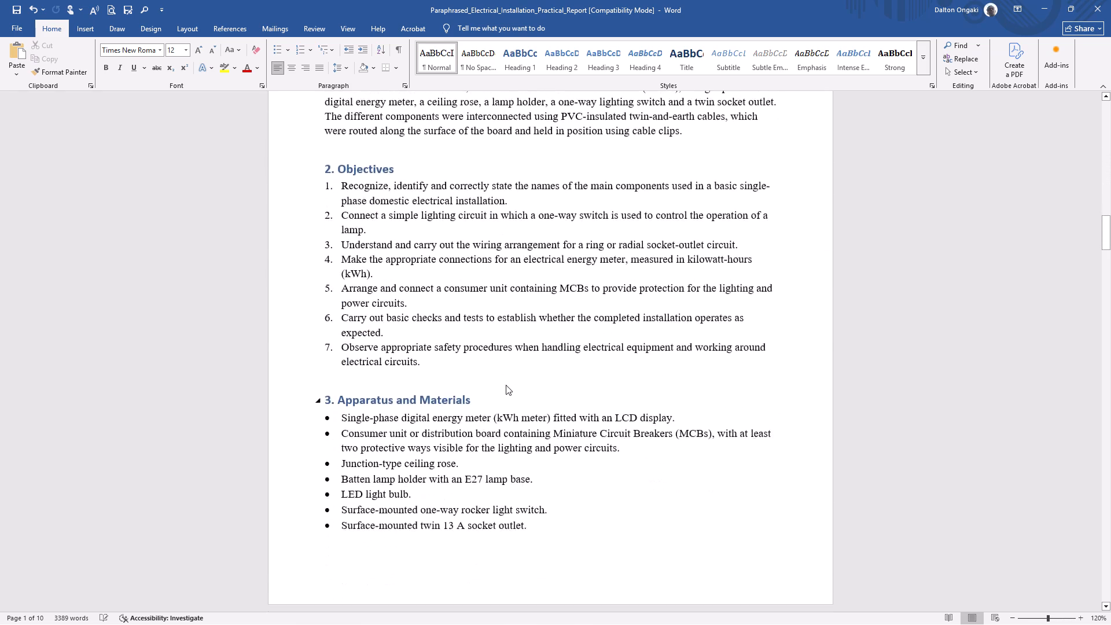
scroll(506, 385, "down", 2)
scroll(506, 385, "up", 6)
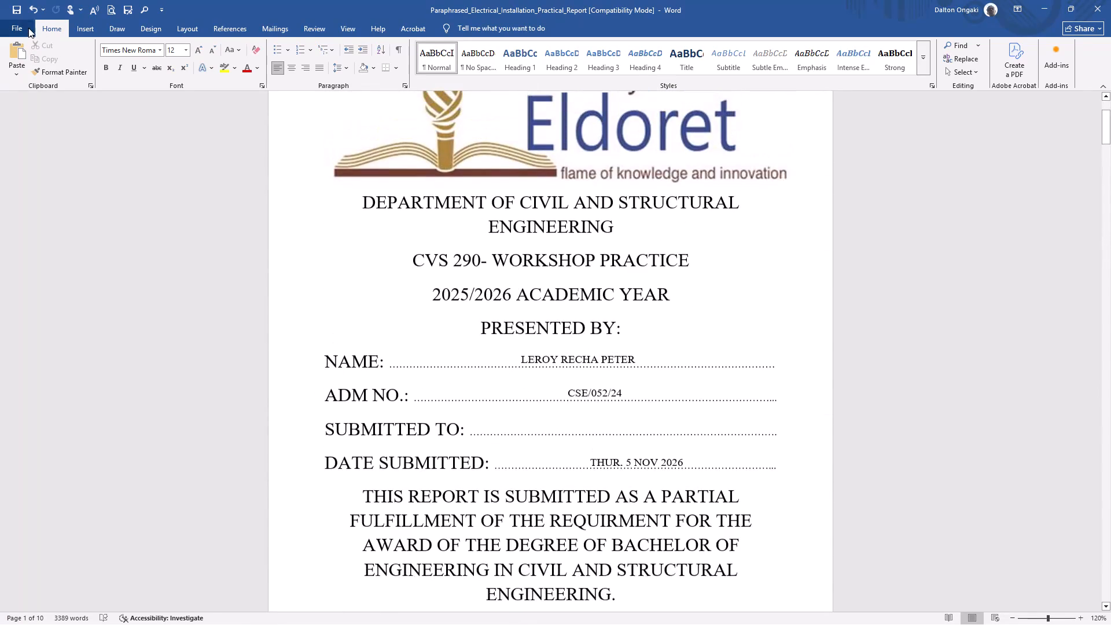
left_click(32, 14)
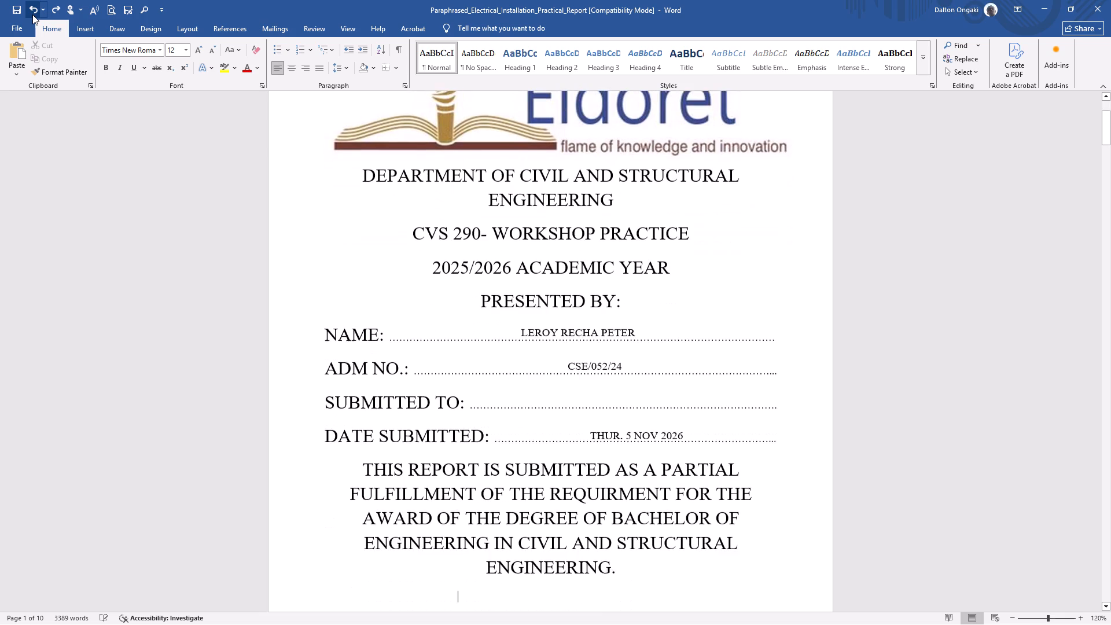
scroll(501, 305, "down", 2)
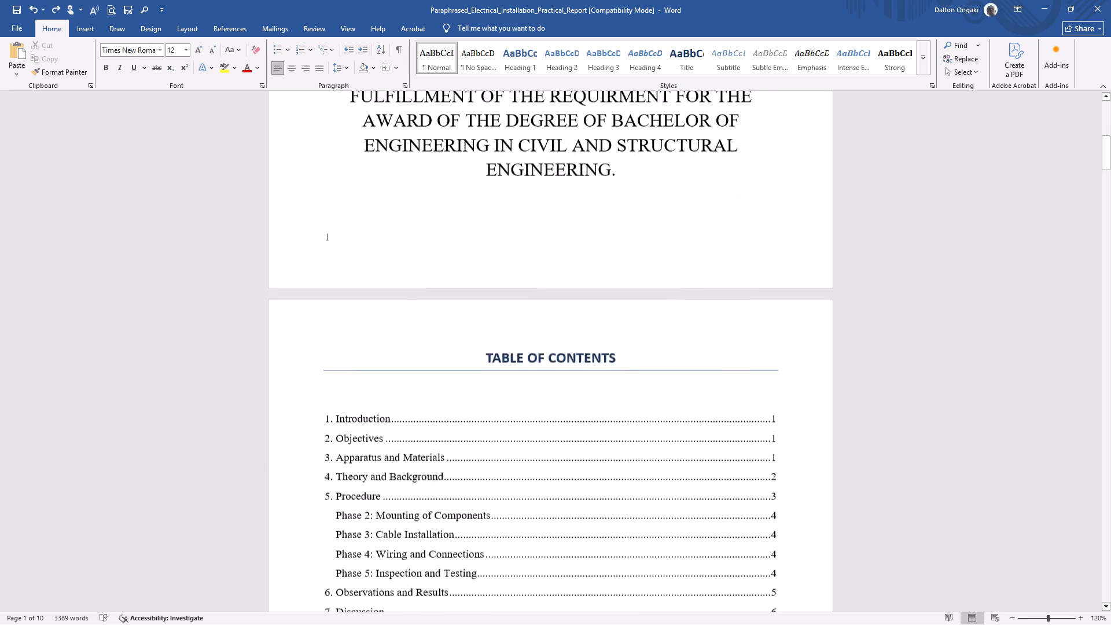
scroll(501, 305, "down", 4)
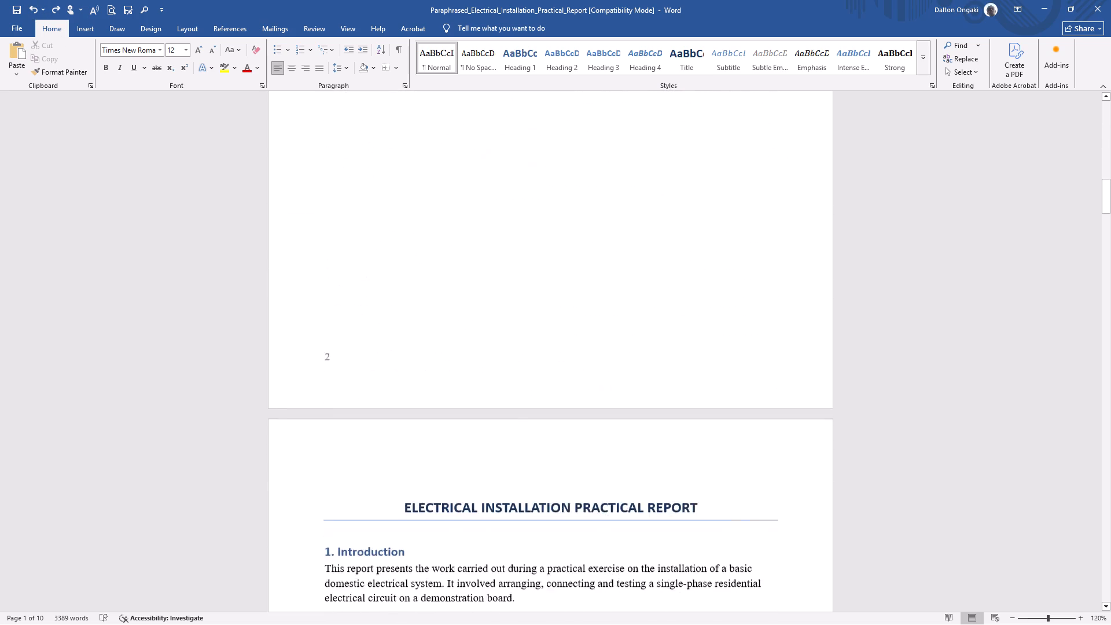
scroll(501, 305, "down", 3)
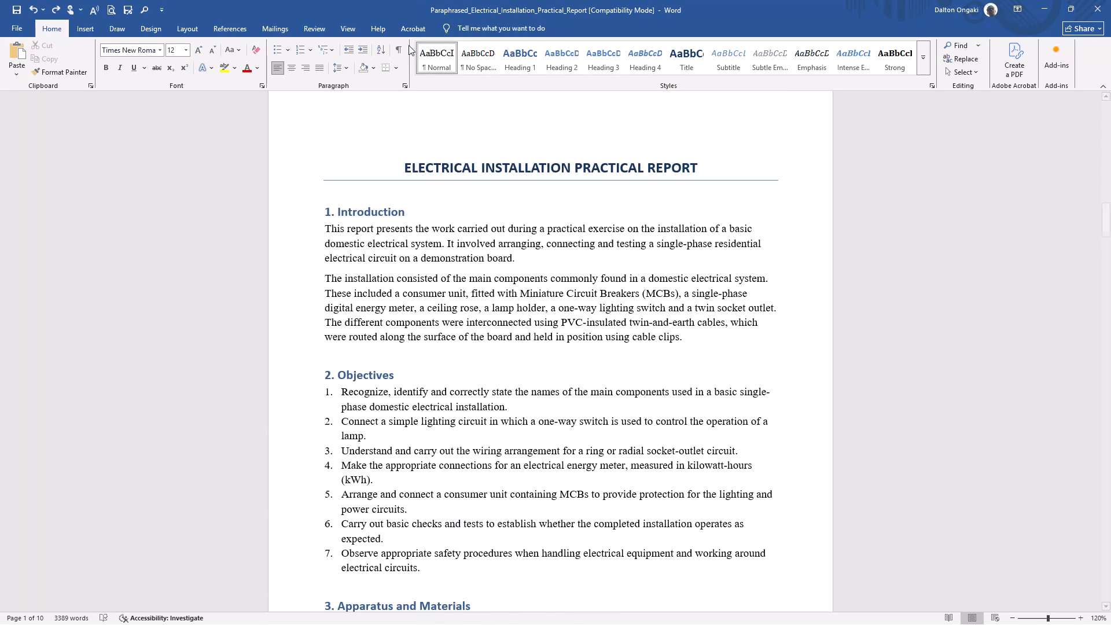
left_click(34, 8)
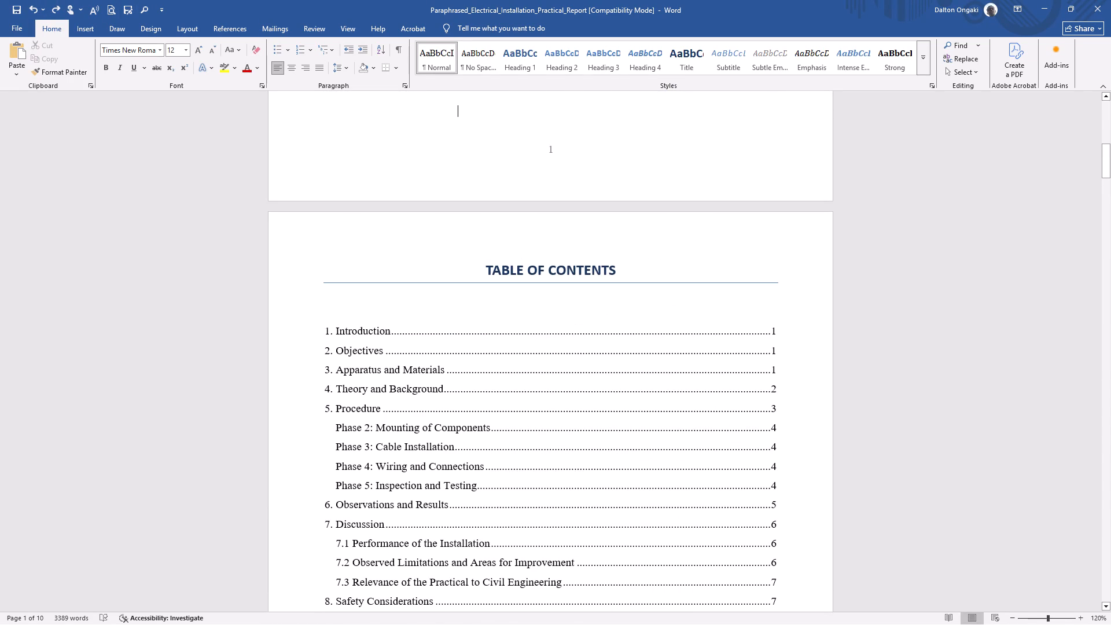
Remove the page numbers from the cover page's Section 1 footer with Remove Page Numbers and check the following pages' footers.
left_click(933, 227)
double_click(561, 151)
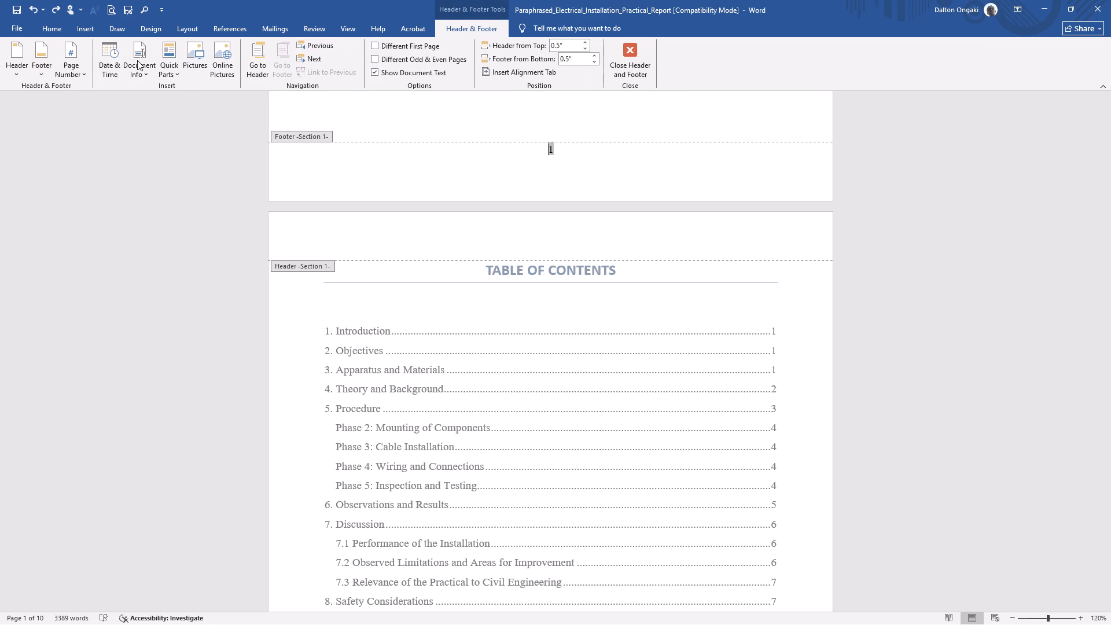
left_click(86, 73)
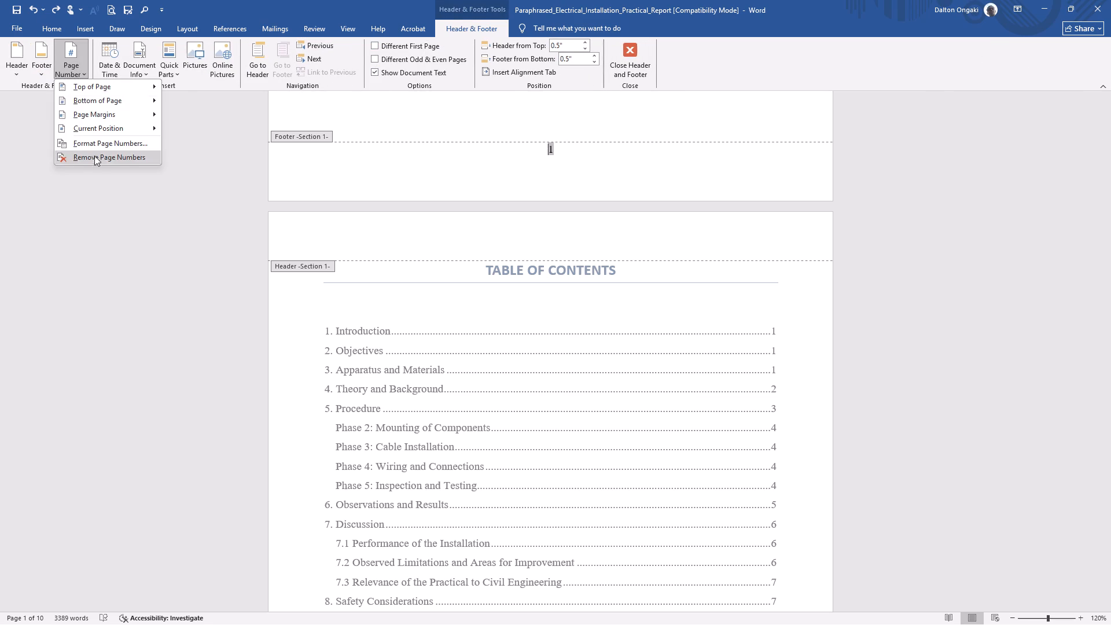
left_click(98, 163)
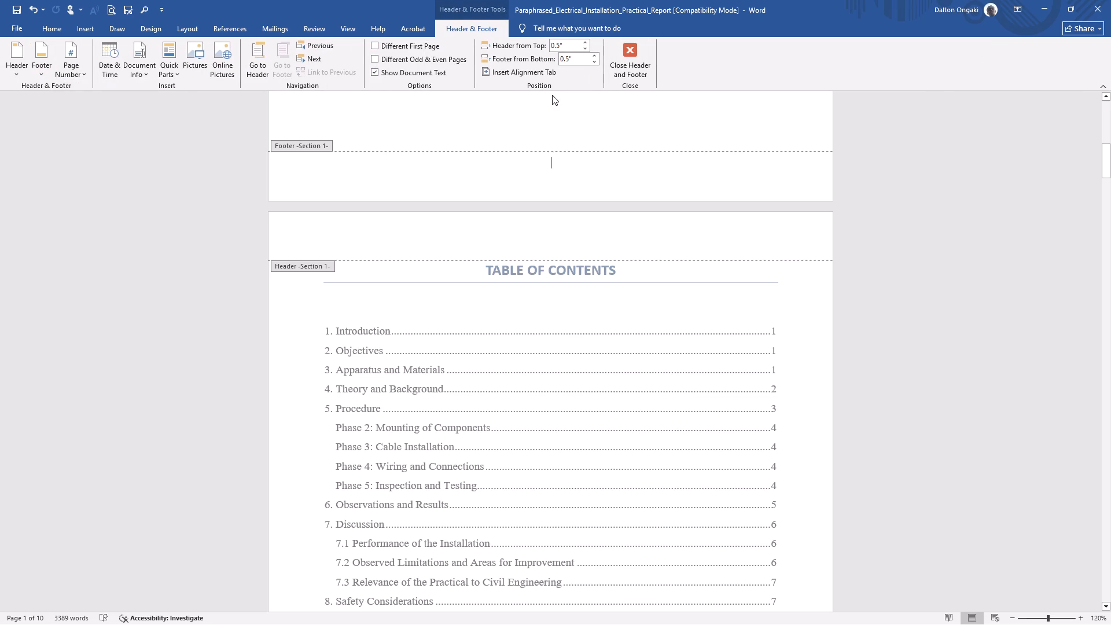
scroll(488, 354, "down", 6)
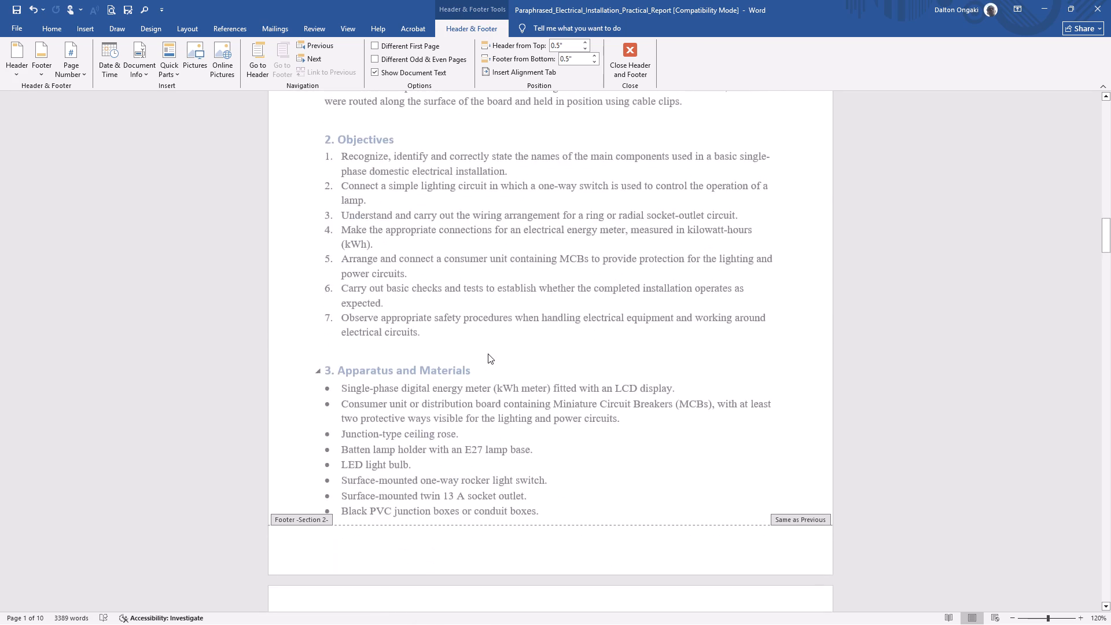
Close the footer and check the introduction, objectives and apparatus pages for page numbers.
scroll(488, 354, "down", 2)
left_click(628, 52)
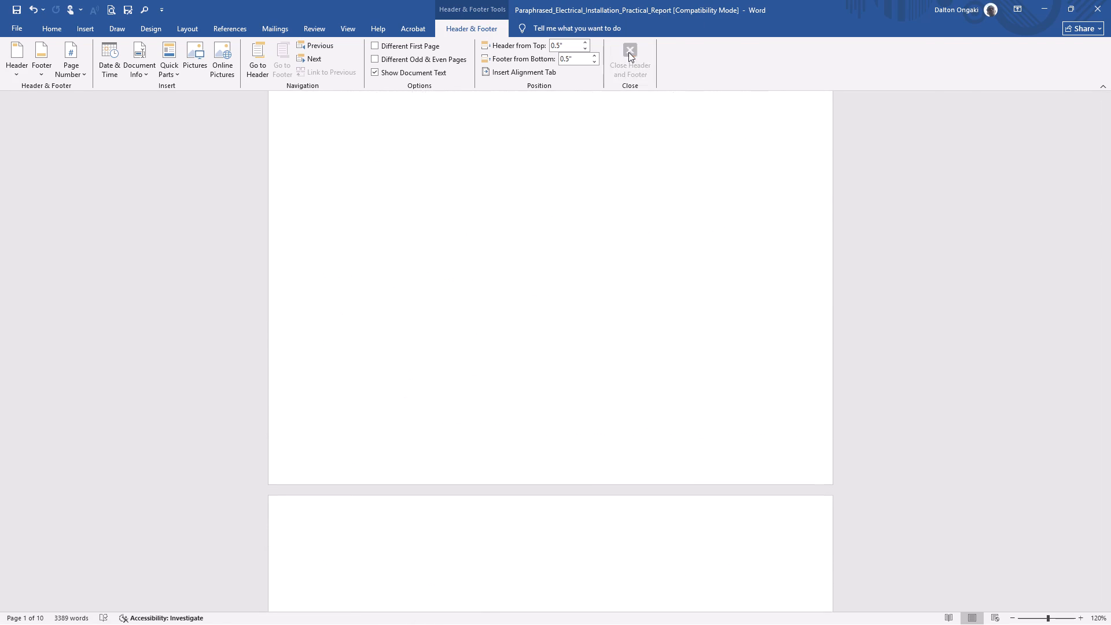
scroll(477, 359, "down", 5)
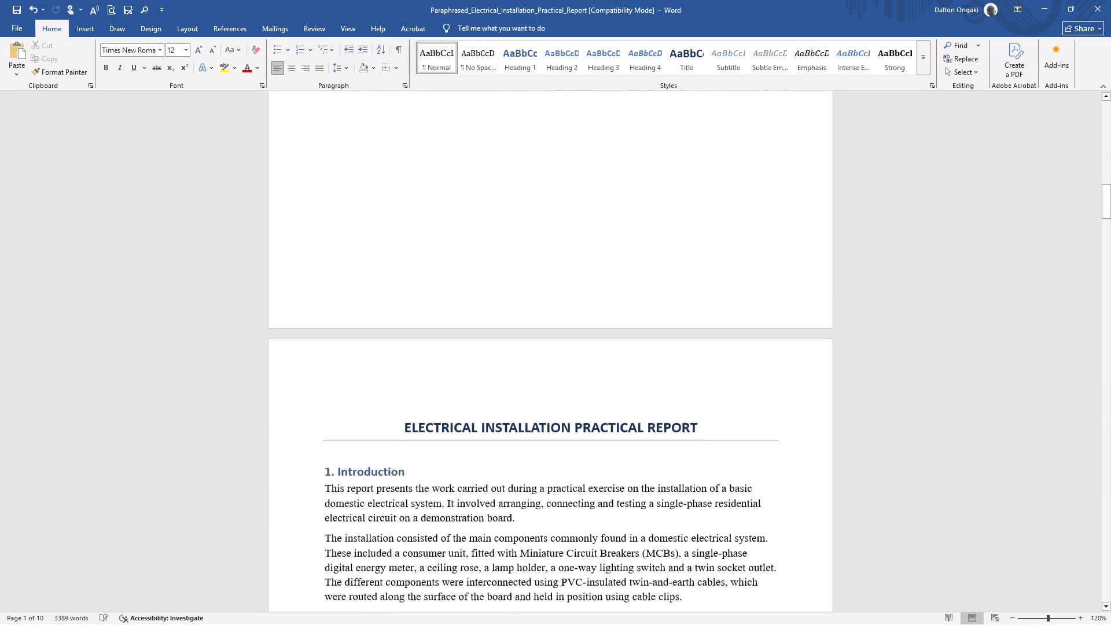
scroll(477, 359, "down", 2)
scroll(477, 359, "up", 3)
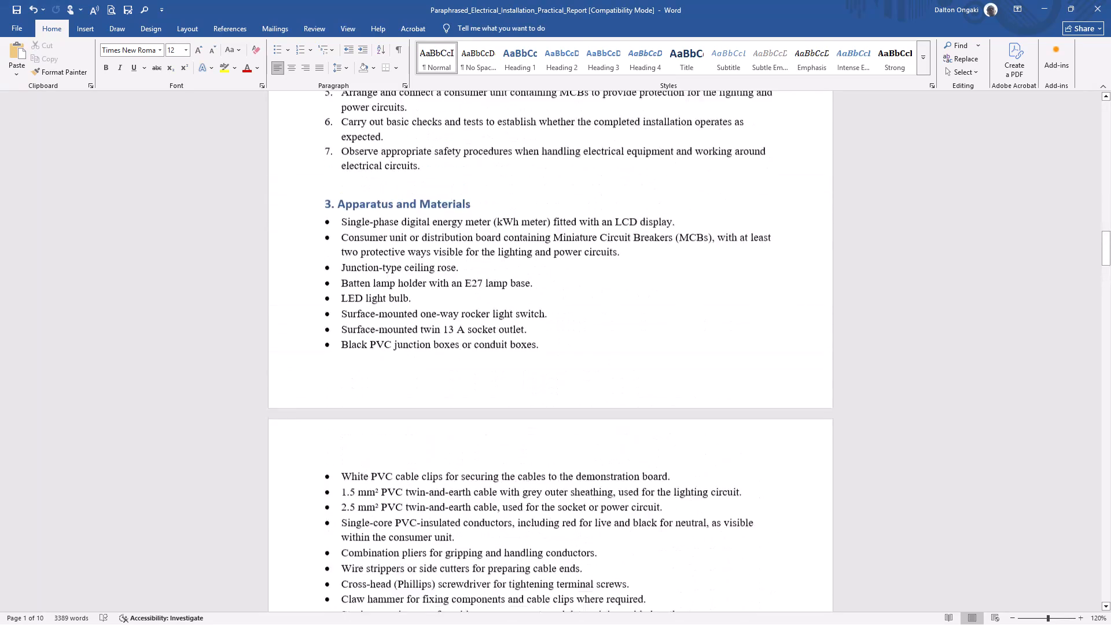
scroll(477, 359, "up", 2)
scroll(477, 359, "down", 1)
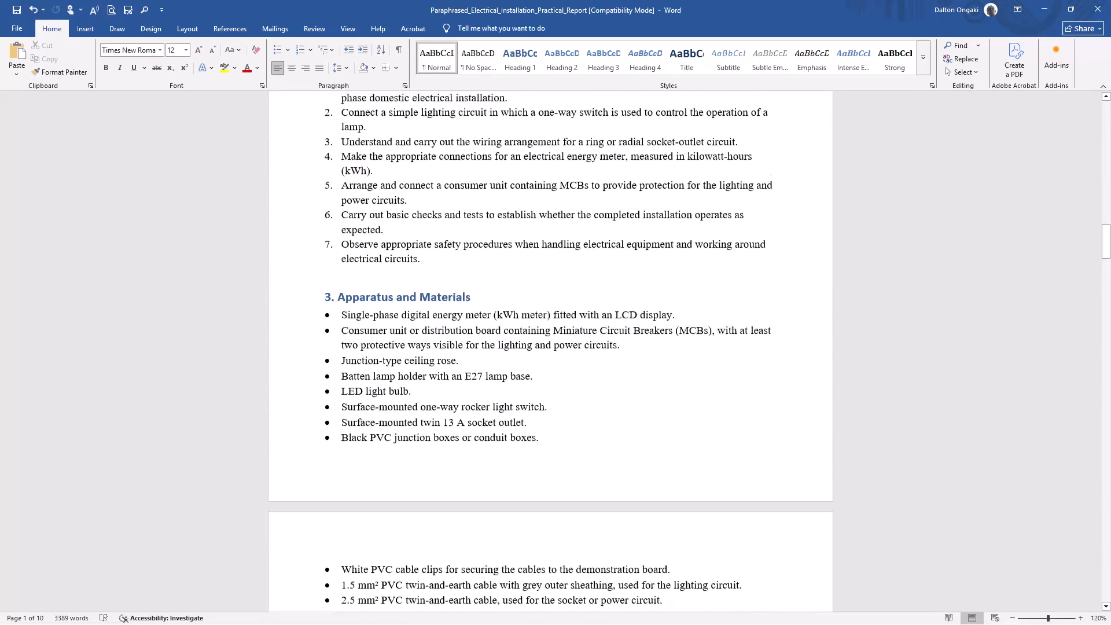
Unlink the Section 2 footer from the previous section and insert a Plain Number 2 page number at the bottom of its pages.
double_click(541, 480)
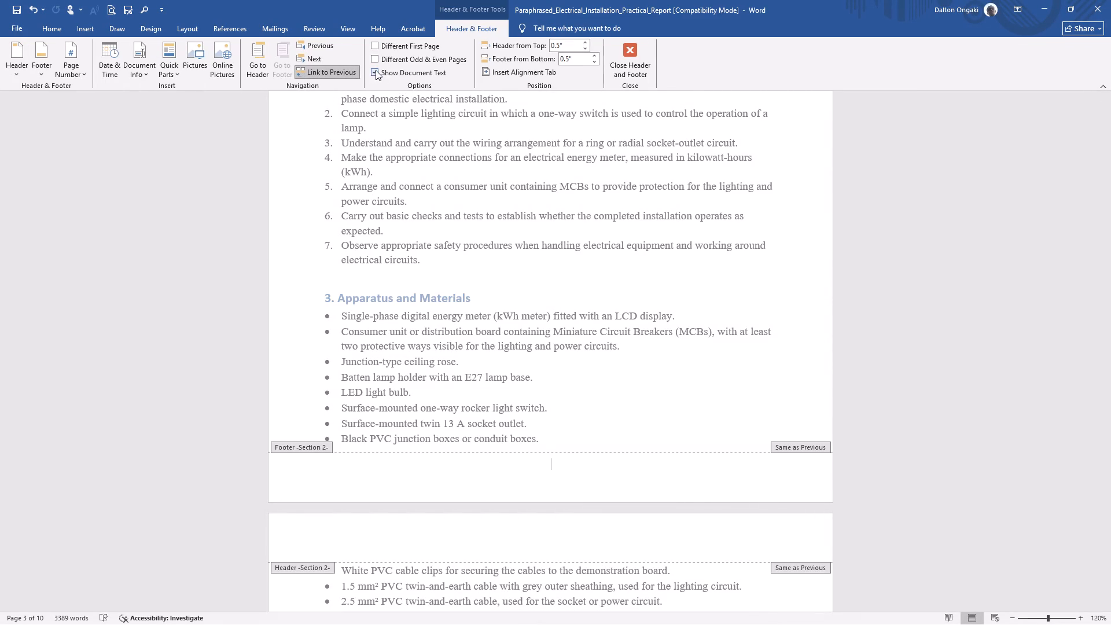
left_click(325, 71)
scroll(411, 224, "down", 1)
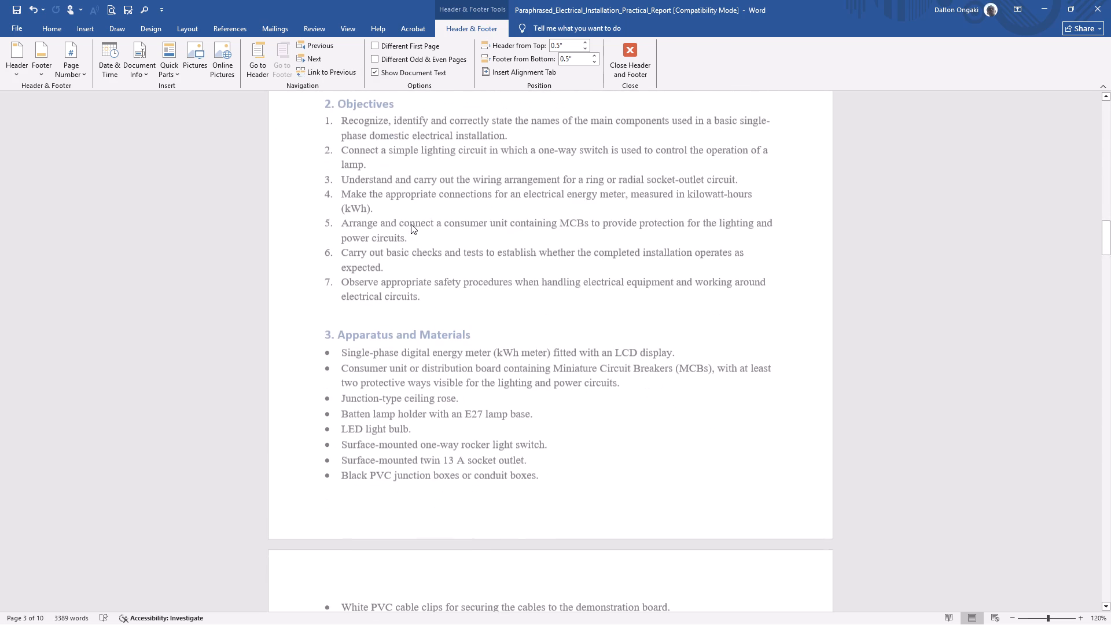
scroll(411, 224, "down", 1)
left_click(80, 58)
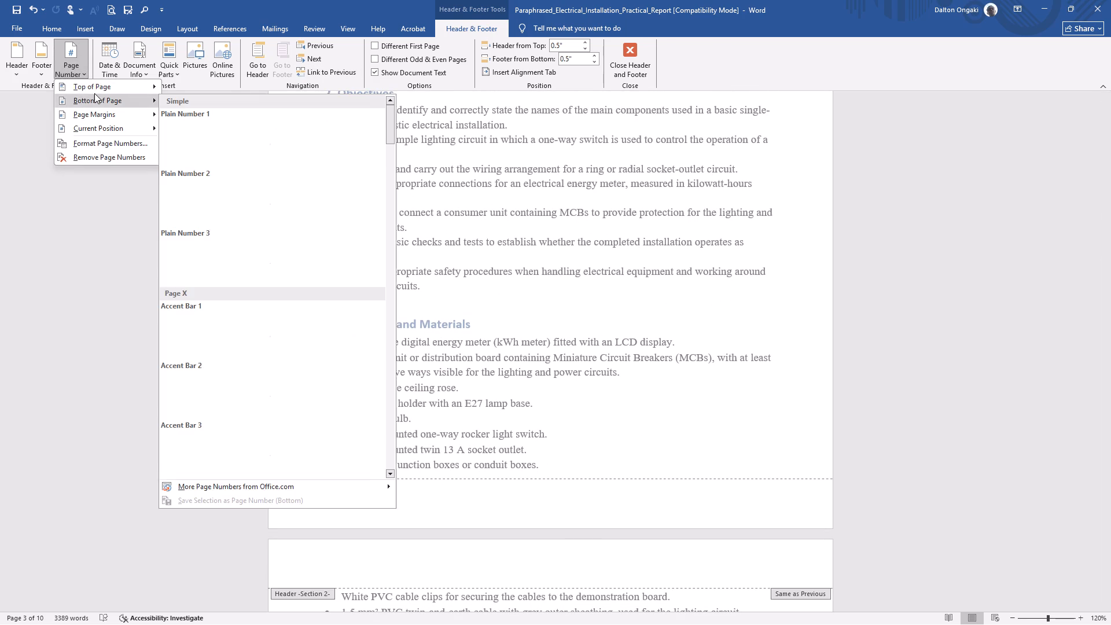
left_click(271, 200)
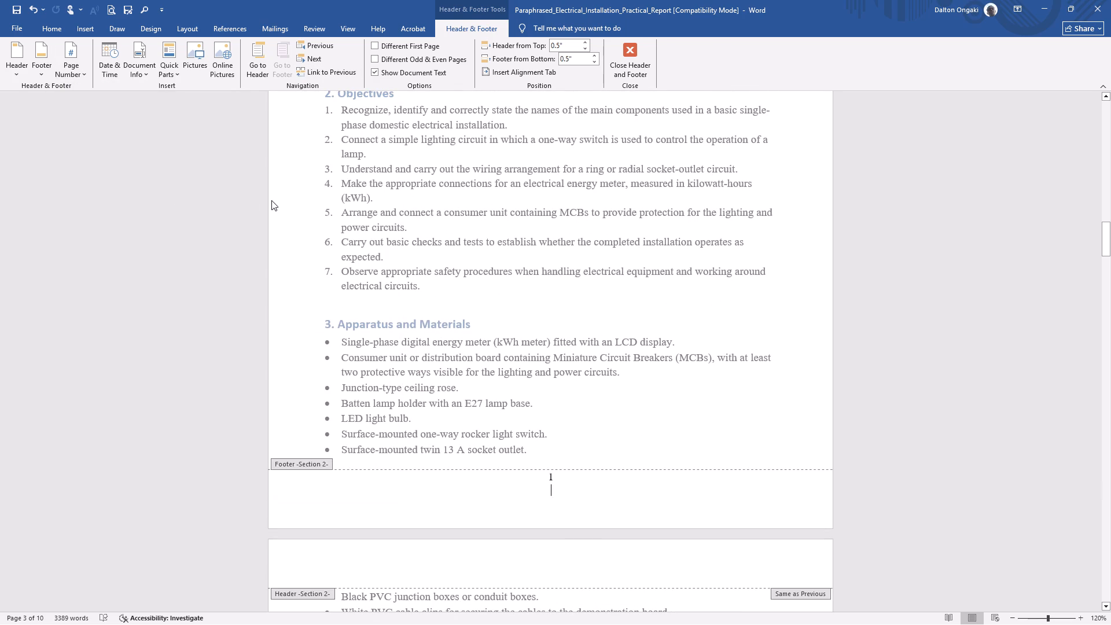
scroll(562, 310, "up", 1)
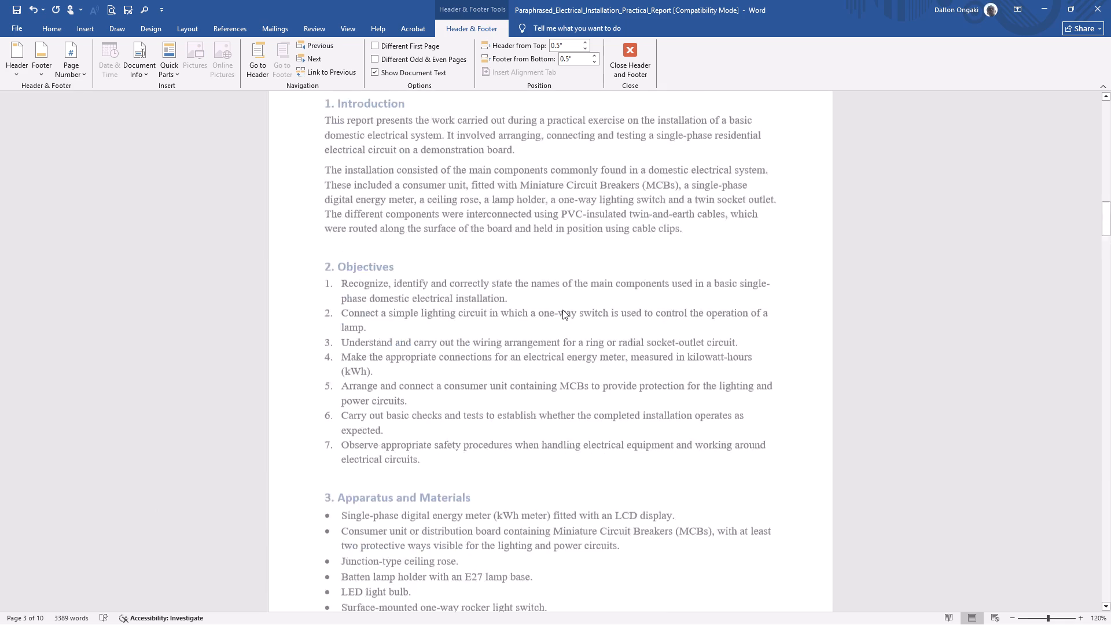
scroll(562, 310, "up", 3)
left_click(636, 66)
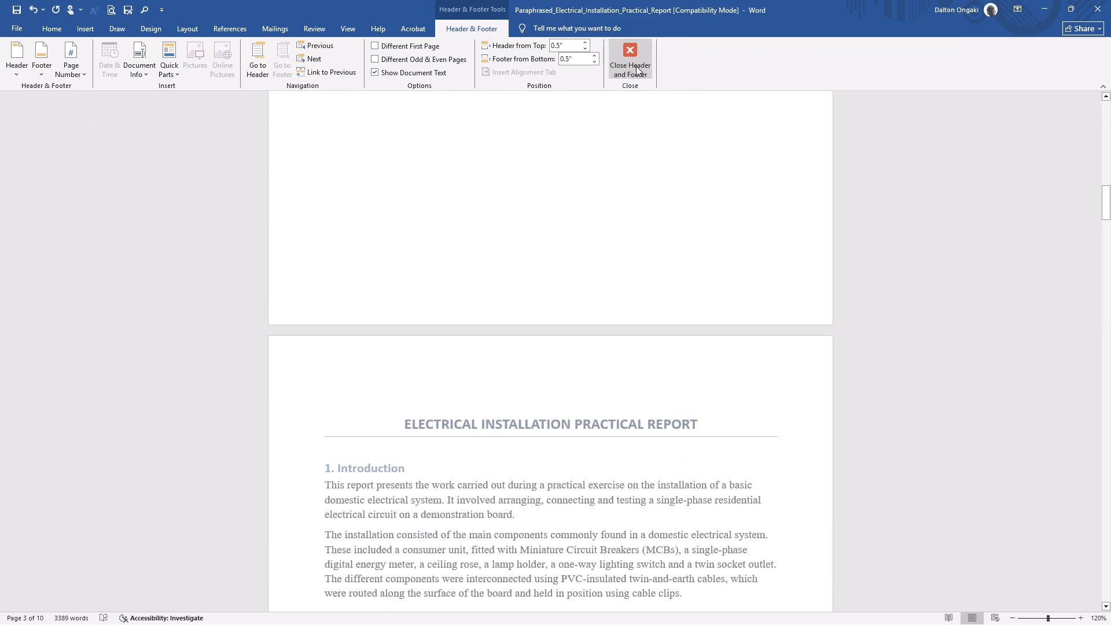
Check the page numbering from the cover page and table of contents through to the report's final sections.
scroll(581, 322, "up", 6)
scroll(581, 322, "down", 1)
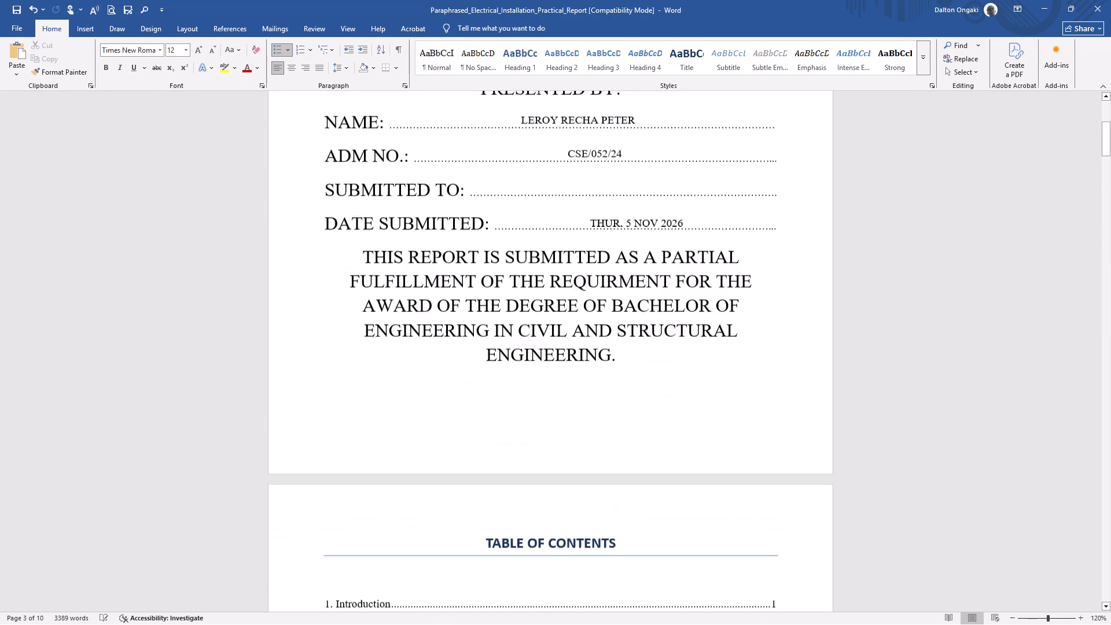
scroll(581, 322, "down", 3)
scroll(581, 322, "up", 1)
scroll(581, 322, "down", 1)
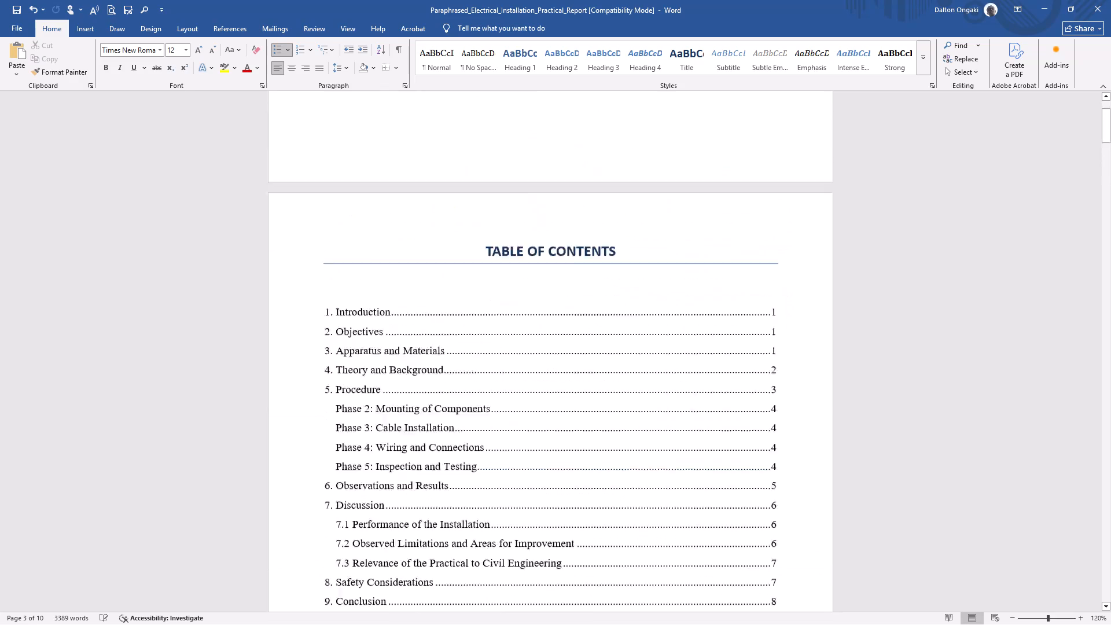
scroll(581, 322, "down", 8)
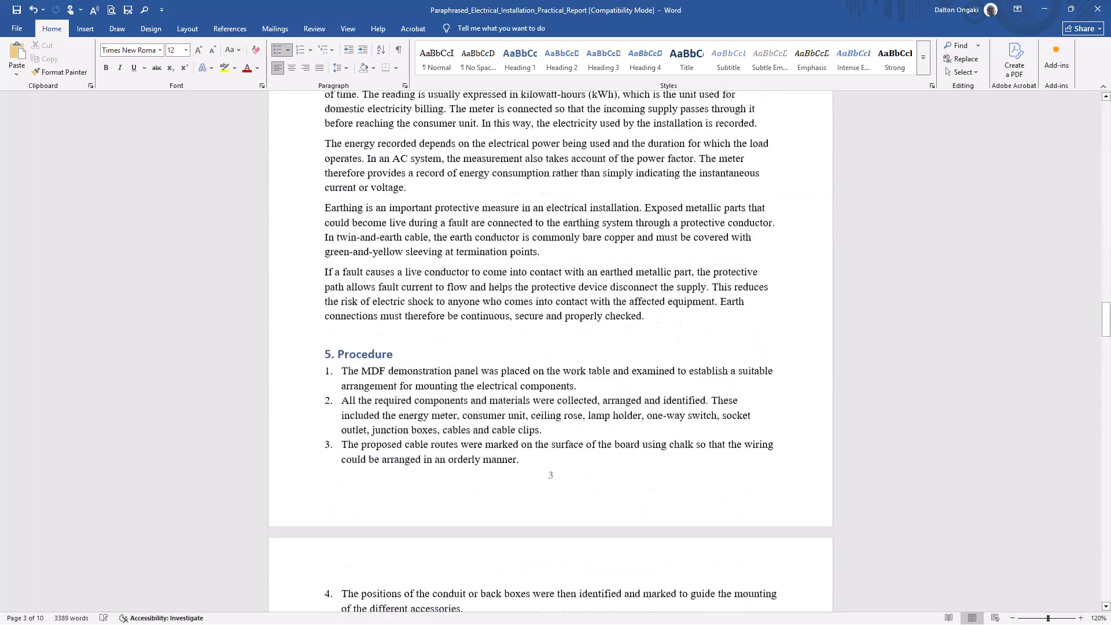
scroll(581, 322, "down", 5)
scroll(581, 322, "up", 8)
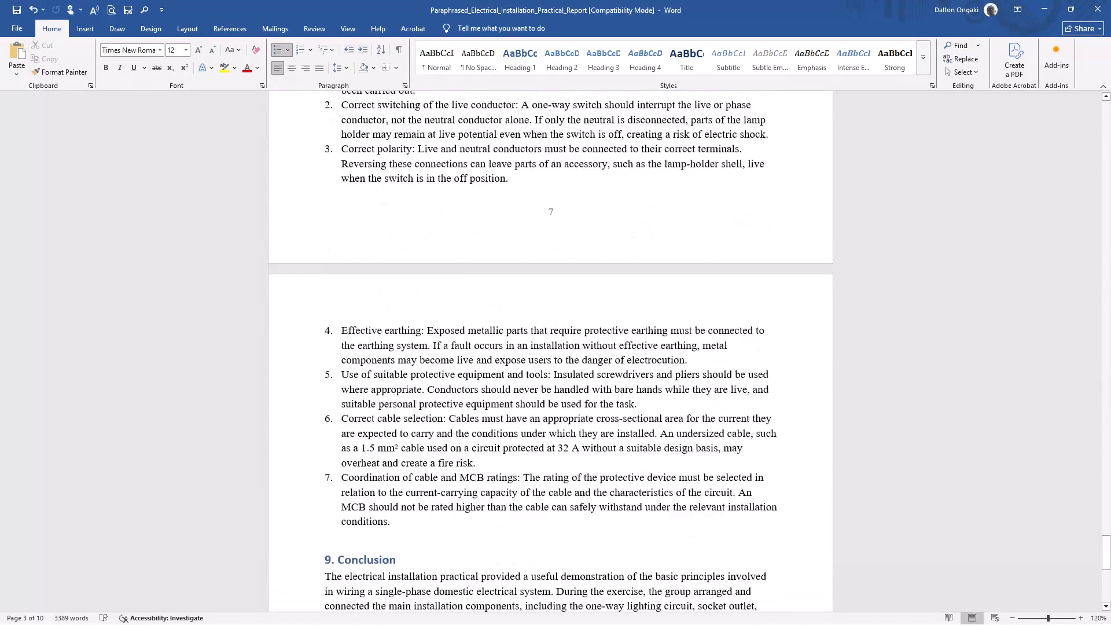
scroll(581, 322, "up", 8)
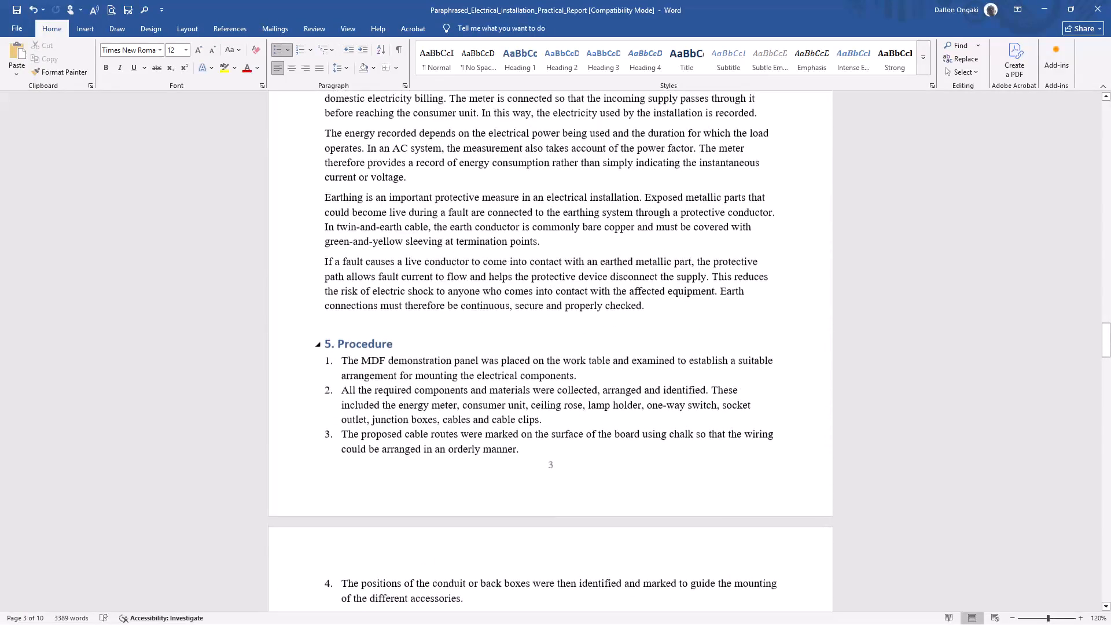
Examine the print preview from the cover page through the Procedure pages, checking layout and page numbers.
key("ctrl+p")
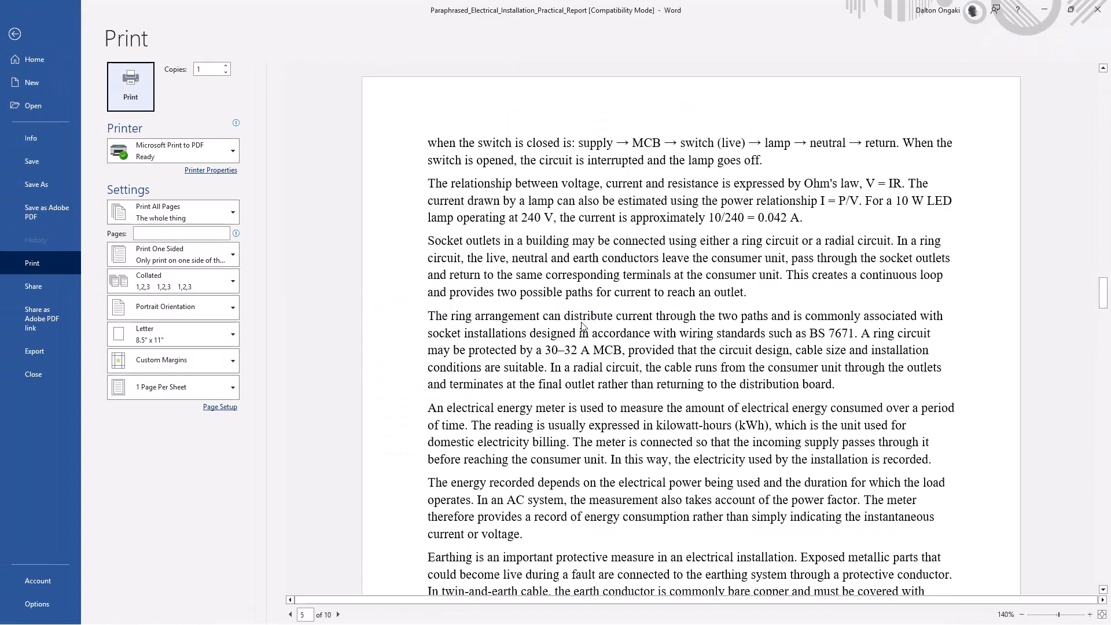
scroll(669, 235, "up", 6)
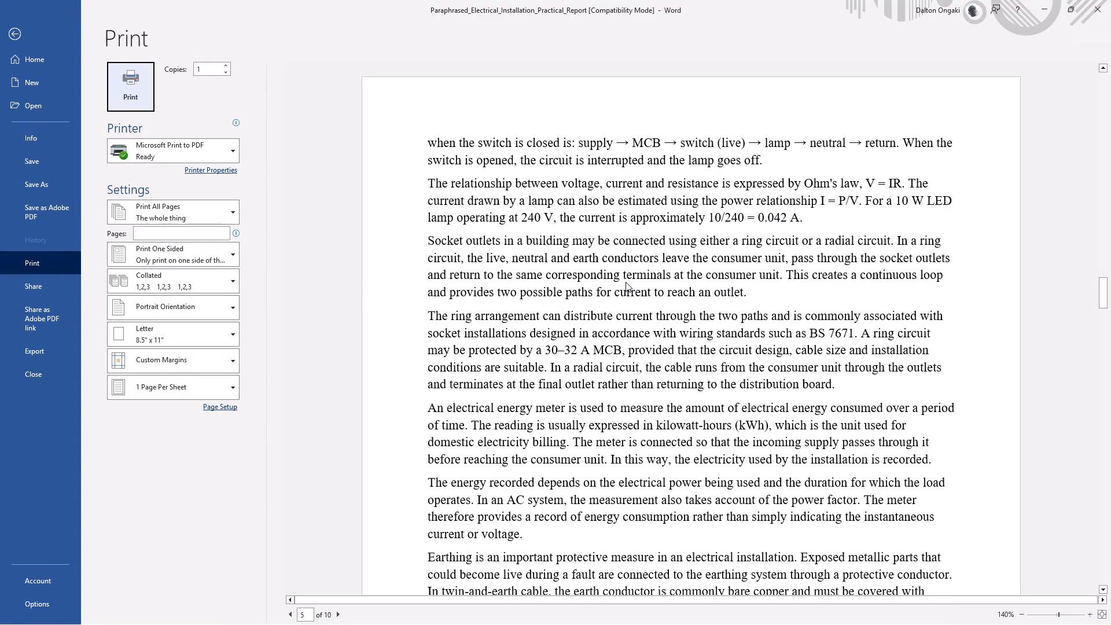
double_click(291, 614)
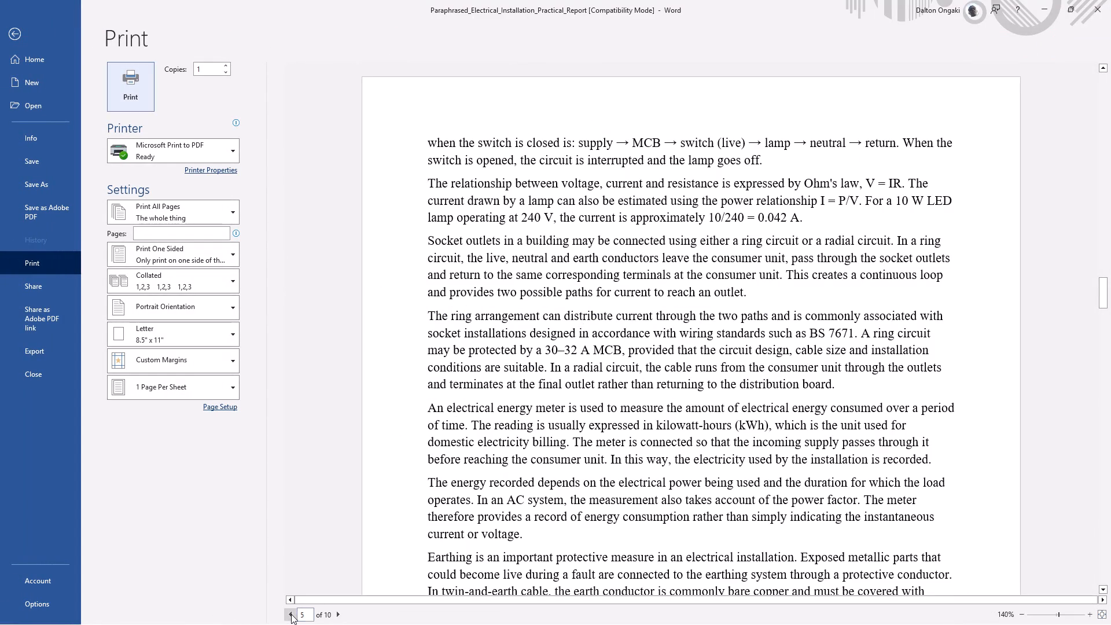
double_click(291, 614)
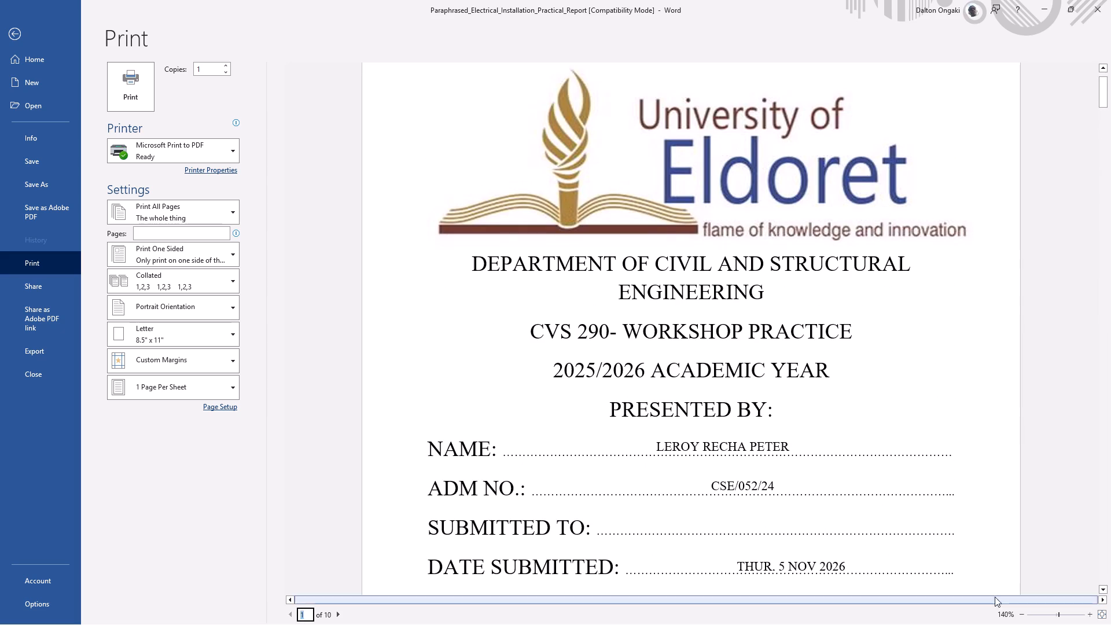
triple_click(1018, 611)
left_click(1018, 611)
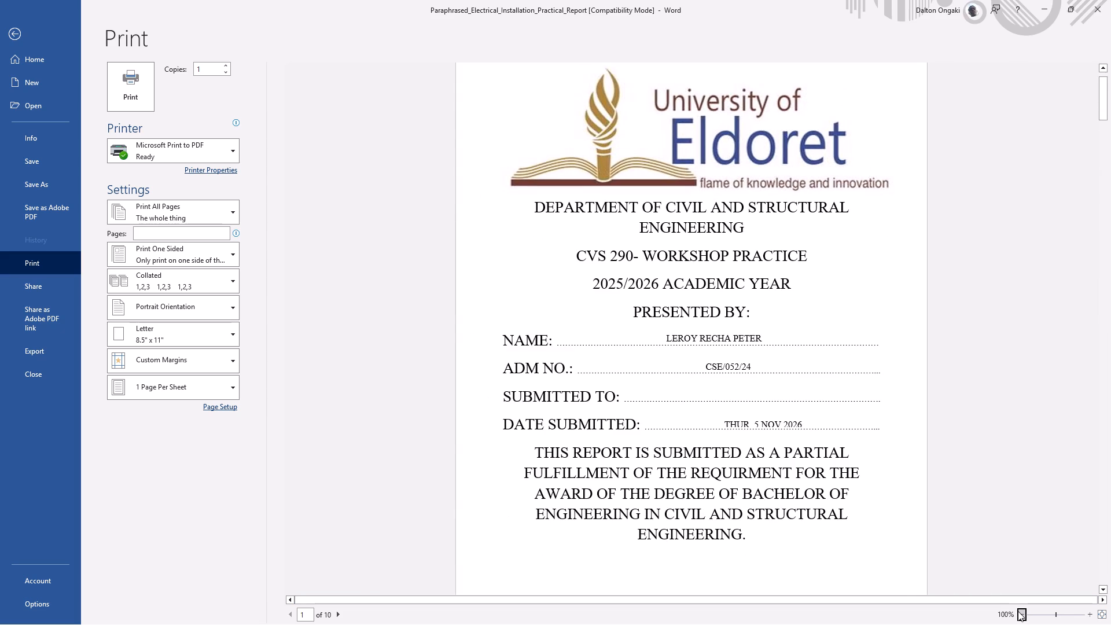
left_click(1018, 611)
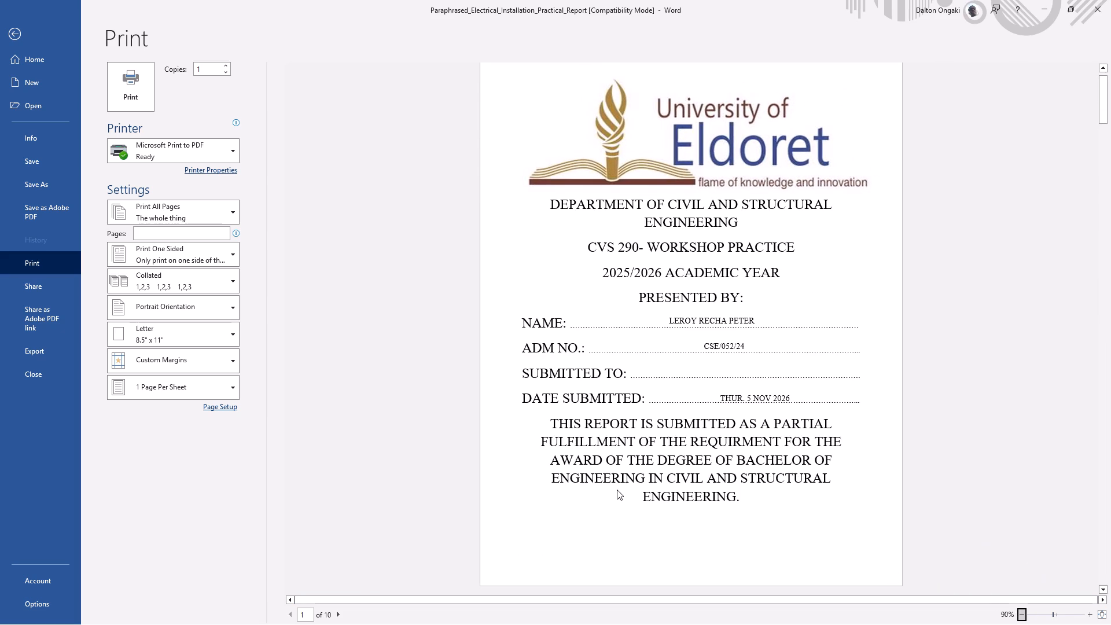
left_click(340, 610)
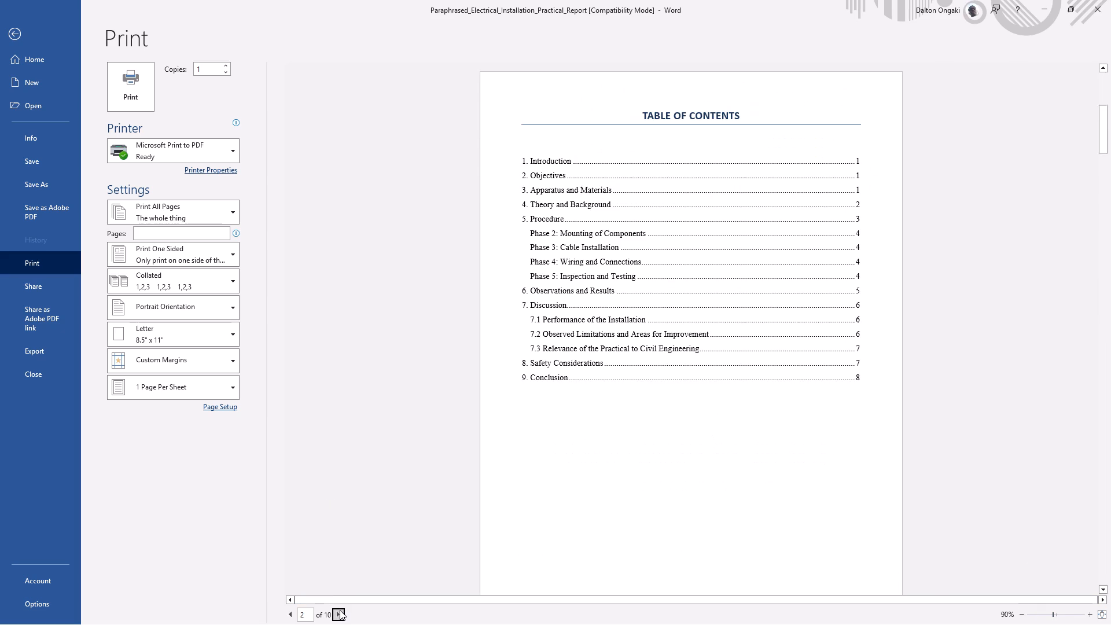
left_click(340, 610)
left_click(340, 610)
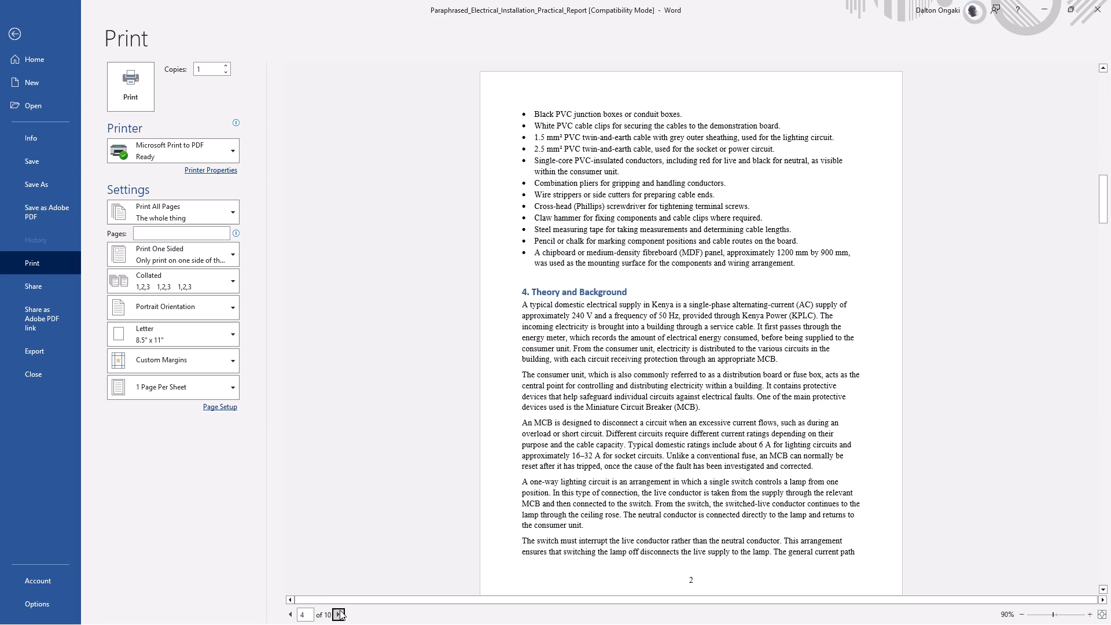
left_click(340, 610)
left_click(340, 610)
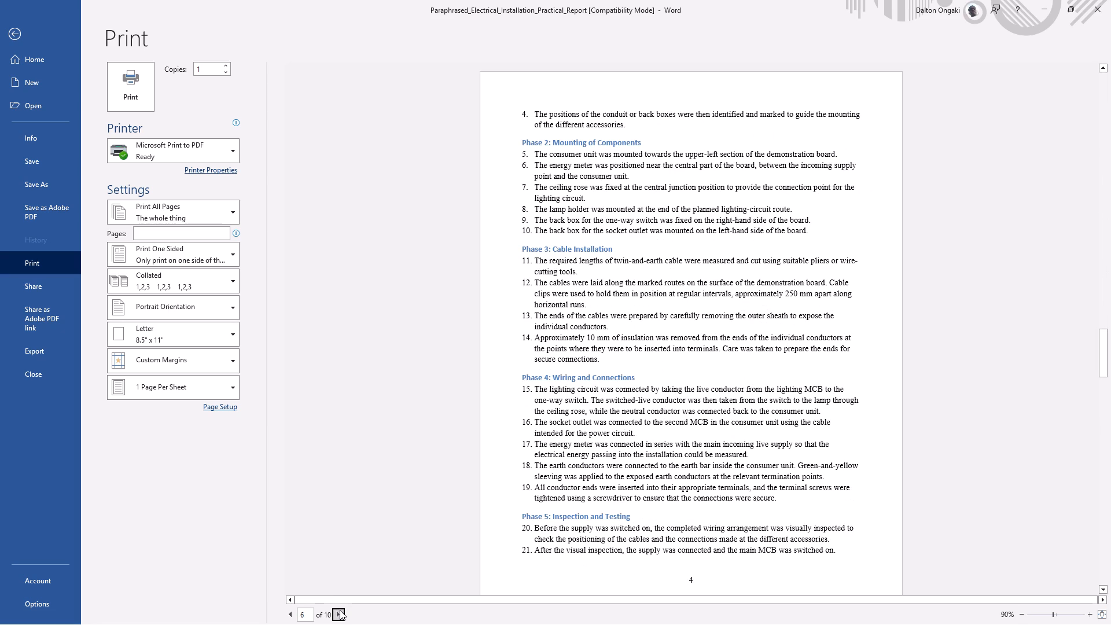
left_click(292, 617)
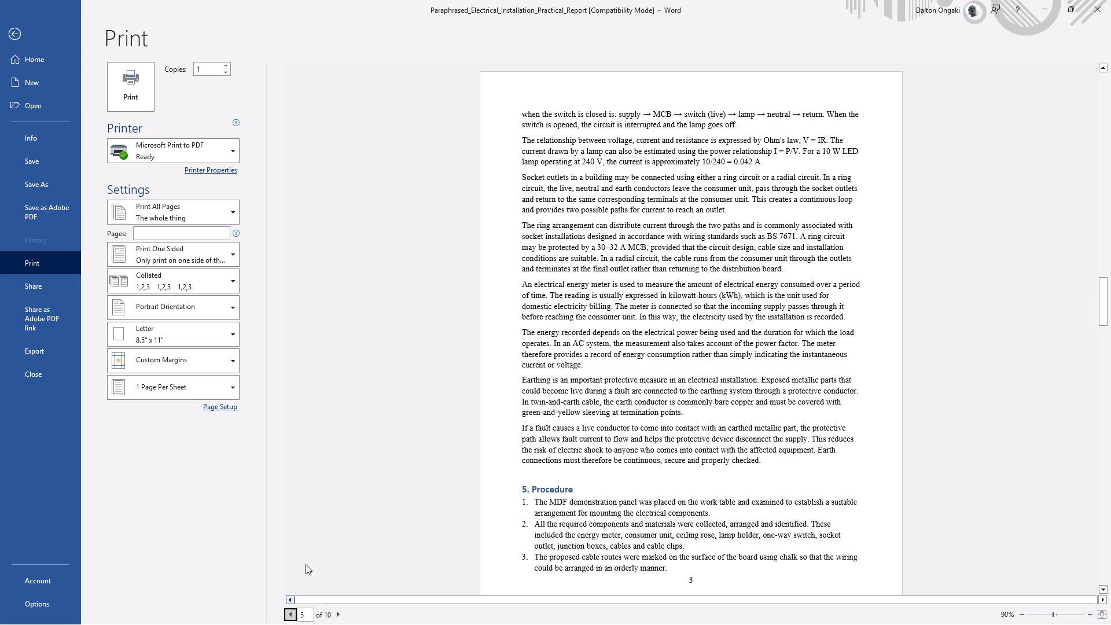
left_click(16, 43)
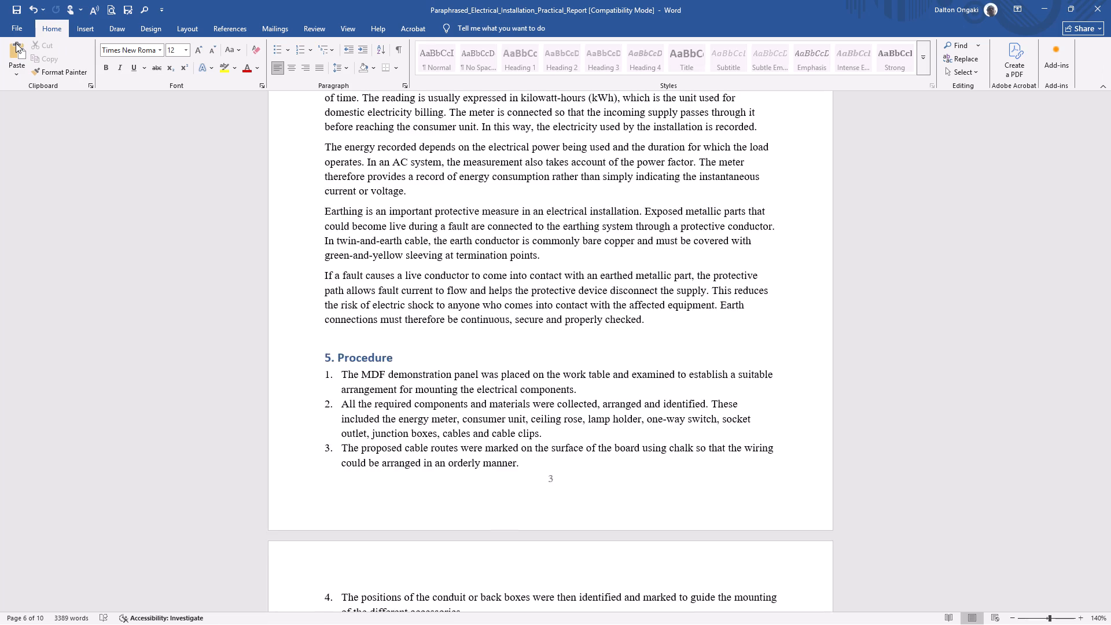
Insert a page break before the "5. Procedure" heading so the section starts on a new page.
scroll(414, 318, "down", 6)
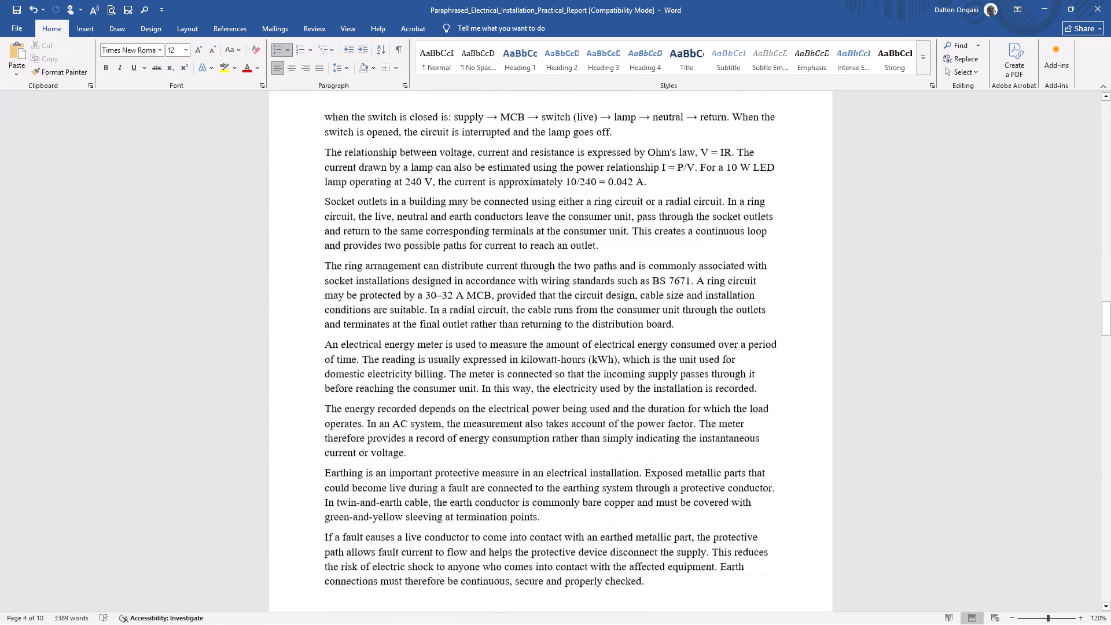
scroll(414, 318, "down", 1)
left_click(321, 203)
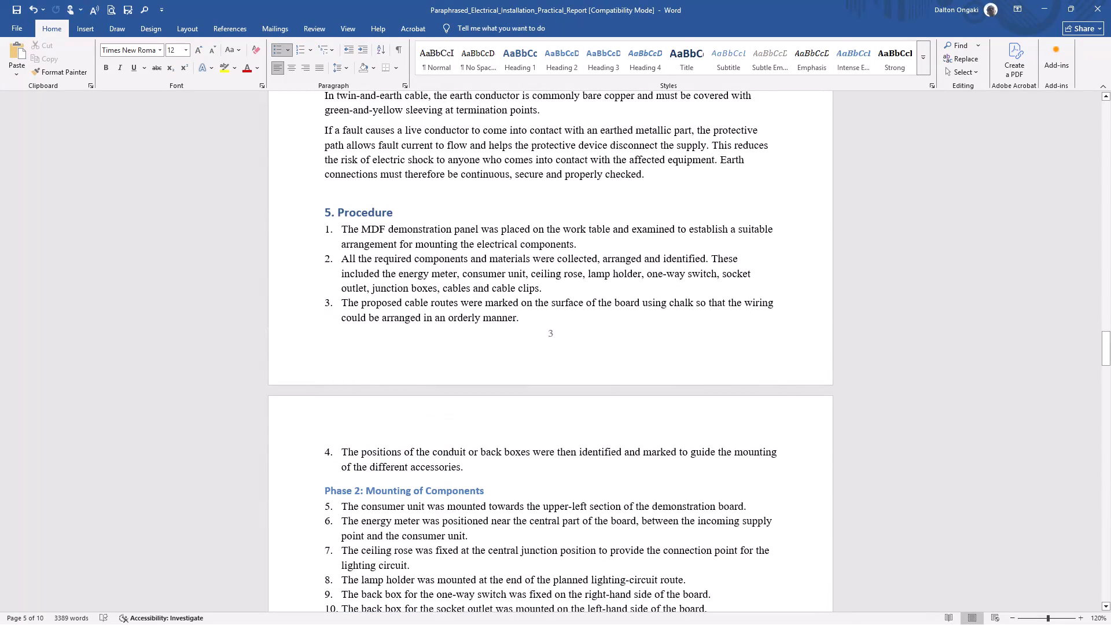
left_click(92, 34)
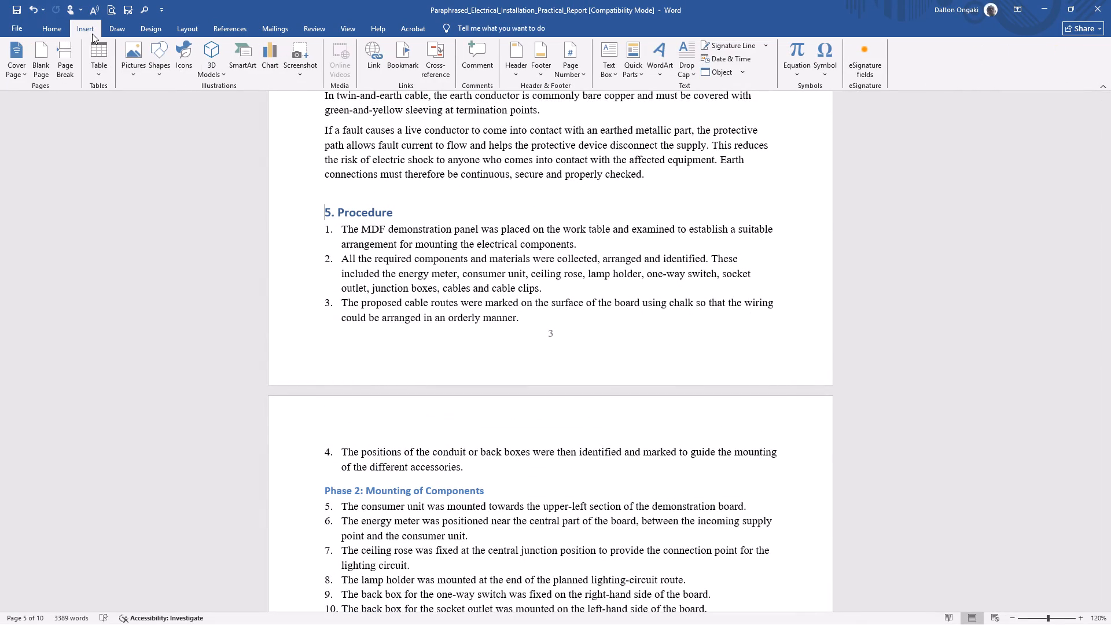
left_click(70, 57)
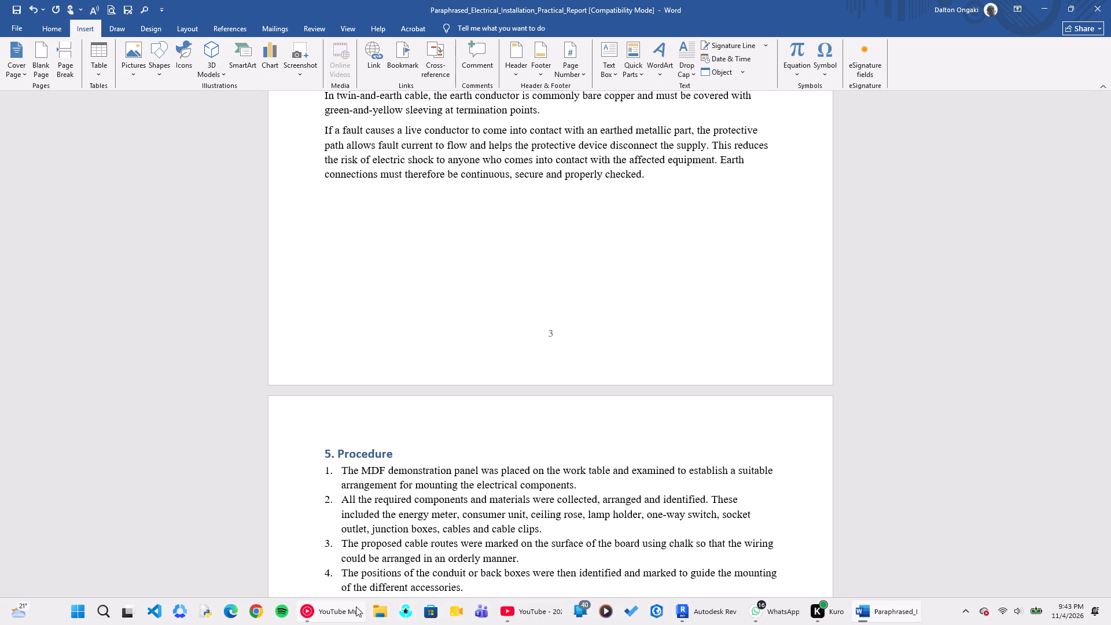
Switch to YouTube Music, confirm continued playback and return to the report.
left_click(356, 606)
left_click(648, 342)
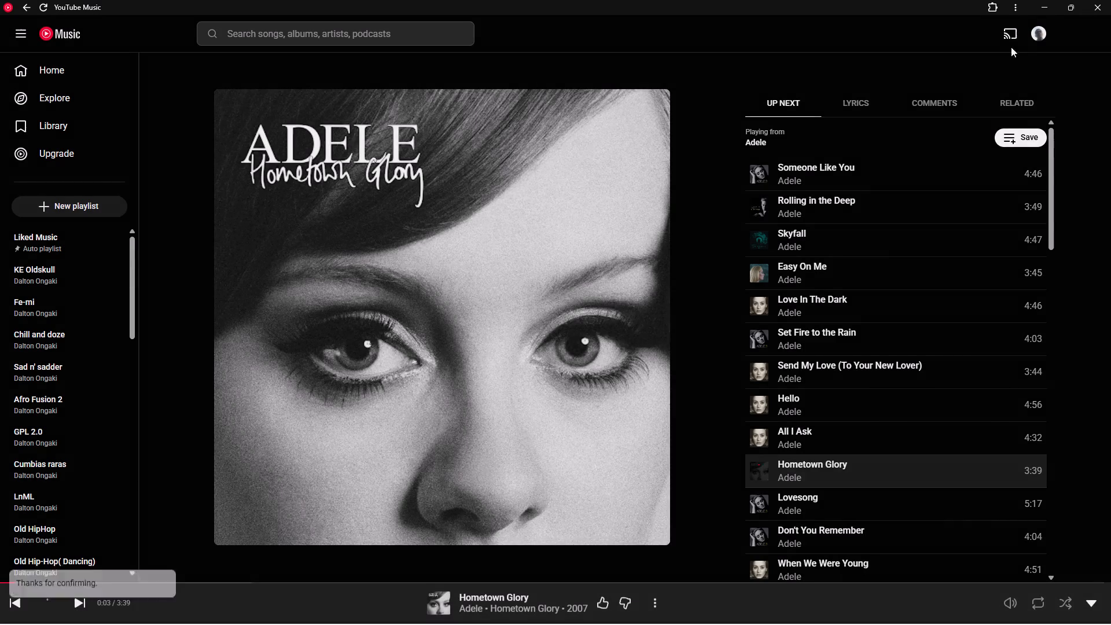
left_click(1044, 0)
Examine the print preview from the "5. Procedure" page through Observations and Discussion, checking page layout and page breaks.
scroll(369, 360, "down", 1)
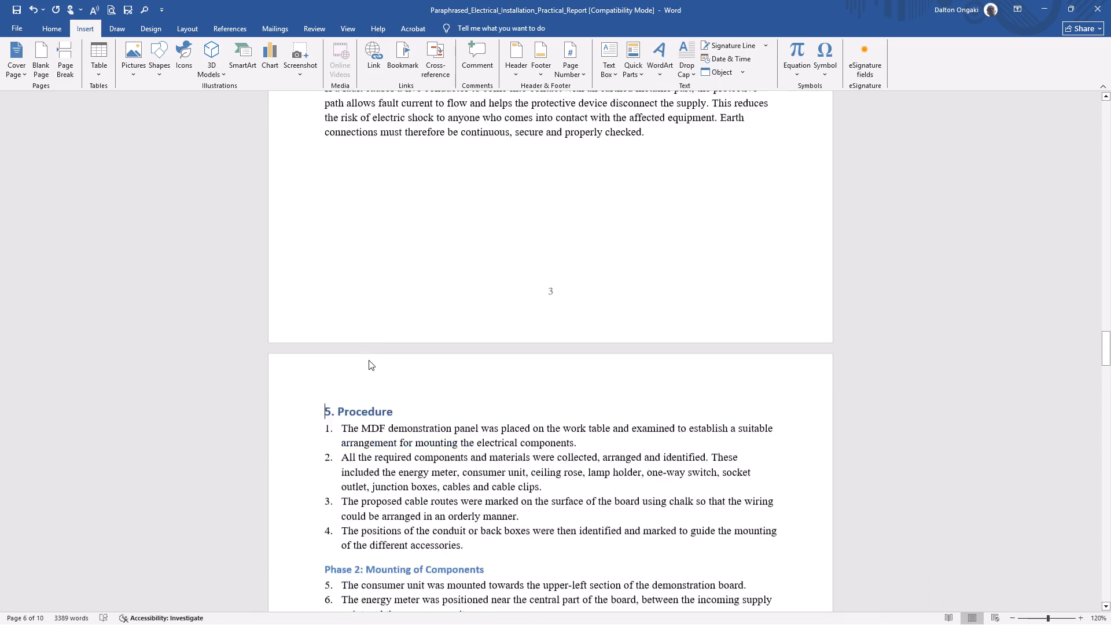
scroll(369, 360, "down", 5)
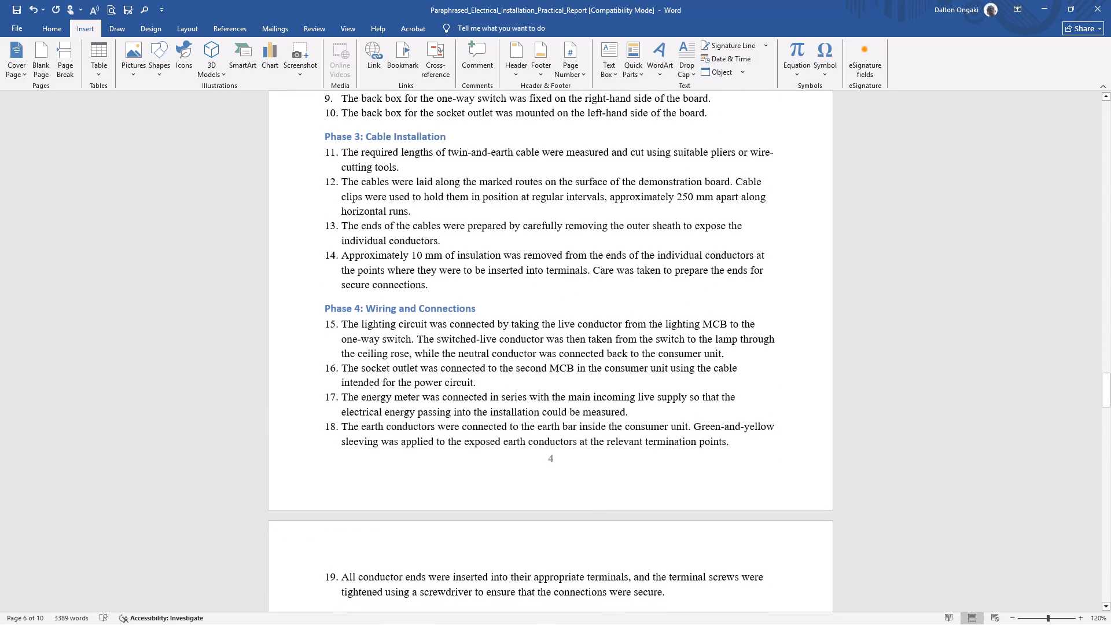
key("ctrl+p")
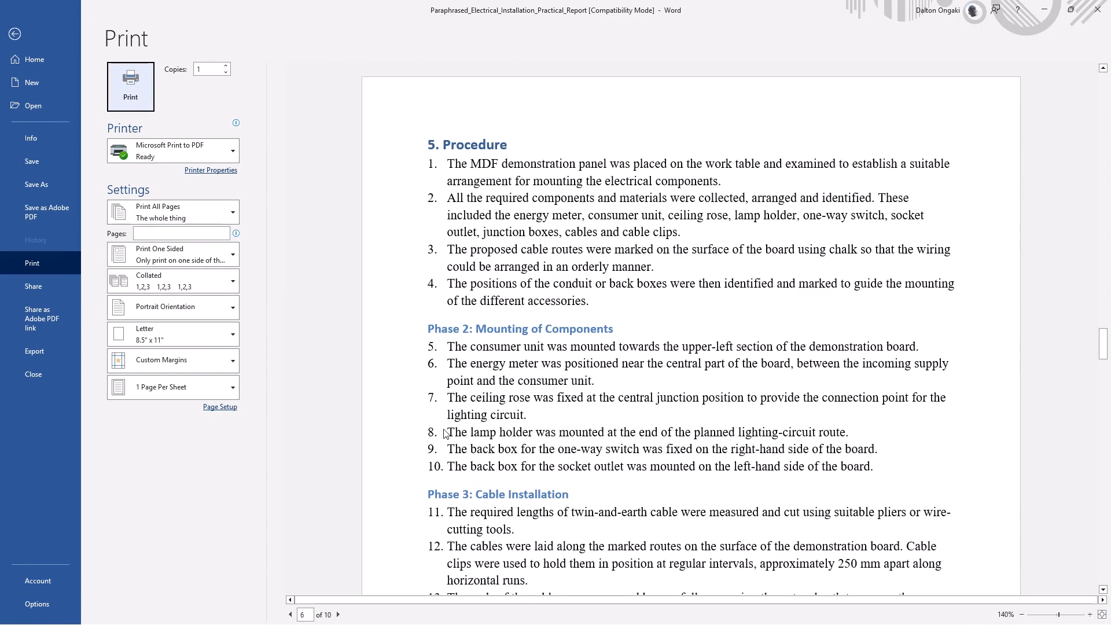
left_click(1020, 611)
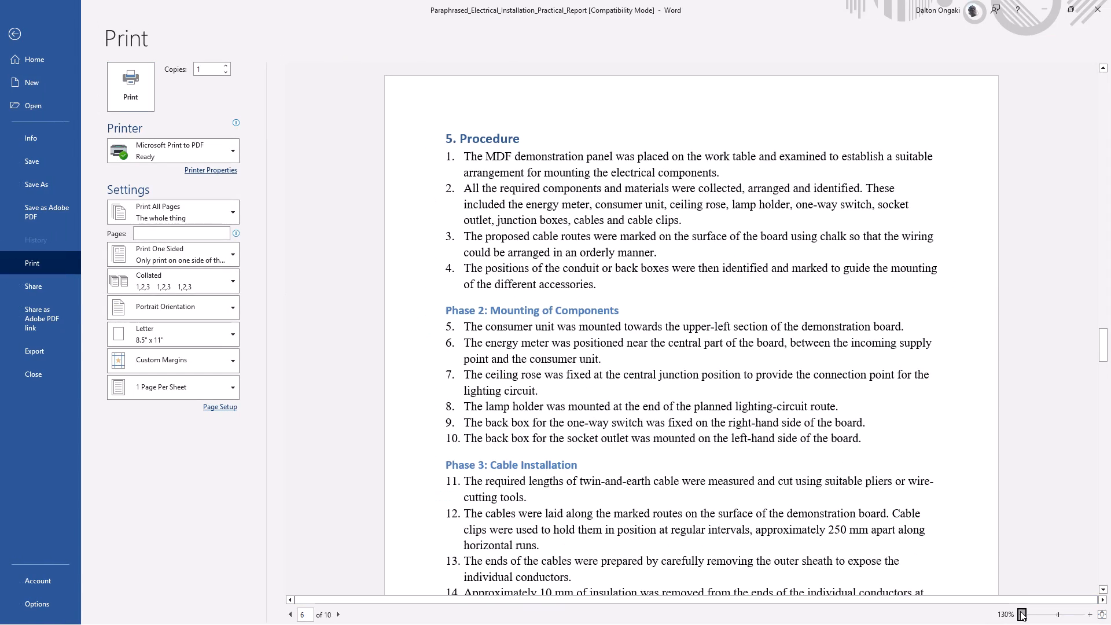
left_click(1020, 611)
left_click(1020, 611)
left_click(1020, 611)
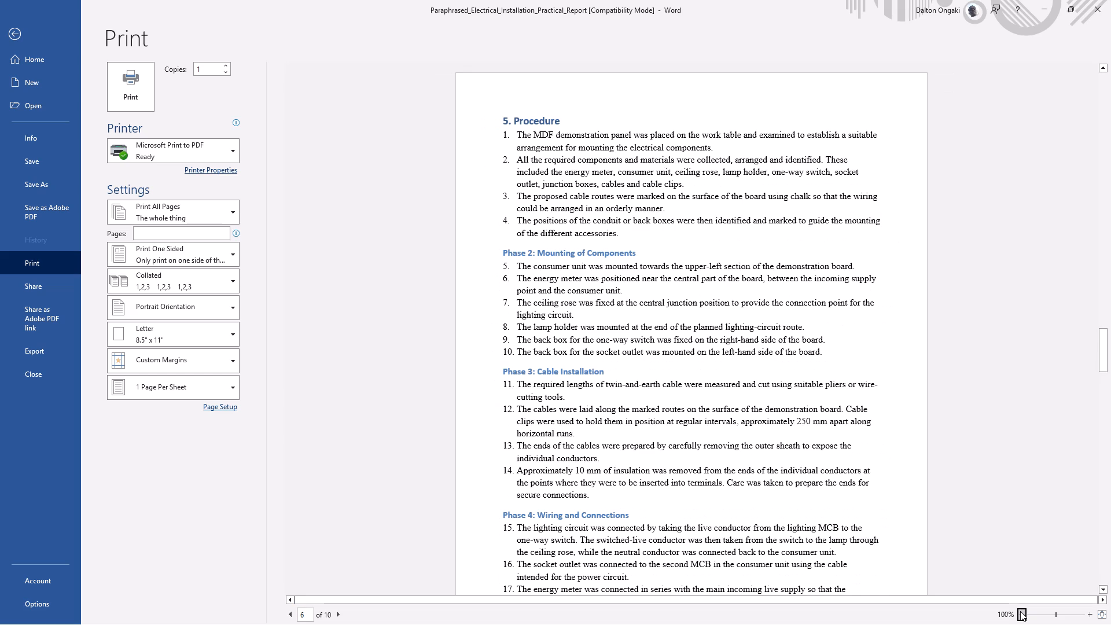
left_click(340, 613)
scroll(573, 378, "down", 2)
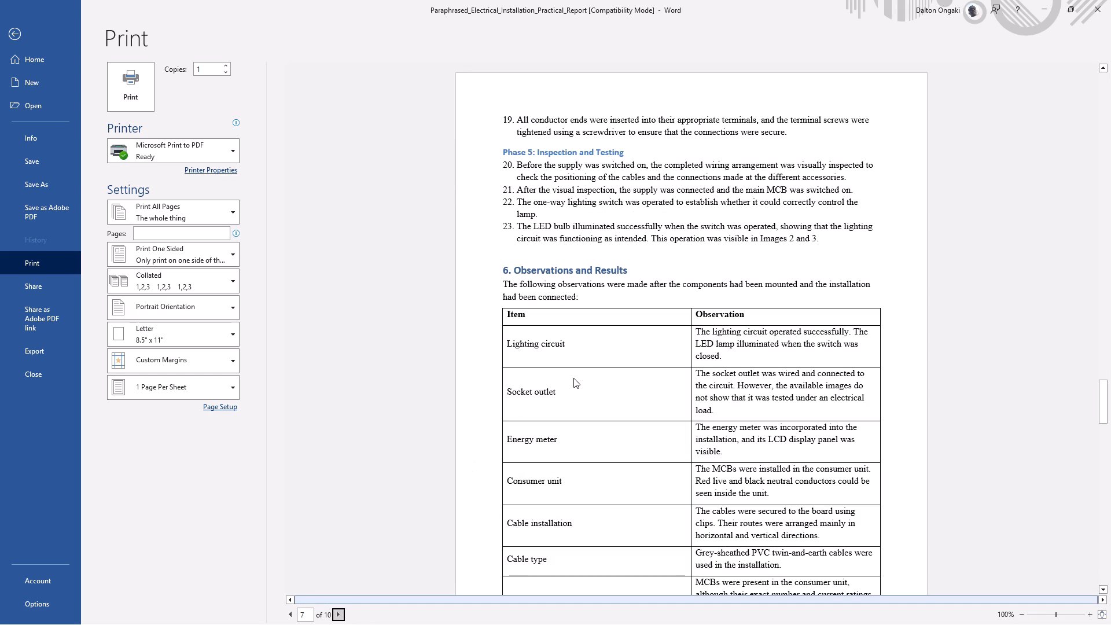
scroll(705, 333, "down", 2)
left_click(1019, 610)
left_click(1019, 610)
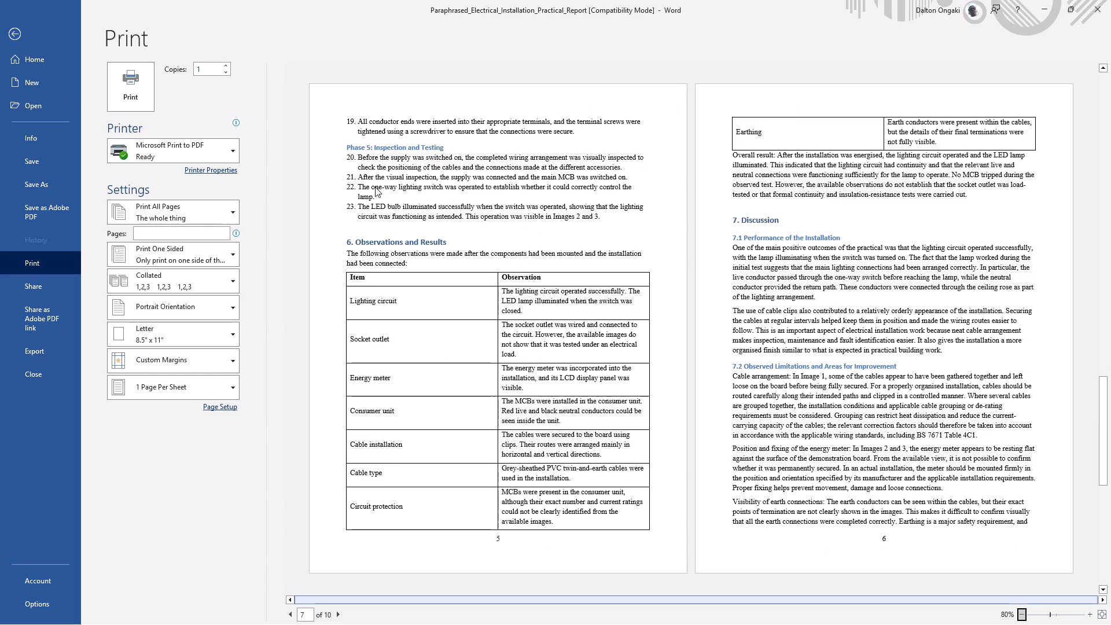
left_click(13, 37)
Restart the numbered list under "Phase 2: Mounting of Components" at 1.
scroll(517, 331, "down", 3)
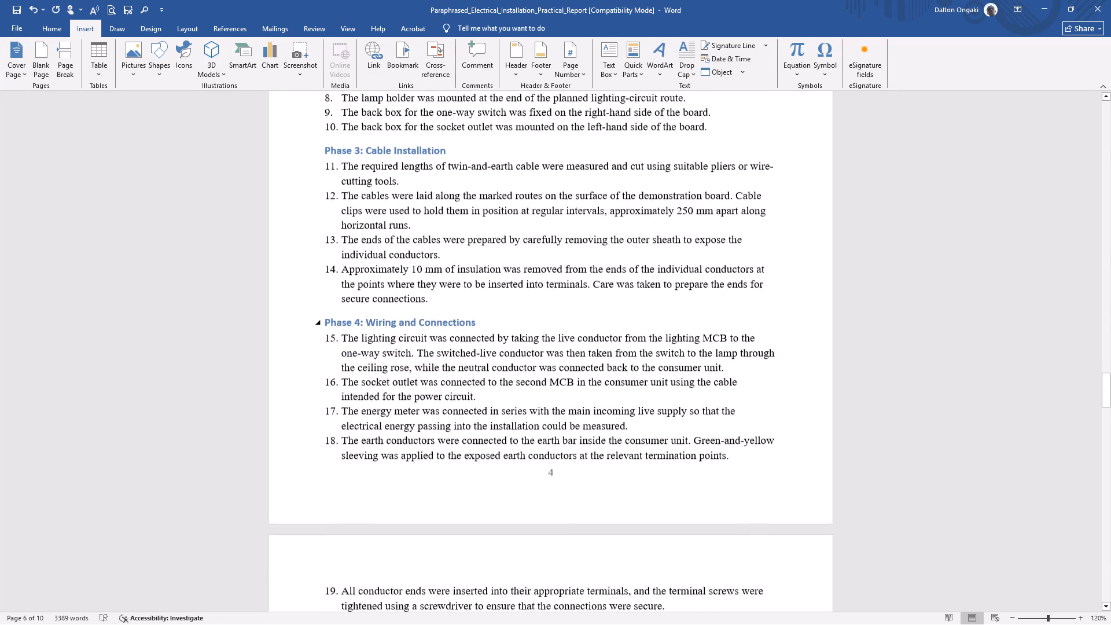
scroll(517, 331, "down", 3)
scroll(517, 331, "up", 2)
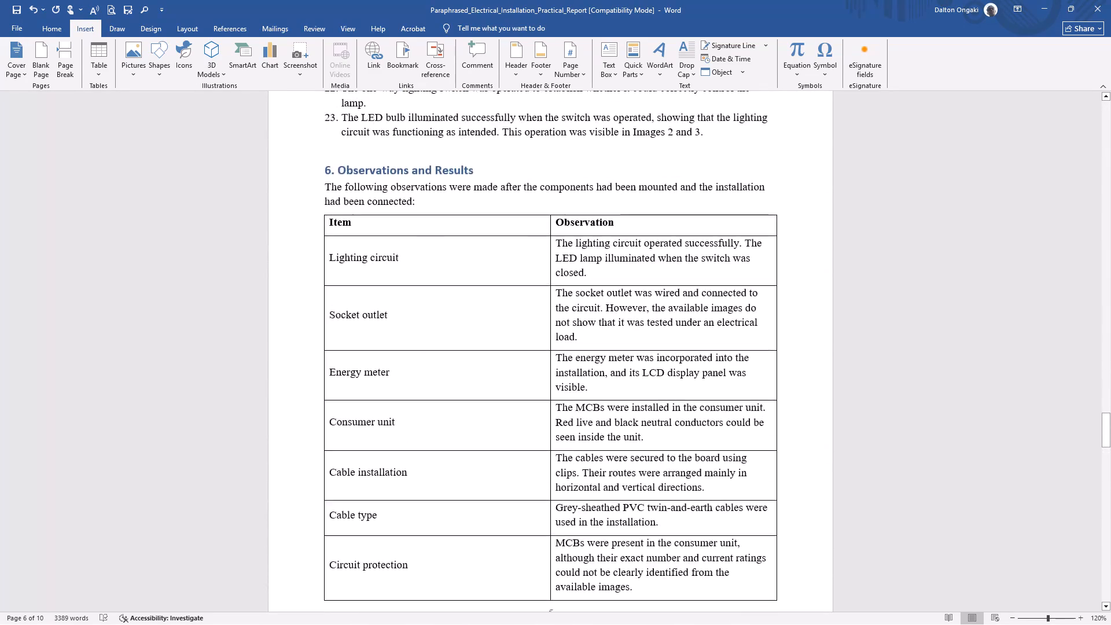
scroll(517, 331, "up", 4)
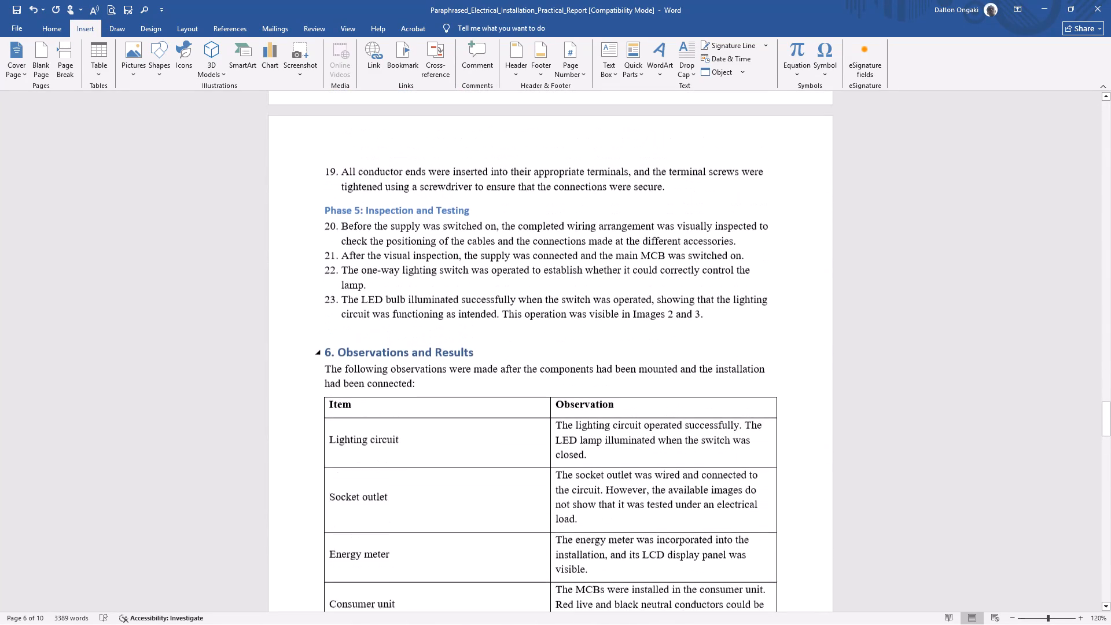
scroll(517, 331, "up", 3)
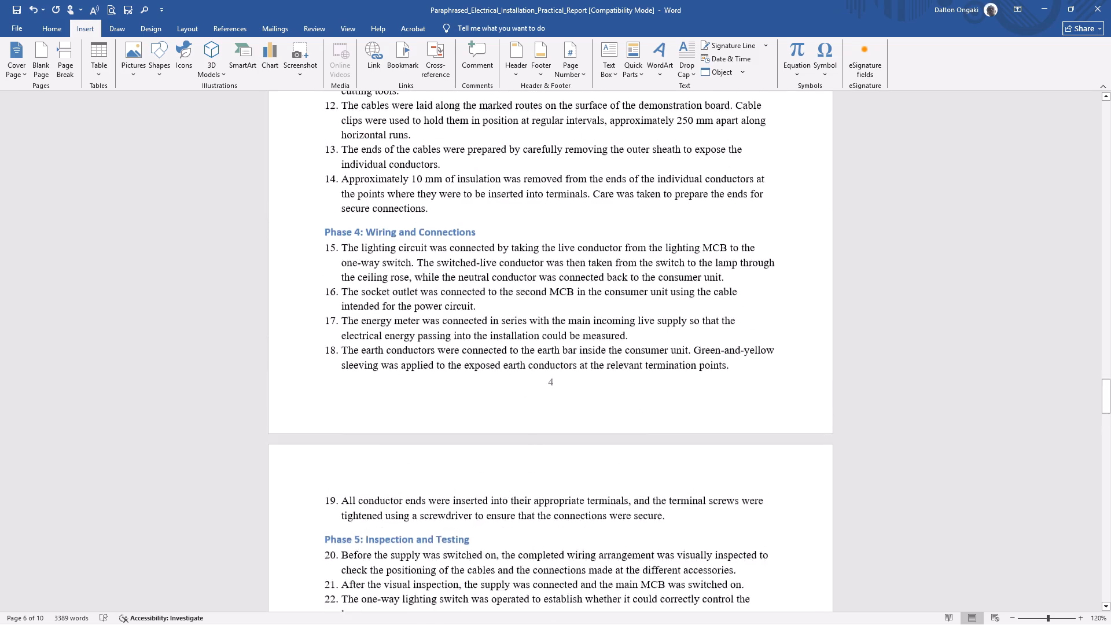
scroll(517, 331, "up", 2)
scroll(517, 331, "down", 1)
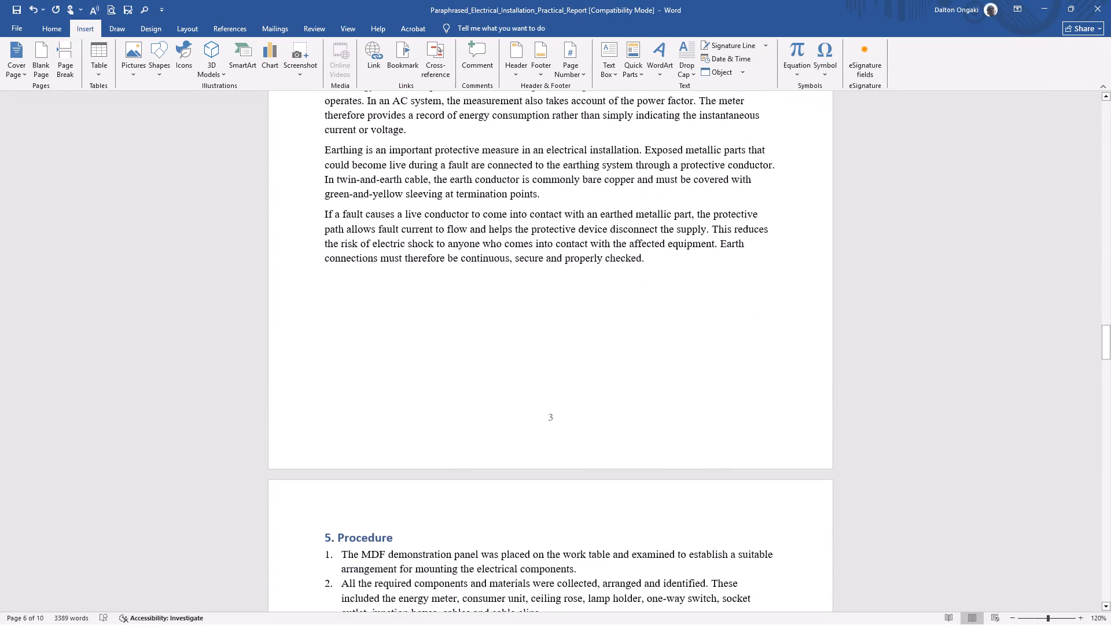
scroll(517, 331, "down", 3)
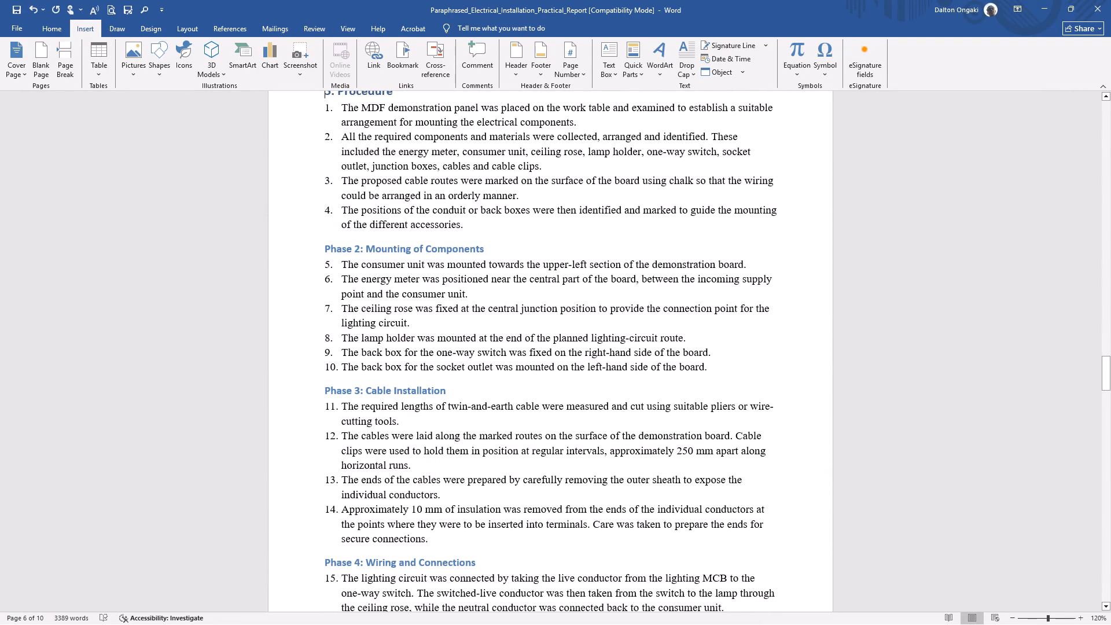
left_click(328, 270)
left_click(328, 270)
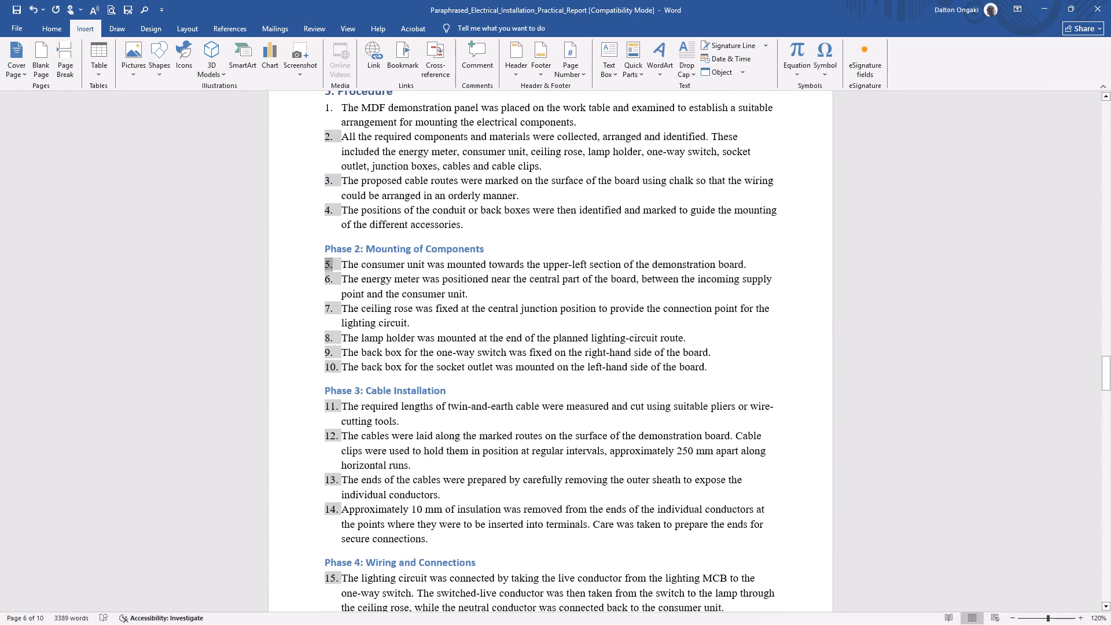
right_click(327, 269)
left_click(347, 365)
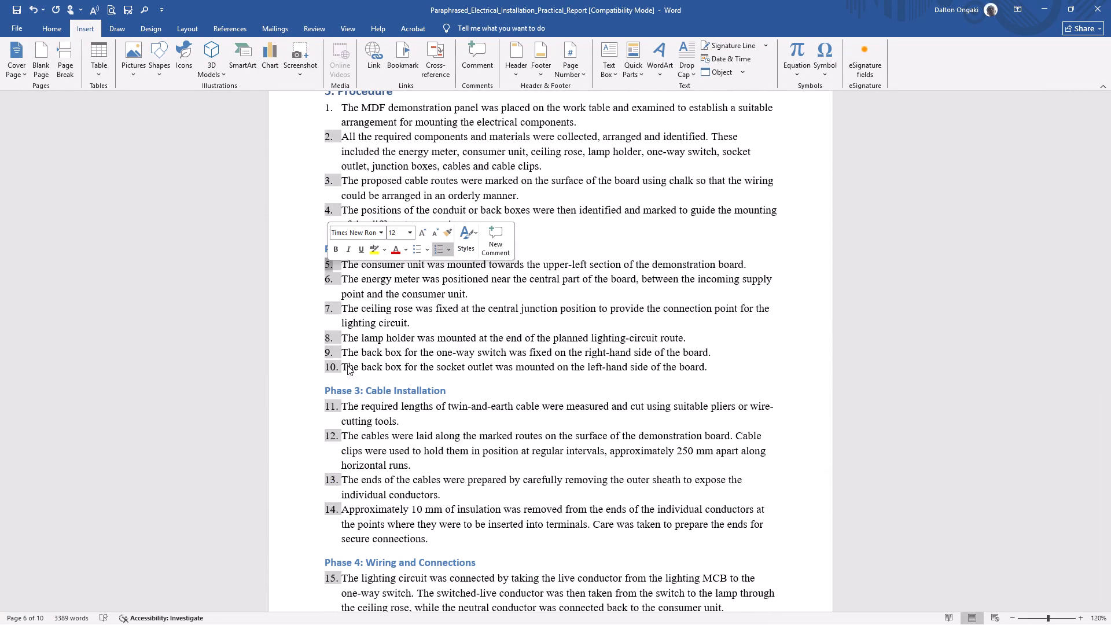
Restart the numbering at 1 for the lists under "Phase 3: Cable Installation" and "Phase 4: Wiring and Connections".
left_click(332, 405)
right_click(332, 405)
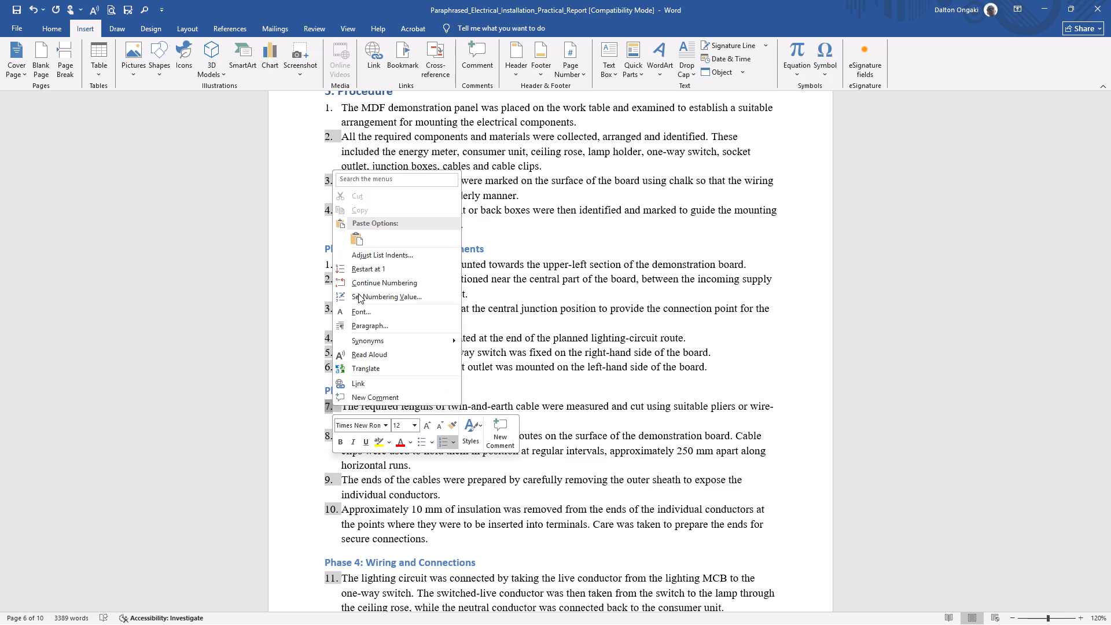
left_click(367, 273)
scroll(409, 406, "down", 1)
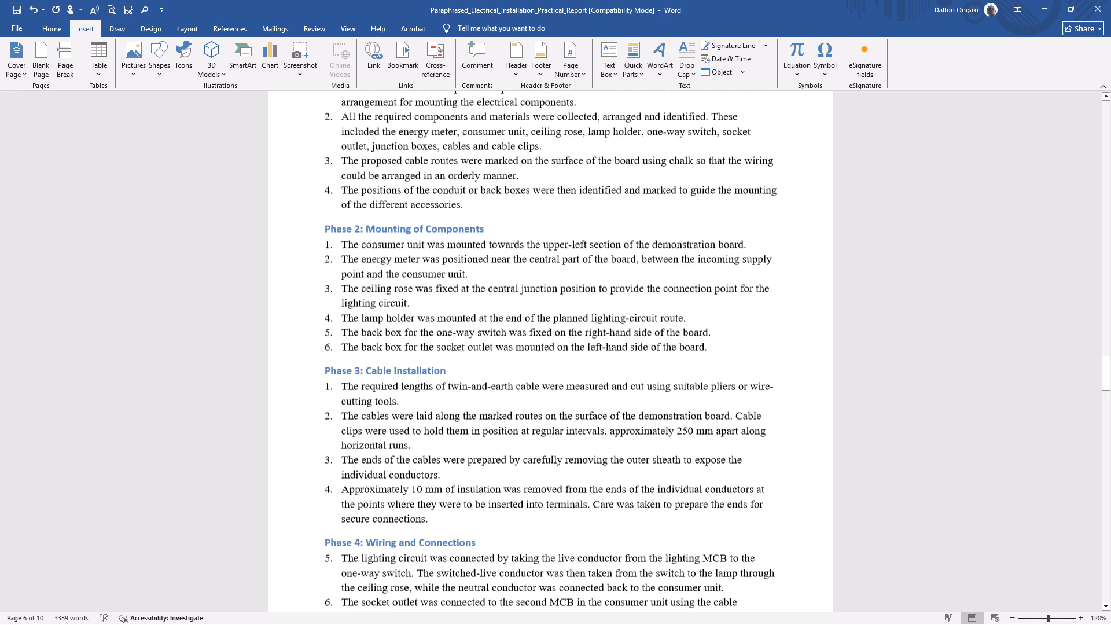
scroll(409, 406, "down", 1)
left_click(325, 410)
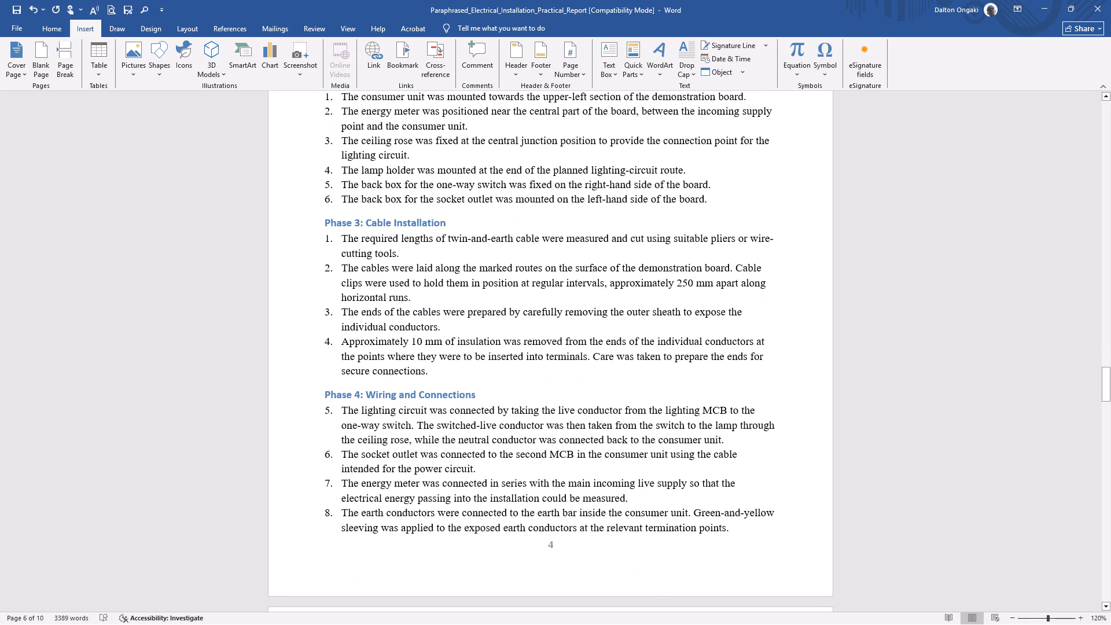
right_click(325, 410)
left_click(365, 271)
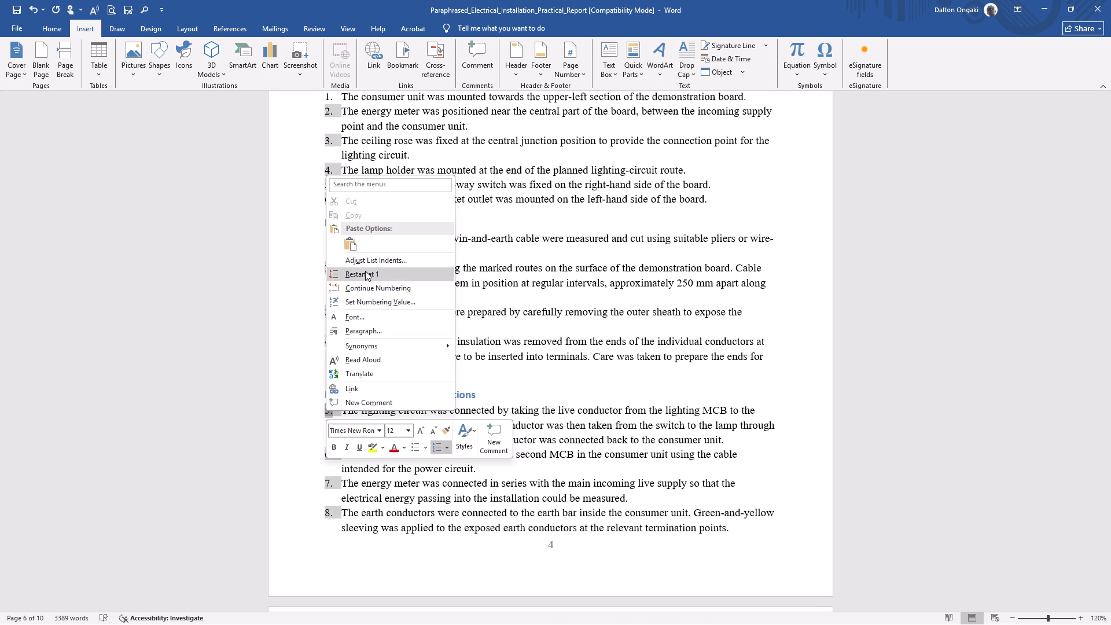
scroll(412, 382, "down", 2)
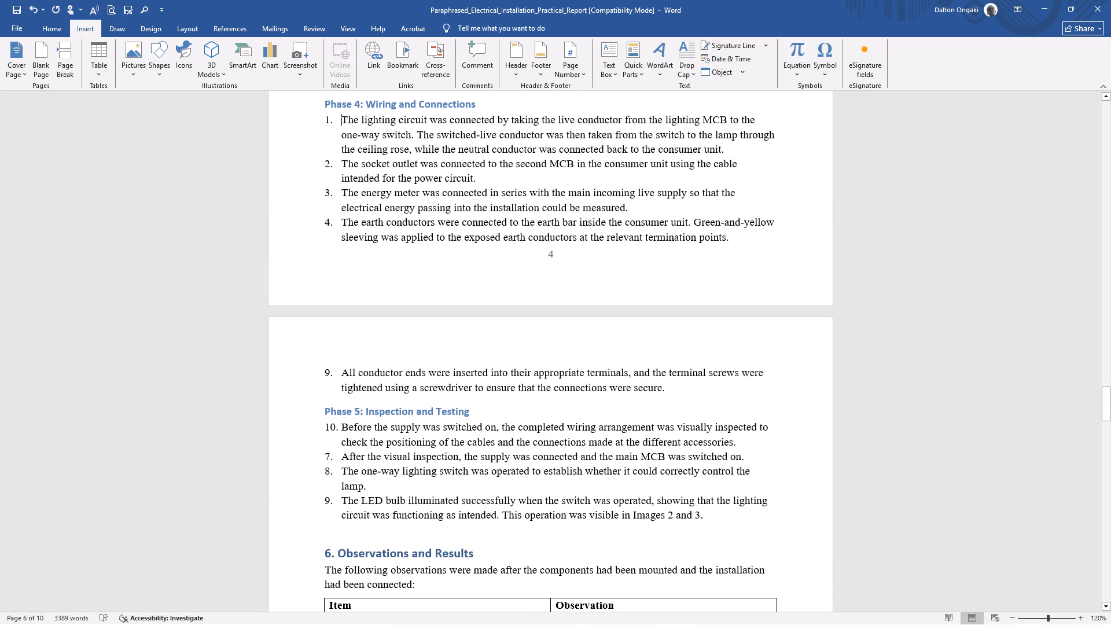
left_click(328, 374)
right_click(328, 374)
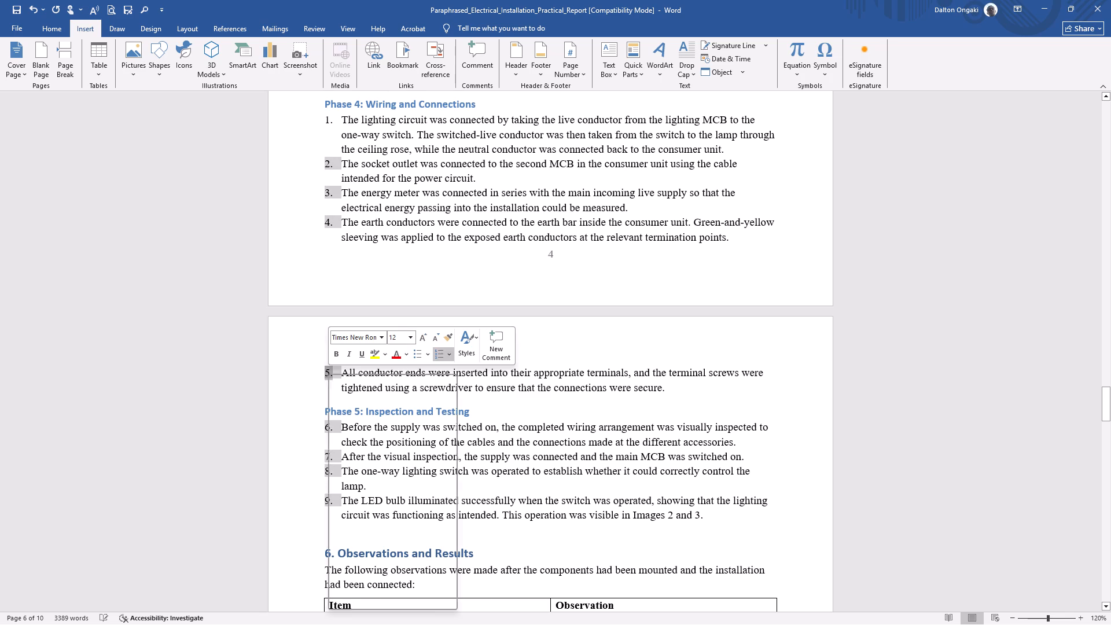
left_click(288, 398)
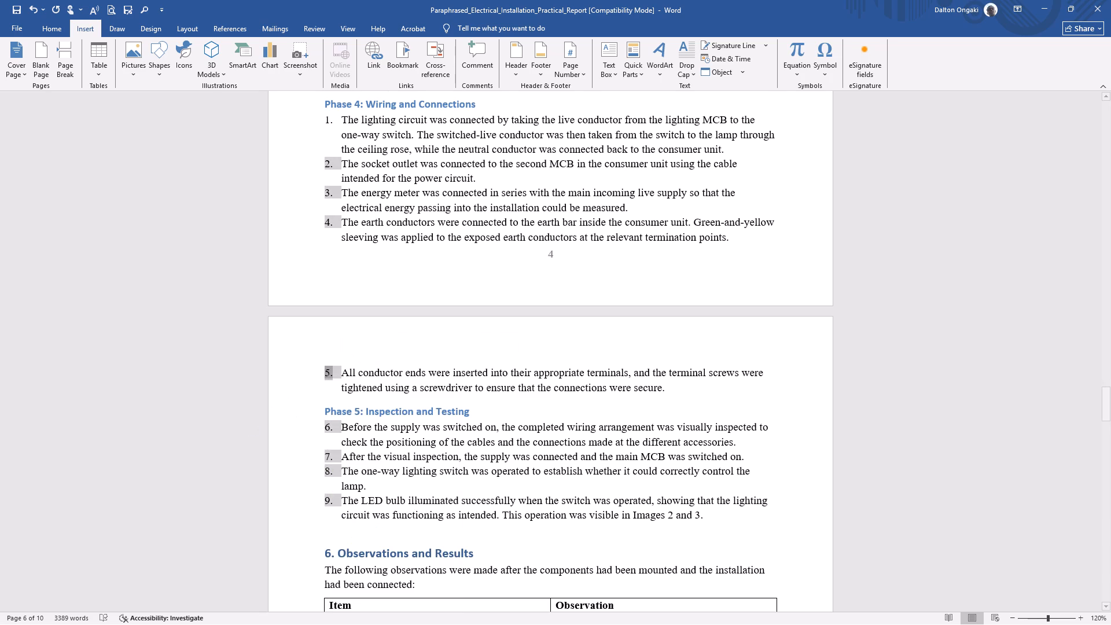
Restart the numbered list under "Phase 5: Inspection and Testing" at 1.
left_click(327, 426)
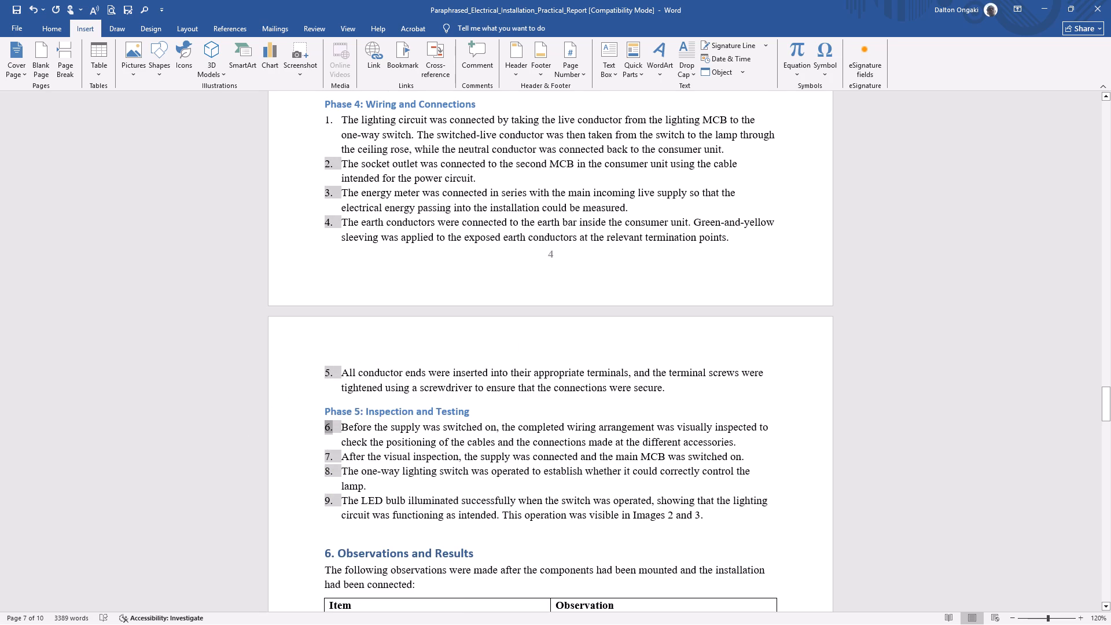
left_click(327, 426)
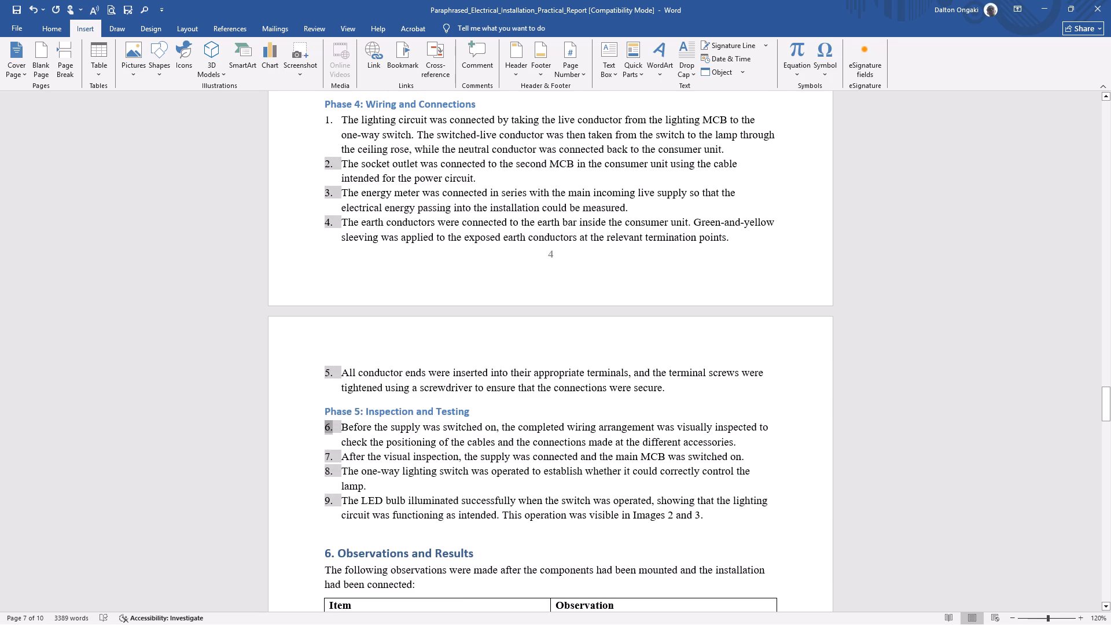
right_click(336, 427)
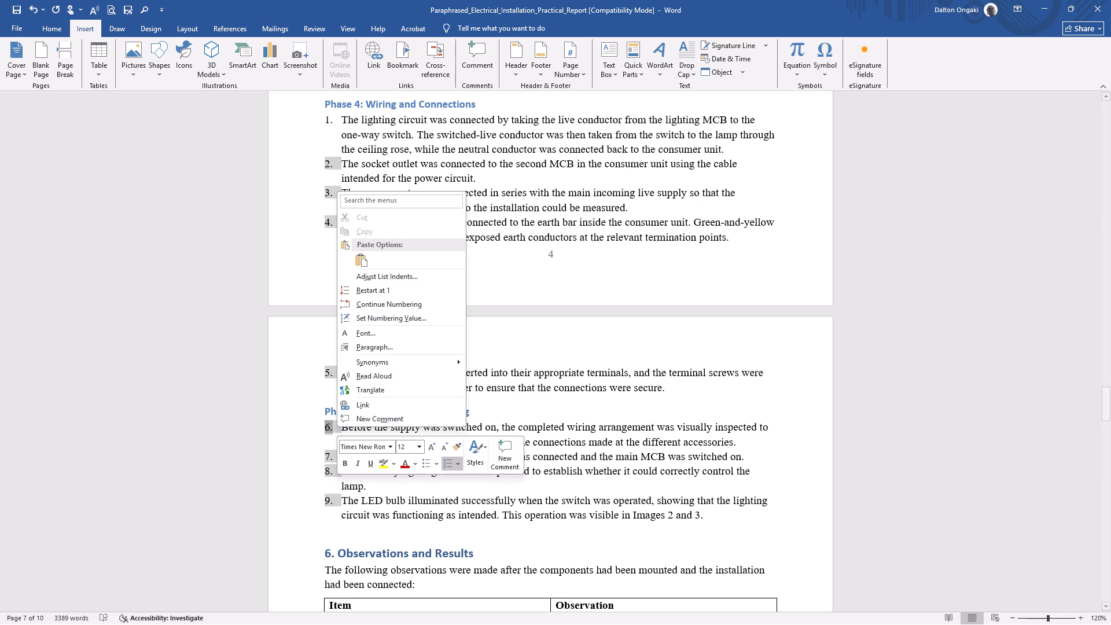
left_click(373, 294)
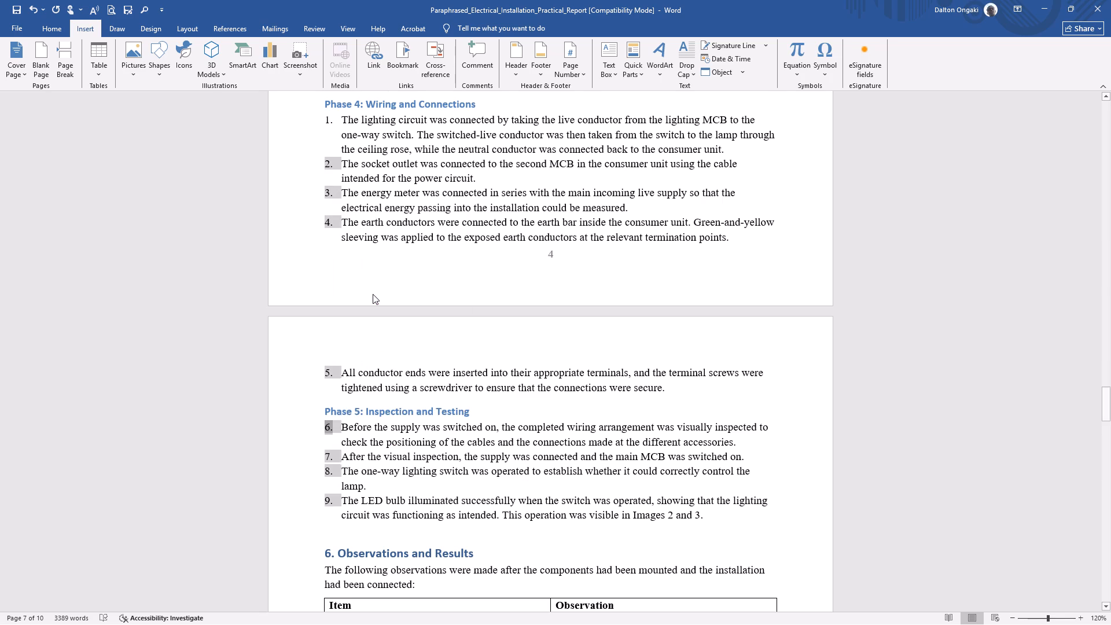
Delete the sentence "This operation was visible in Images 2 and 3." from the last list item of Phase 5.
scroll(379, 362, "down", 2)
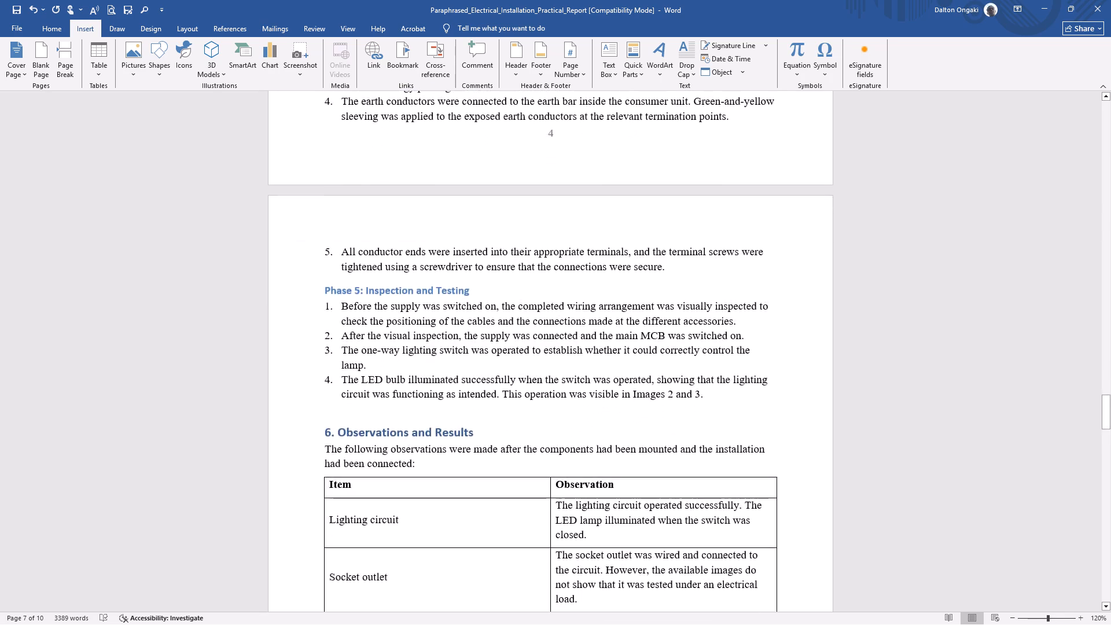
scroll(379, 362, "down", 4)
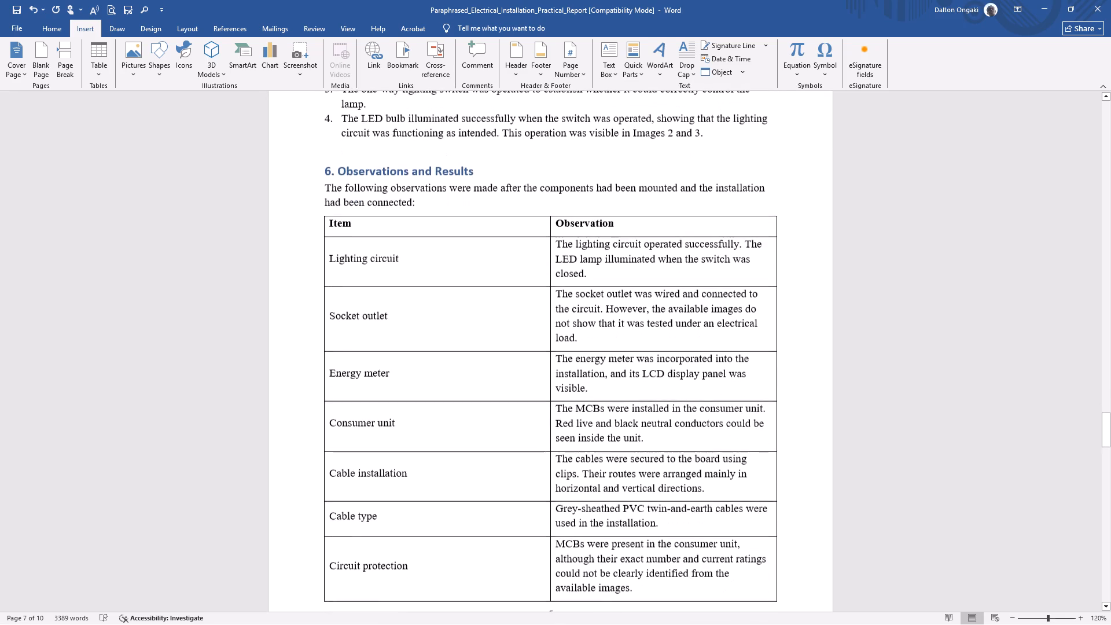
scroll(379, 362, "down", 3)
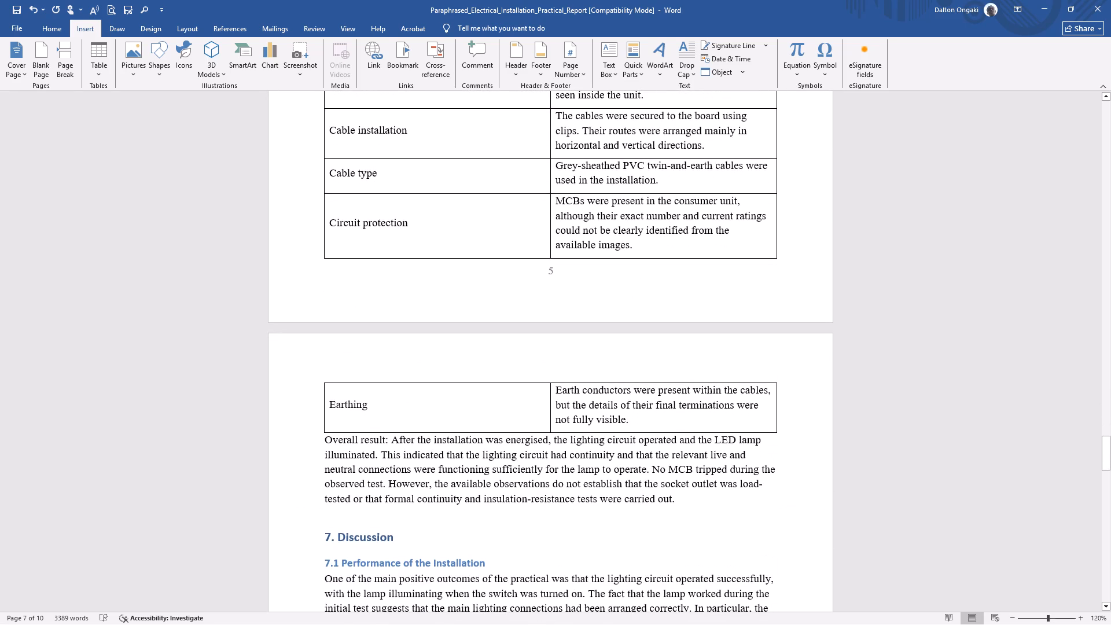
scroll(390, 366, "up", 2)
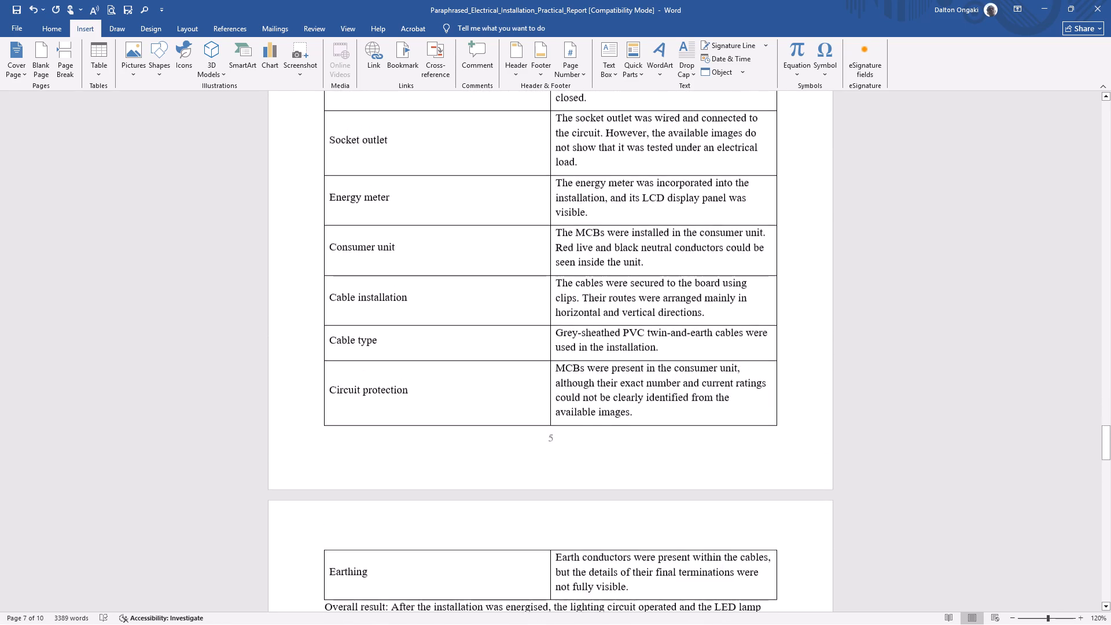
scroll(390, 366, "up", 2)
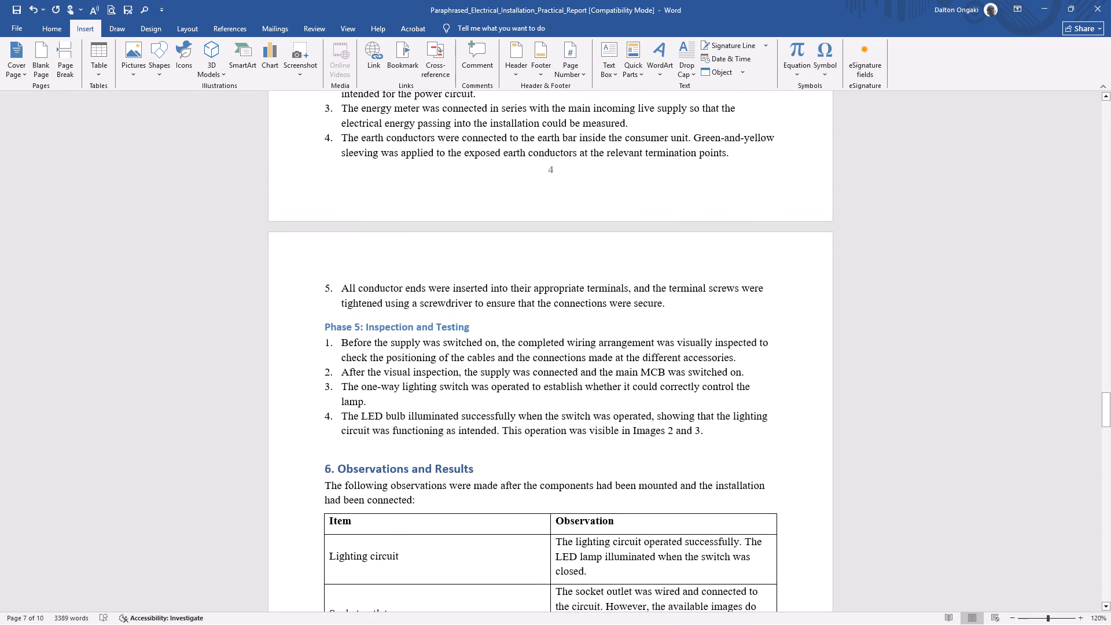
left_click(334, 451)
left_click(336, 447)
left_click_drag(502, 431, 703, 440)
key("BackSpace")
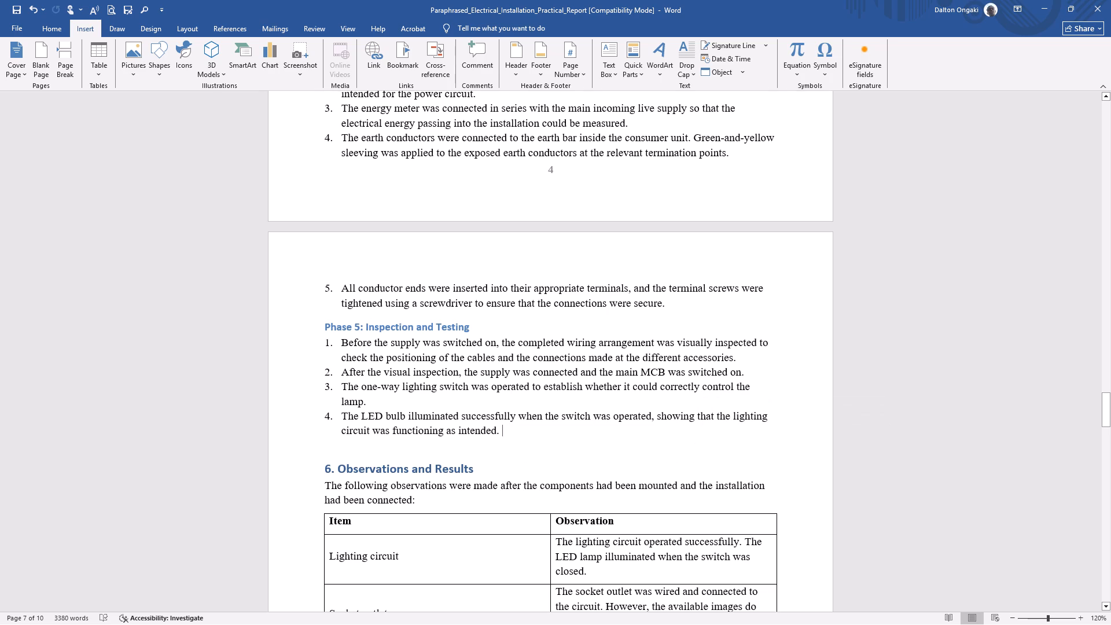
Review the page layout and text flow from the theory and procedure sections through the observations table and the discussion.
scroll(697, 405, "up", 4)
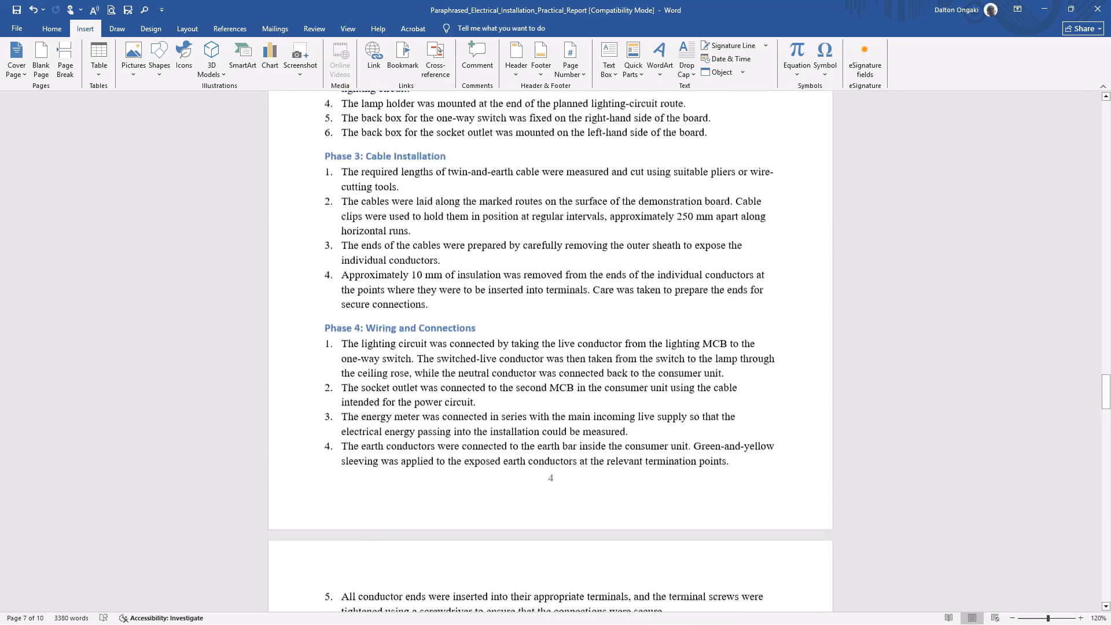
scroll(697, 405, "up", 1)
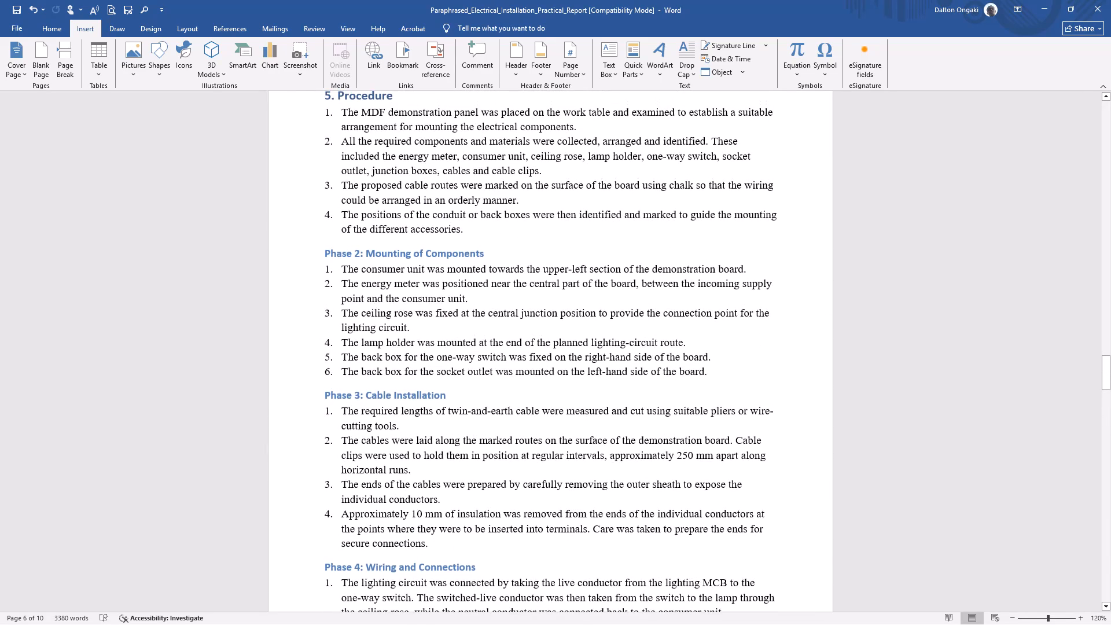
scroll(697, 405, "right", 1)
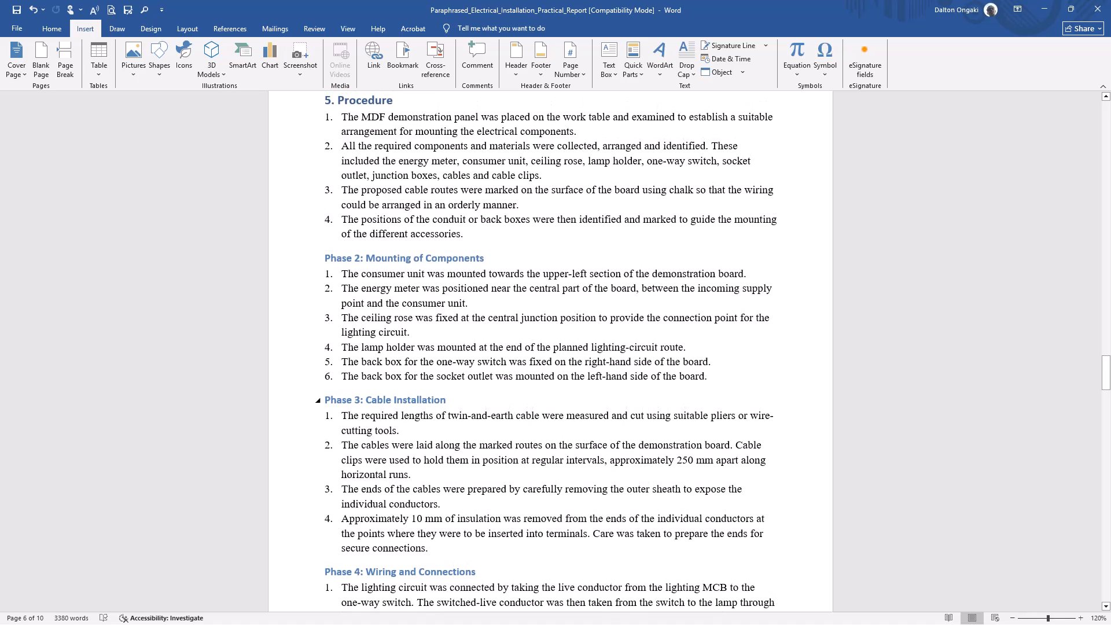
scroll(697, 405, "right", 1)
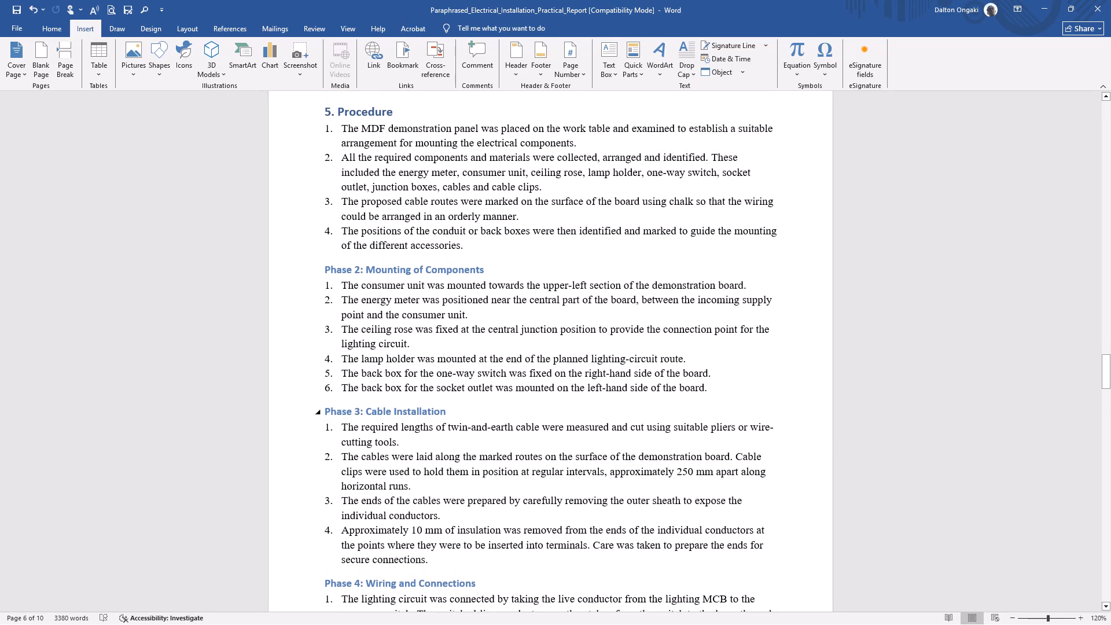
scroll(697, 405, "right", 1)
scroll(697, 405, "down", 2)
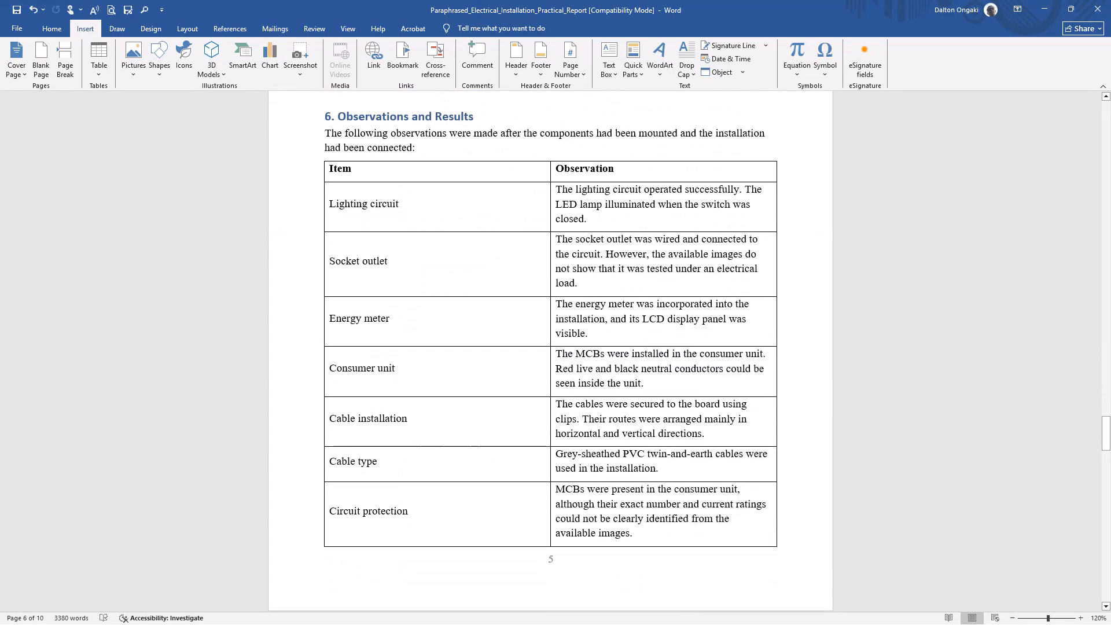
scroll(697, 405, "down", 1)
scroll(697, 405, "up", 1)
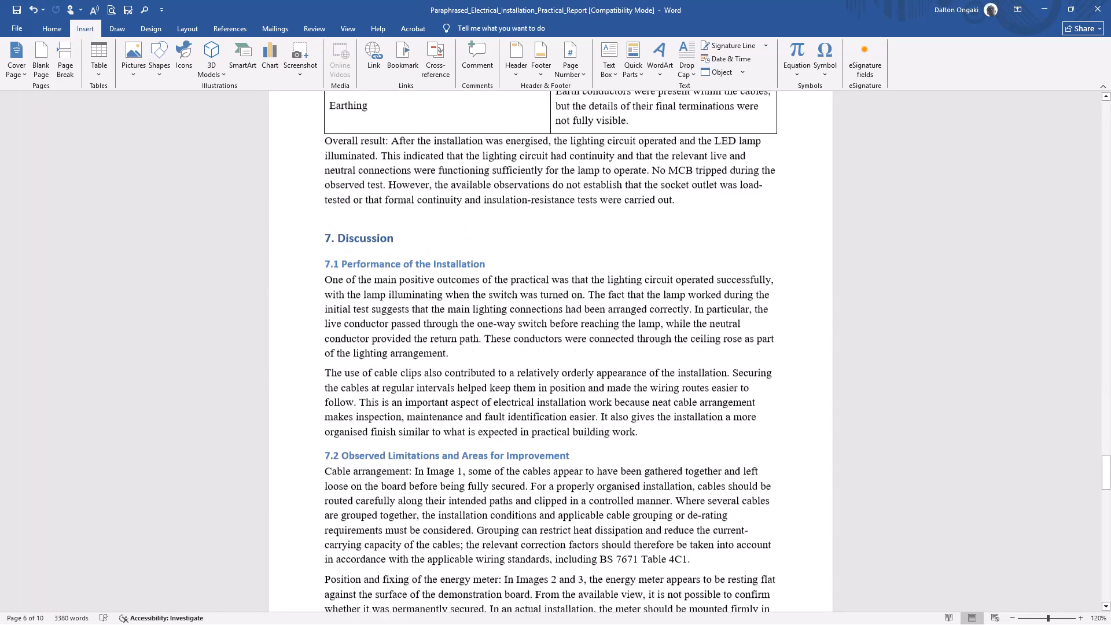
scroll(697, 405, "up", 1)
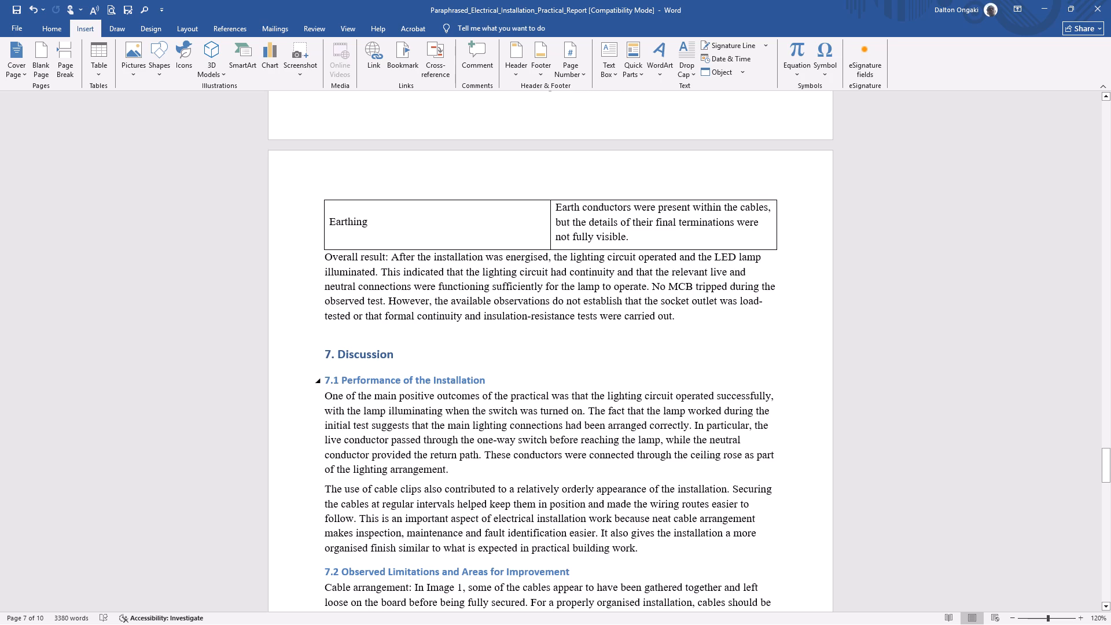
scroll(566, 310, "up", 8)
scroll(566, 310, "down", 1)
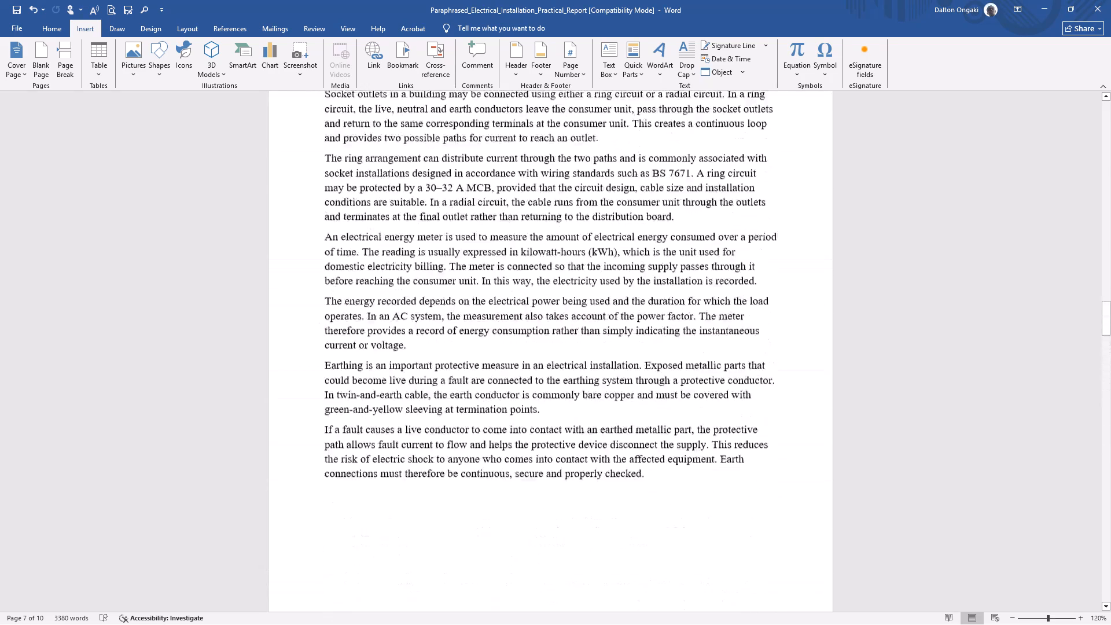
scroll(566, 310, "down", 1)
scroll(566, 310, "up", 3)
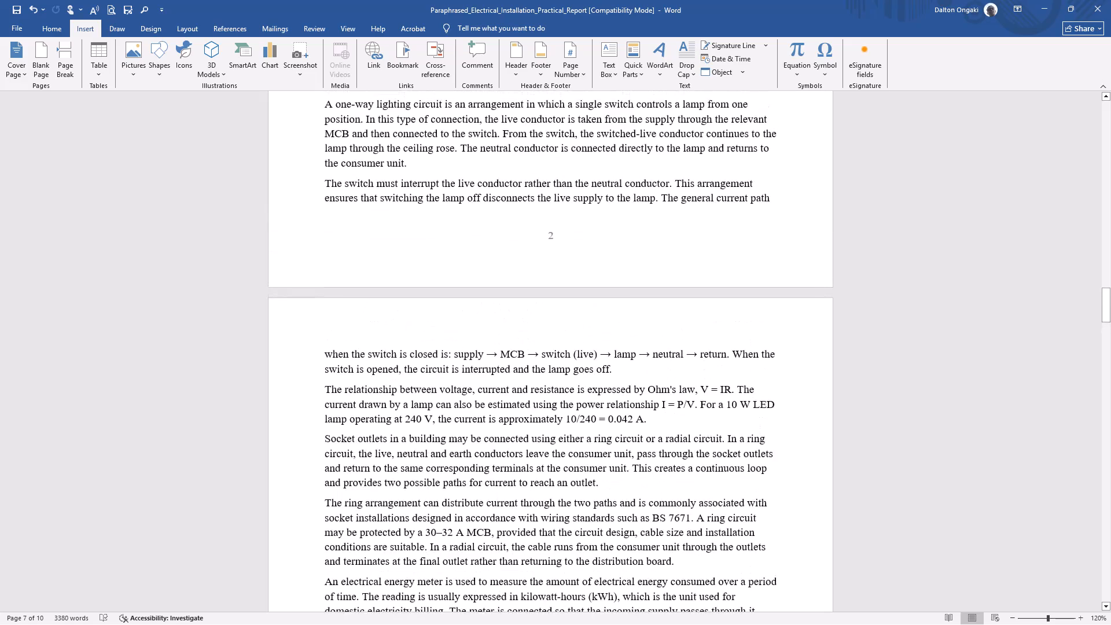
scroll(566, 310, "down", 4)
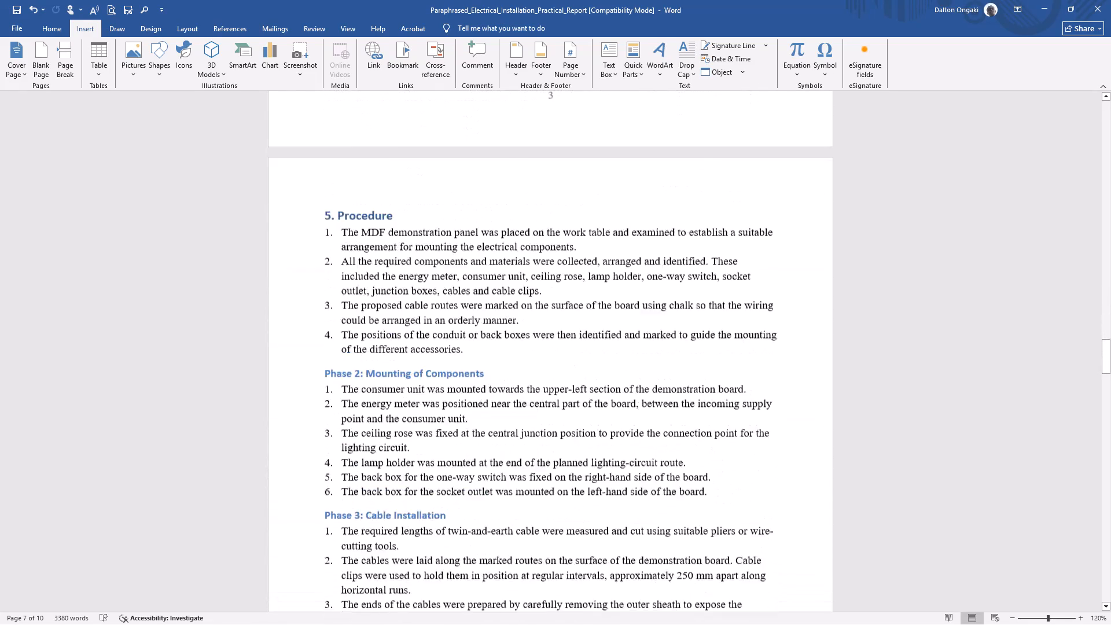
scroll(566, 310, "down", 1)
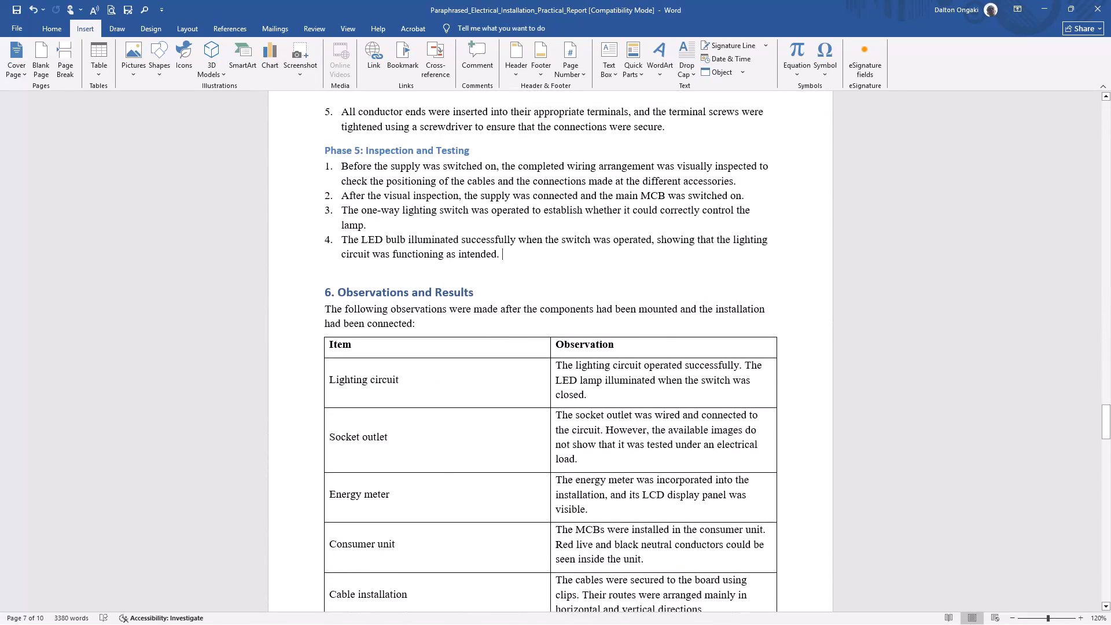
scroll(370, 355, "down", 1)
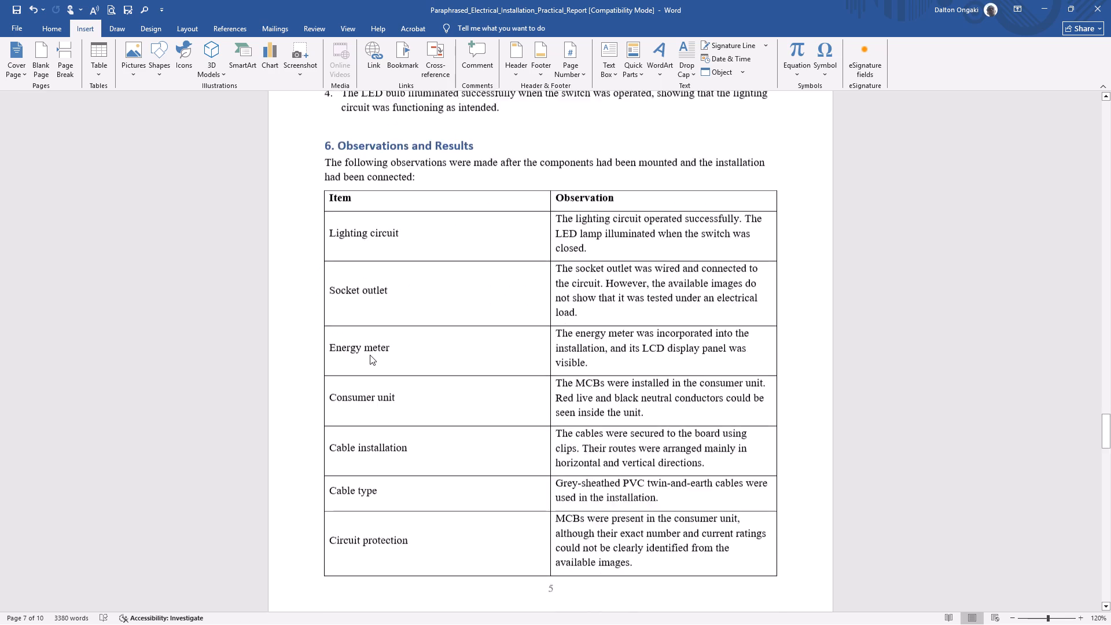
scroll(370, 355, "down", 4)
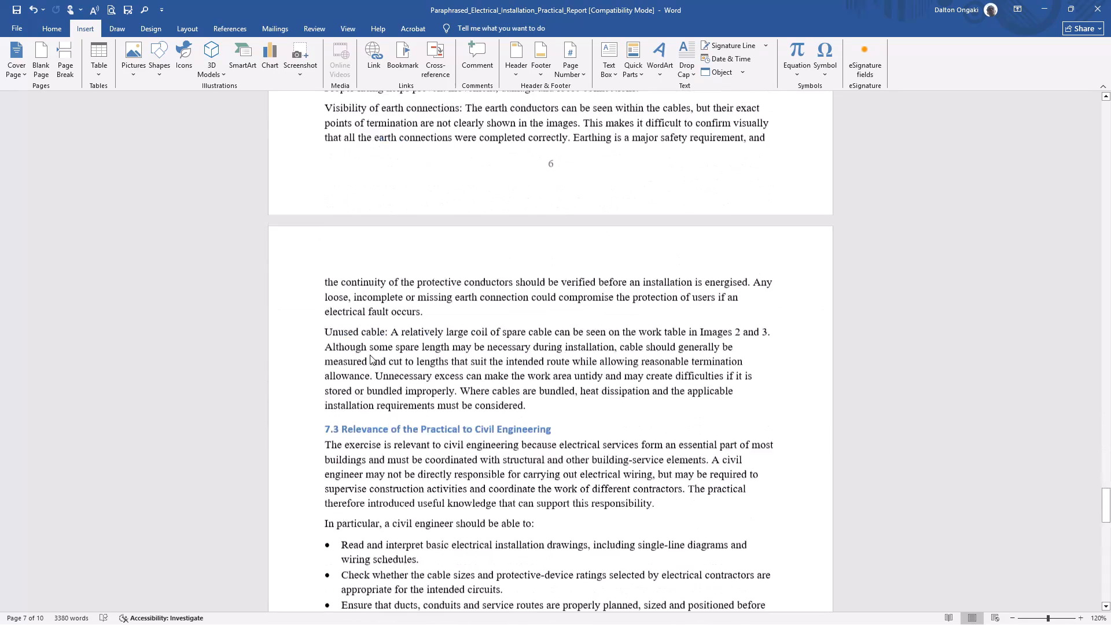
Insert a page break before the "8. Safety Considerations" heading.
scroll(370, 355, "down", 1)
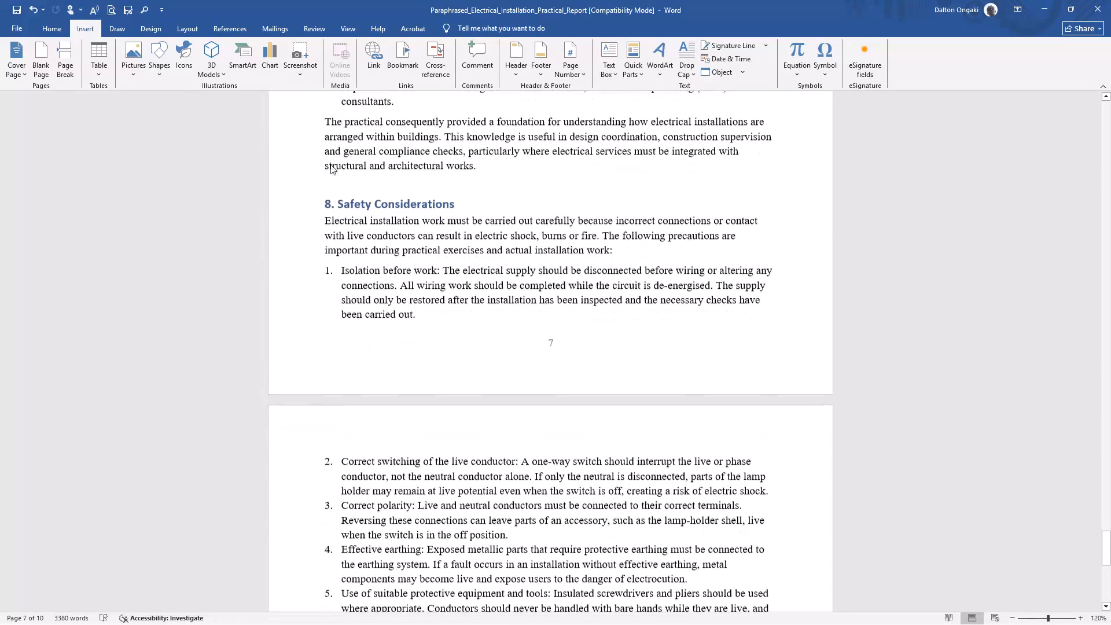
left_click(322, 201)
left_click(322, 201)
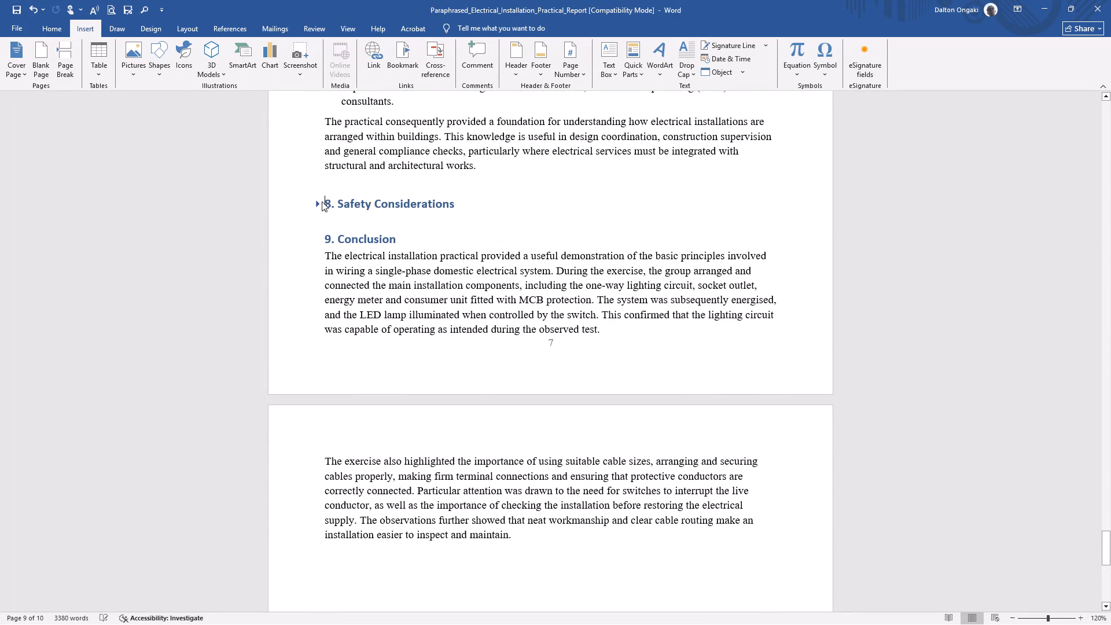
left_click(72, 65)
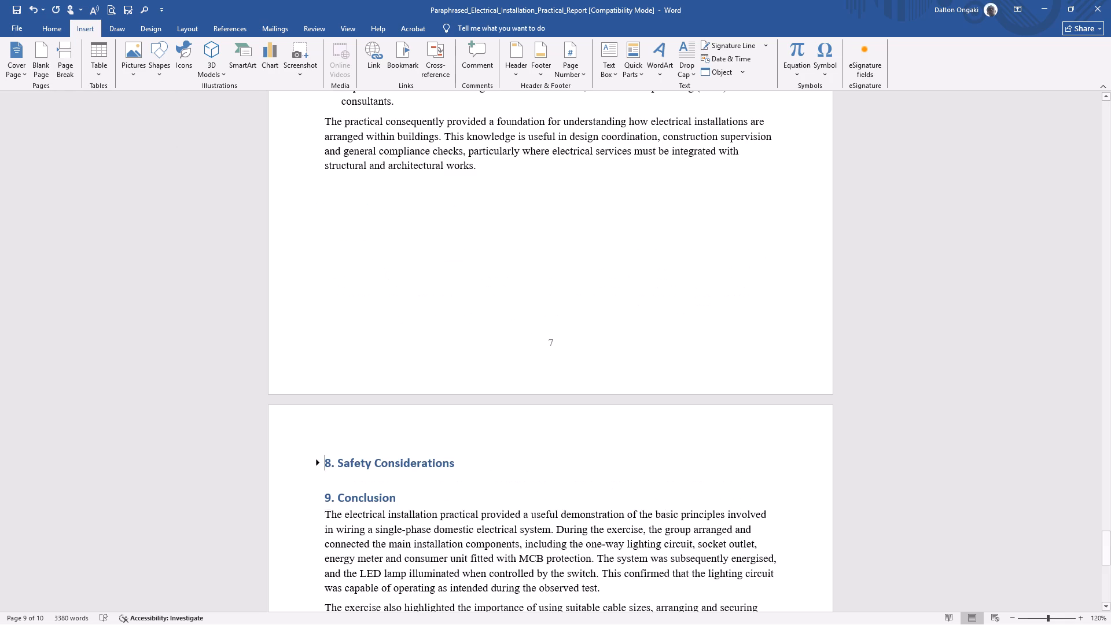
Check the layout of the Safety Considerations and Conclusion sections through to the end of the report.
scroll(424, 271, "down", 1)
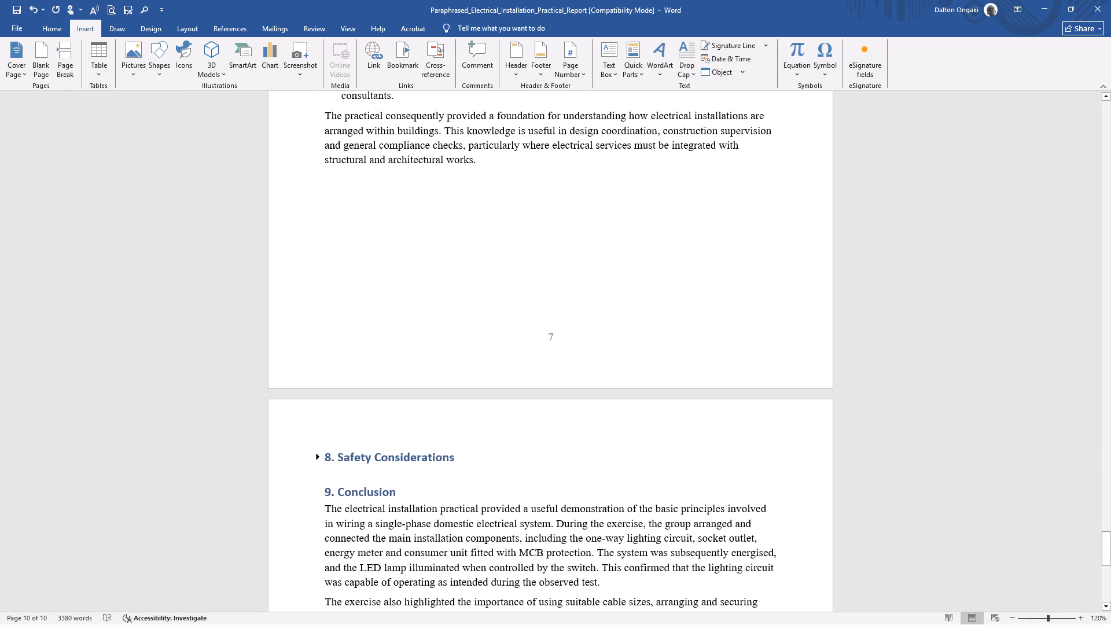
scroll(424, 271, "down", 5)
scroll(470, 341, "down", 2)
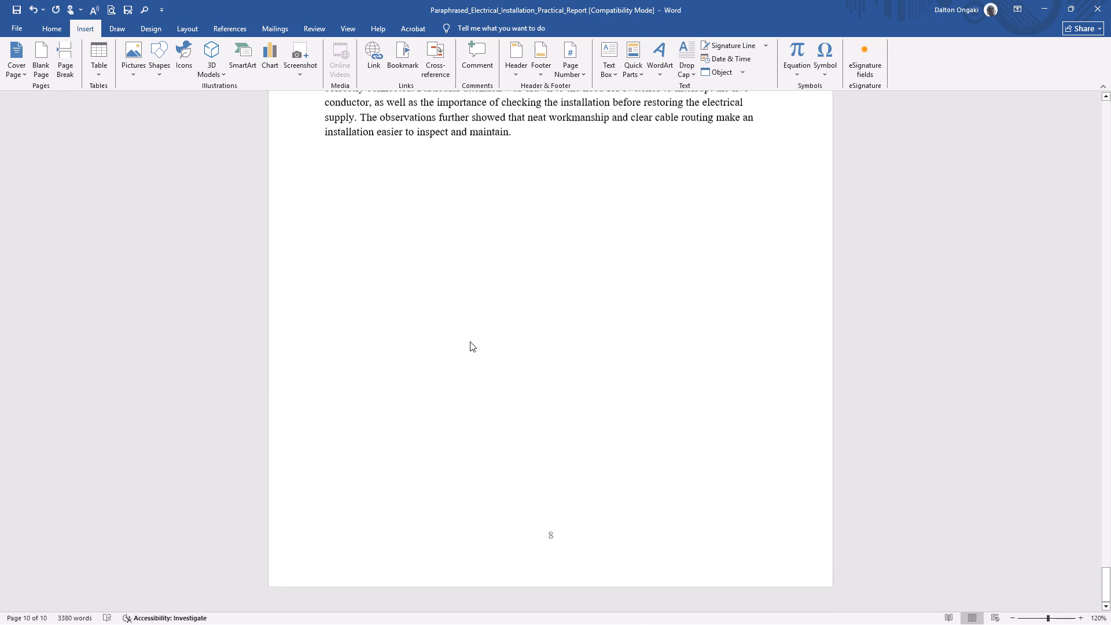
scroll(470, 341, "down", 1)
scroll(470, 341, "up", 4)
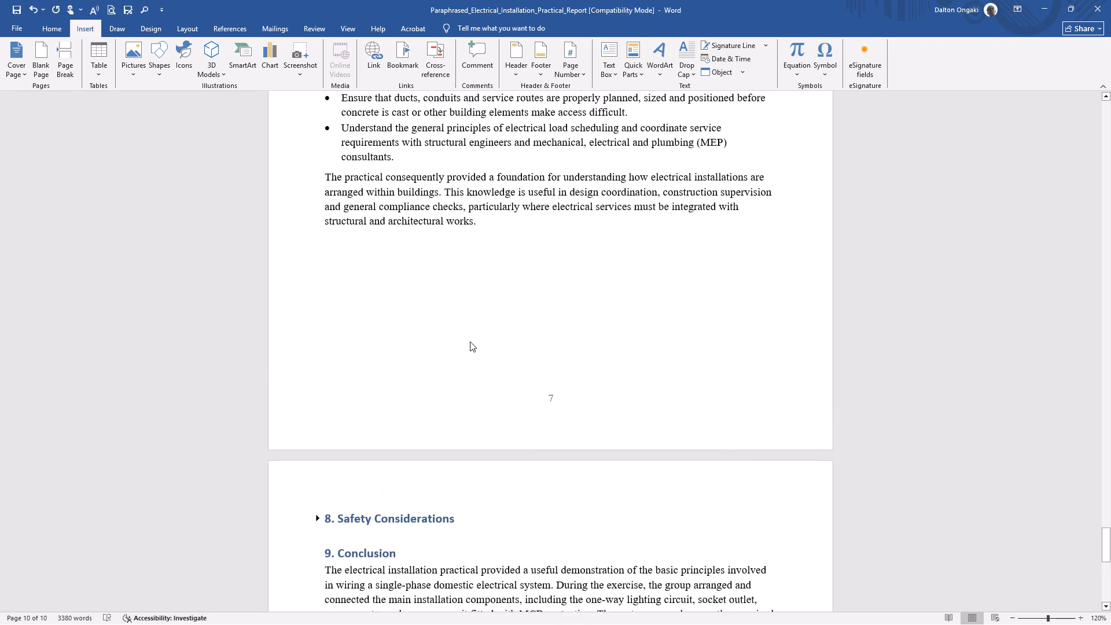
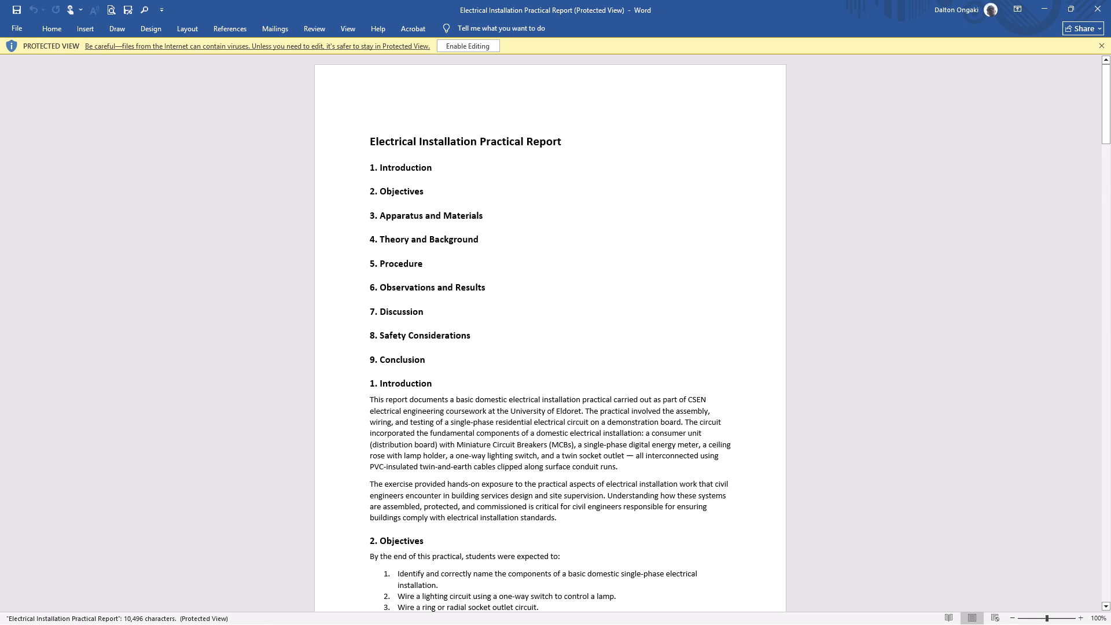
Enable editing in the original Electrical Installation Practical Report, examine it through to the Safety Considerations and Conclusion sections, and close it.
left_click(490, 48)
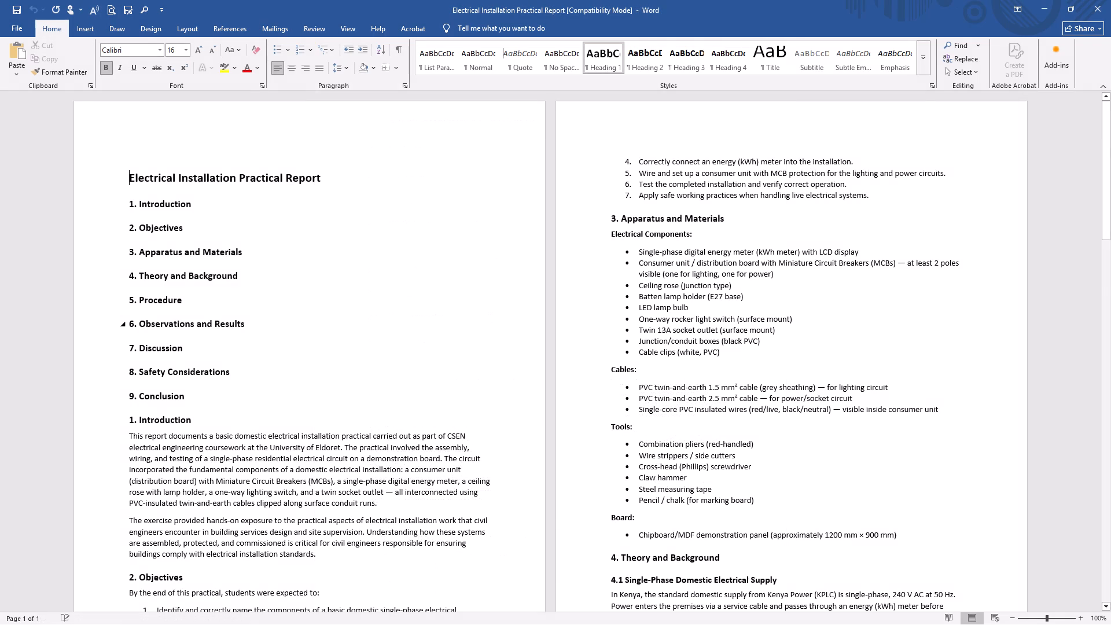
scroll(590, 336, "down", 6)
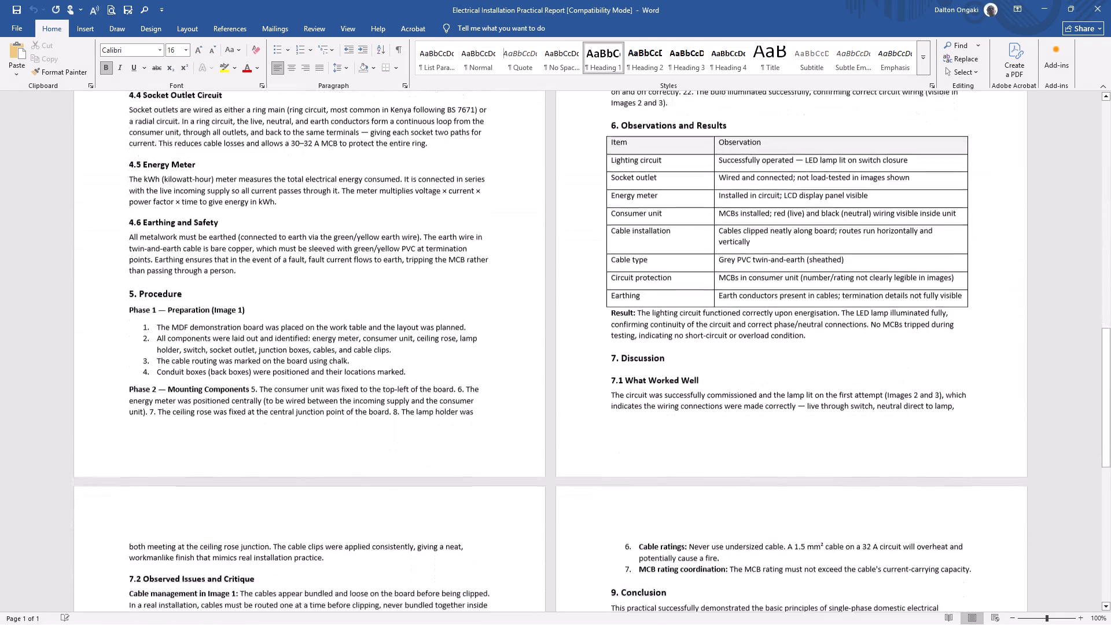
scroll(590, 336, "down", 6)
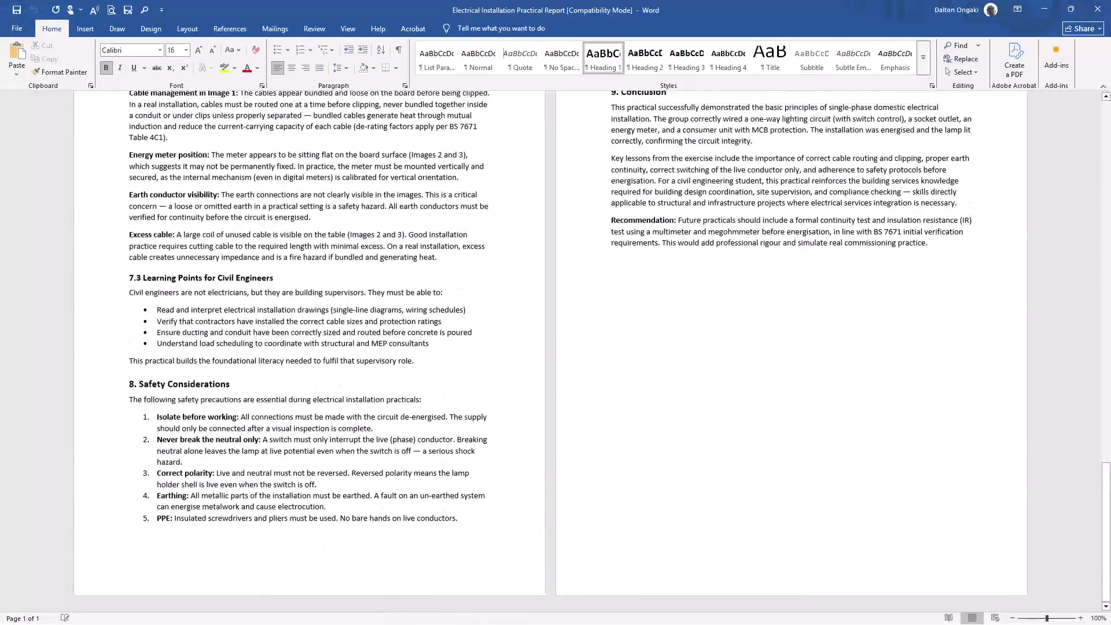
scroll(590, 336, "up", 7)
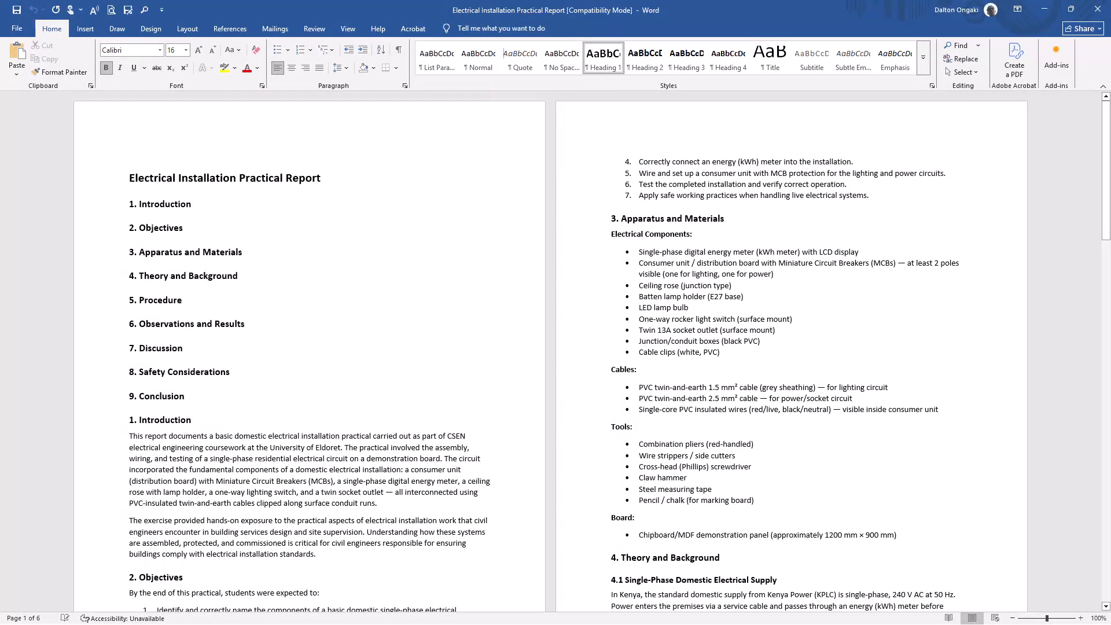
left_click(1105, 1)
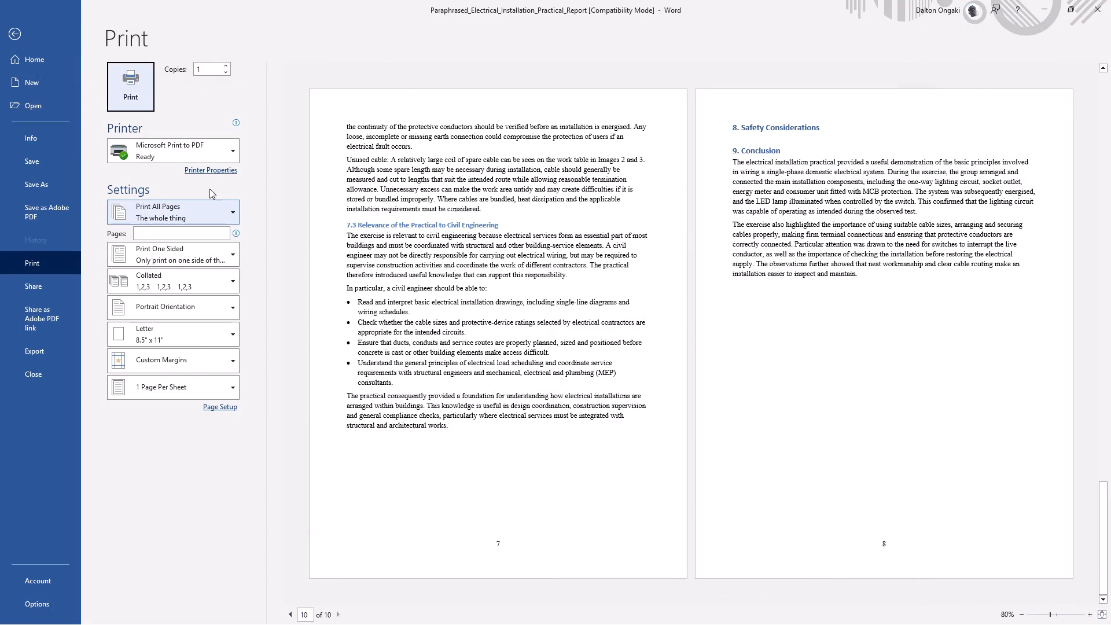
Print all pages of the paraphrased report to PDF, entering "Leroy's Electrical" as the start of the file name.
left_click(138, 85)
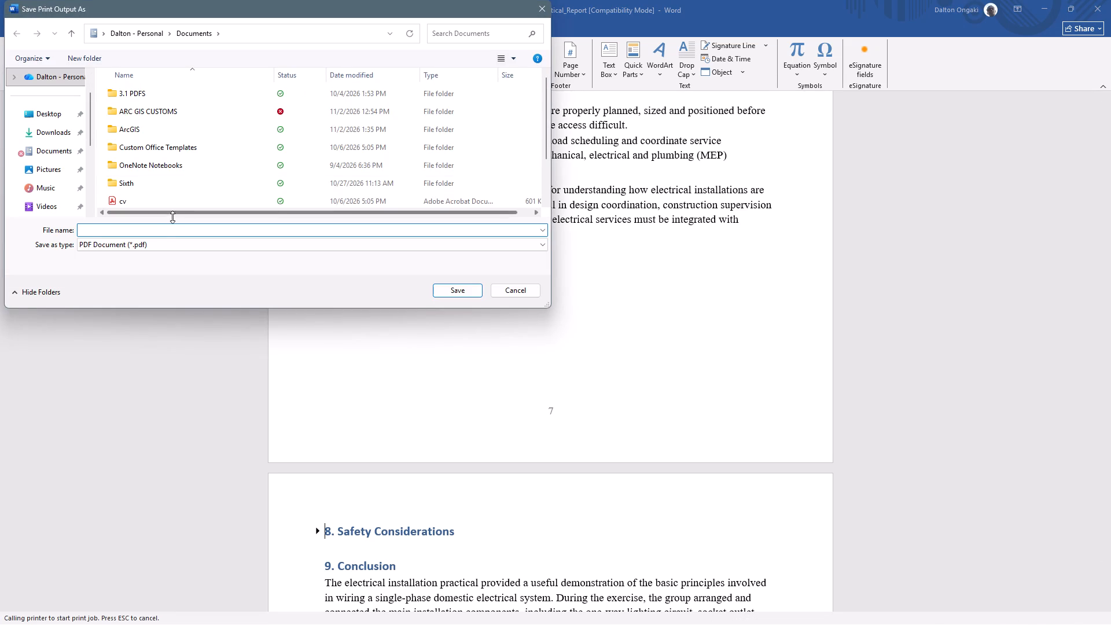
left_click_drag(172, 222, 168, 232)
left_click(168, 232)
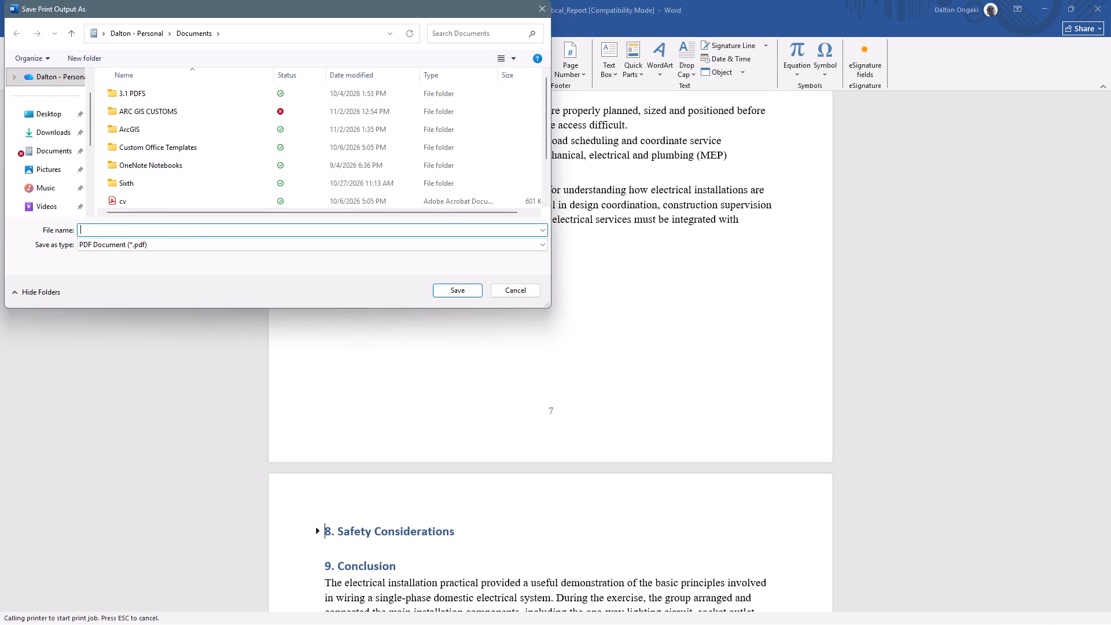
key("l")
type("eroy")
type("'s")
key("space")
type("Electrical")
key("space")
Complete the PDF file name with "Report" and save it in the Documents folder.
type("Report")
left_click(449, 292)
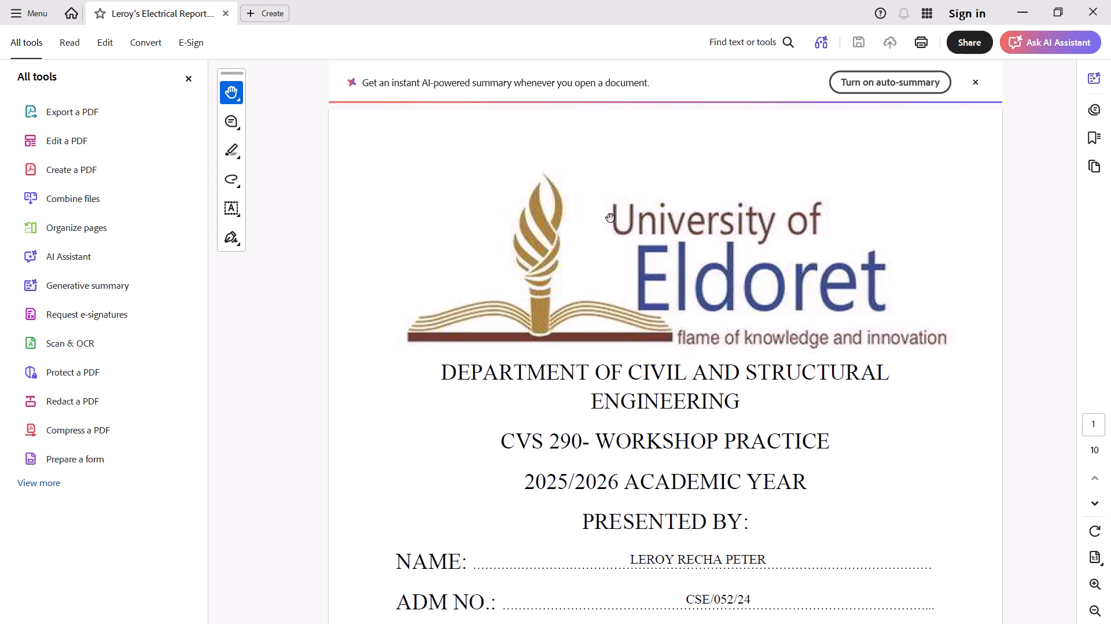
In Acrobat, dismiss the auto-summary offer and examine the exported report's layout from the cover page through to the last page.
left_click(977, 79)
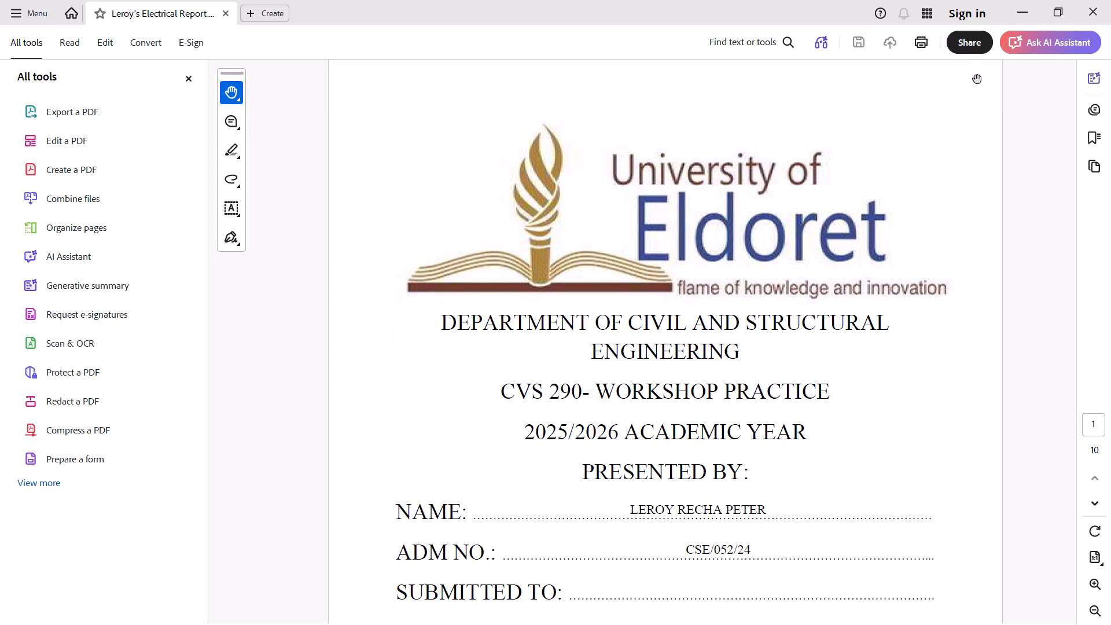
scroll(824, 246, "down", 5)
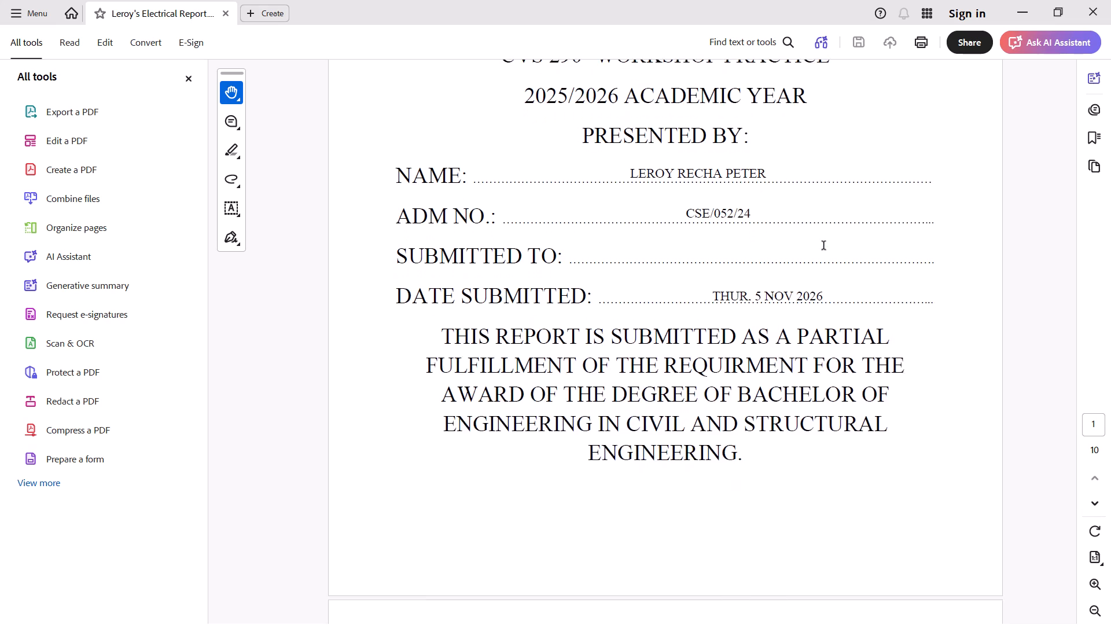
scroll(824, 246, "down", 4)
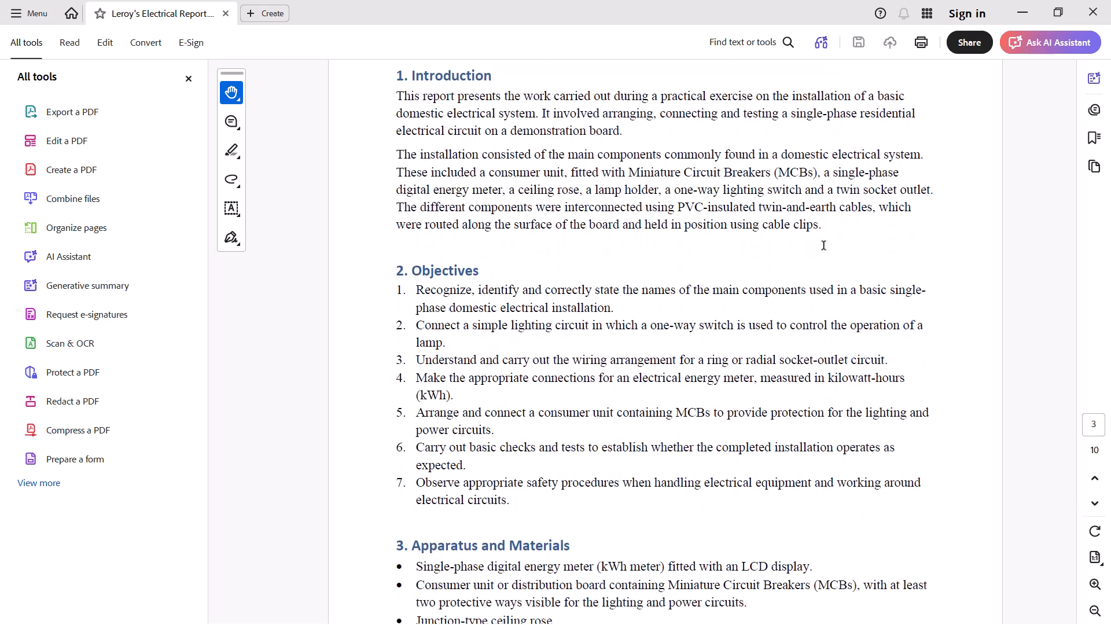
scroll(824, 246, "down", 7)
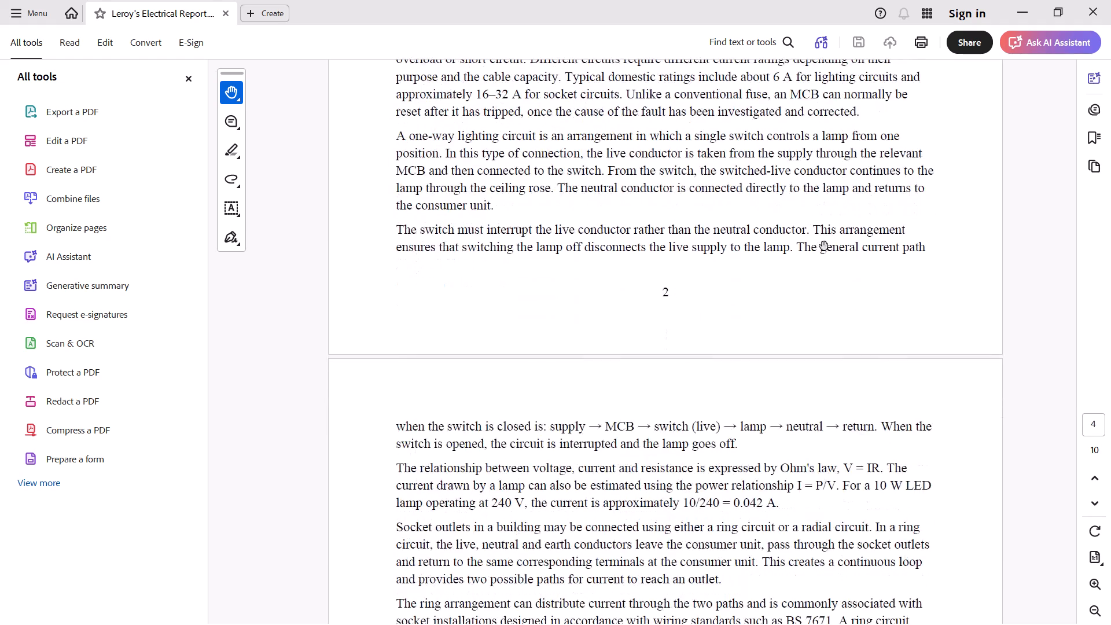
scroll(824, 246, "down", 6)
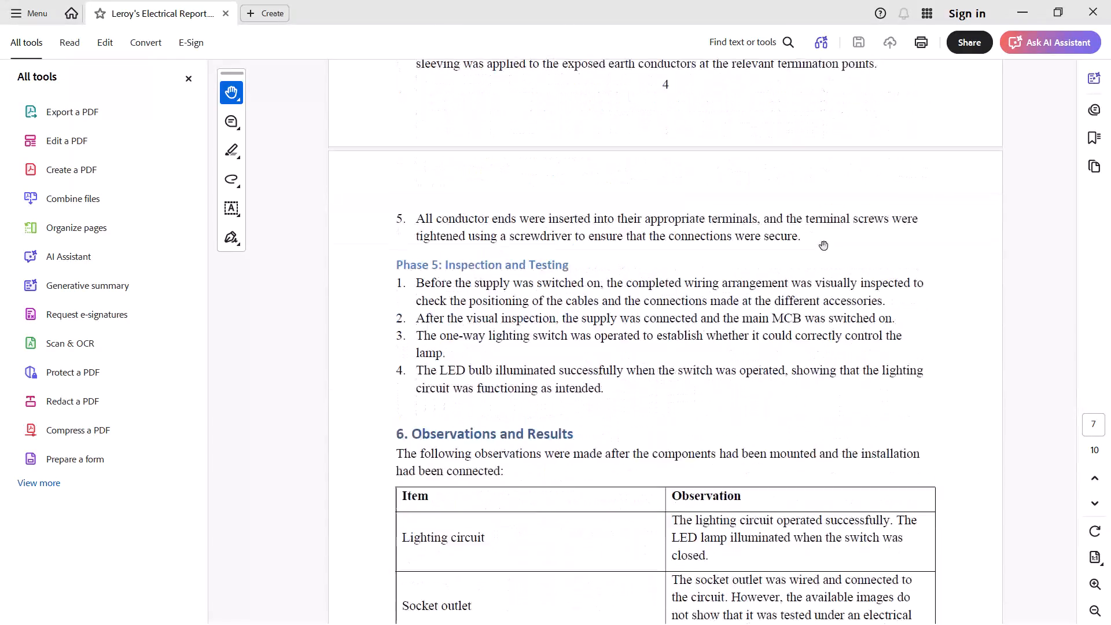
scroll(824, 246, "down", 6)
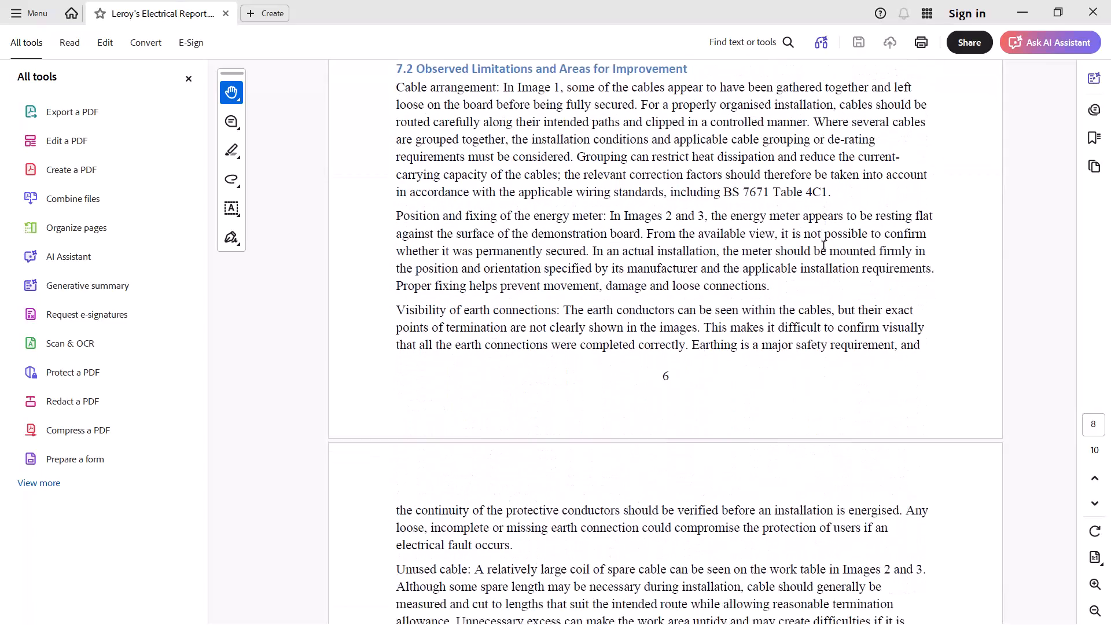
scroll(824, 246, "down", 6)
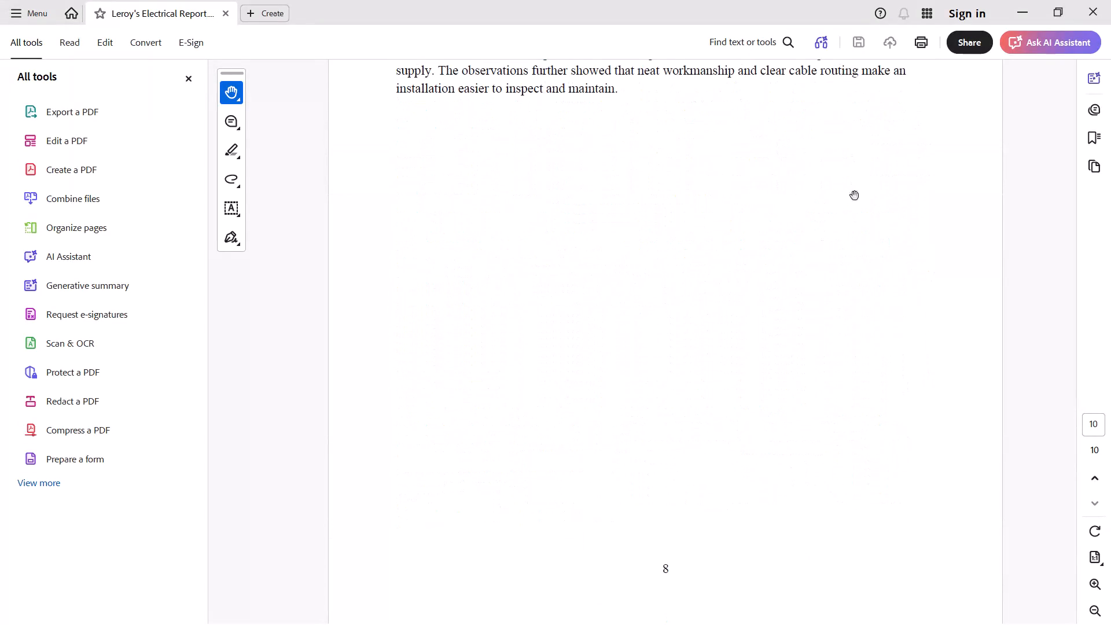
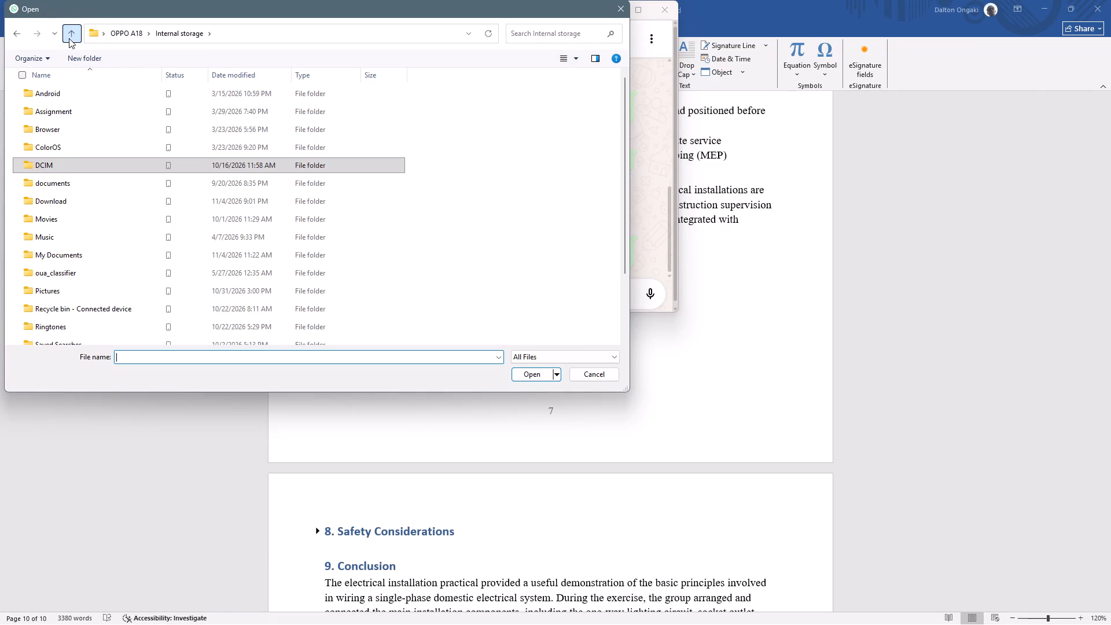
Browse up from the OPPO A18 internal storage to the Desktop level to locate the file to attach in the chat.
triple_click(69, 38)
triple_click(69, 38)
left_click(69, 38)
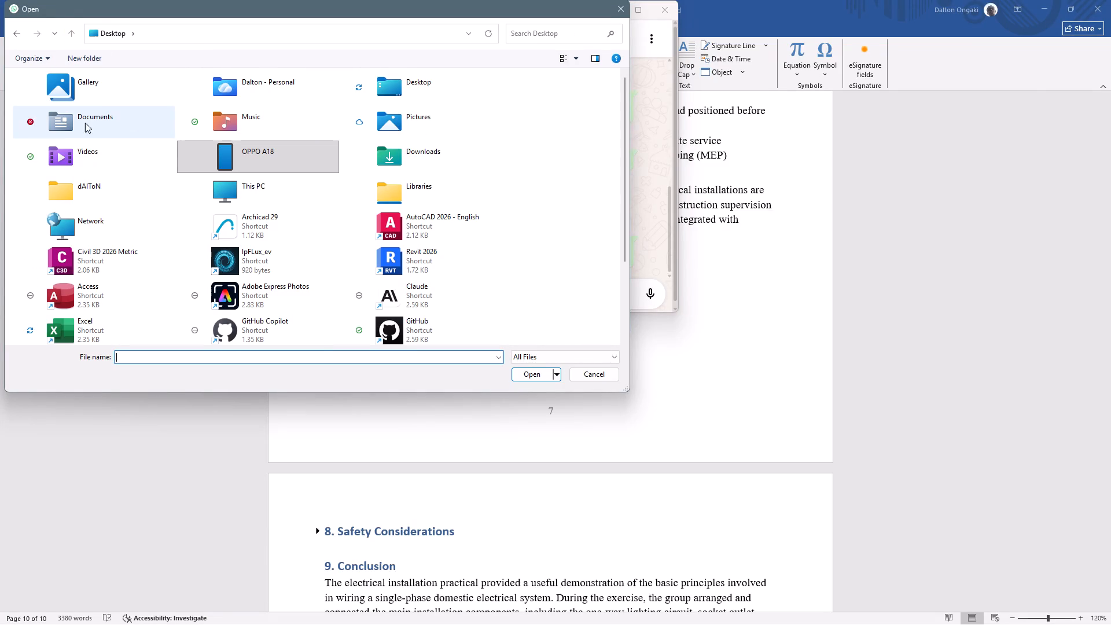
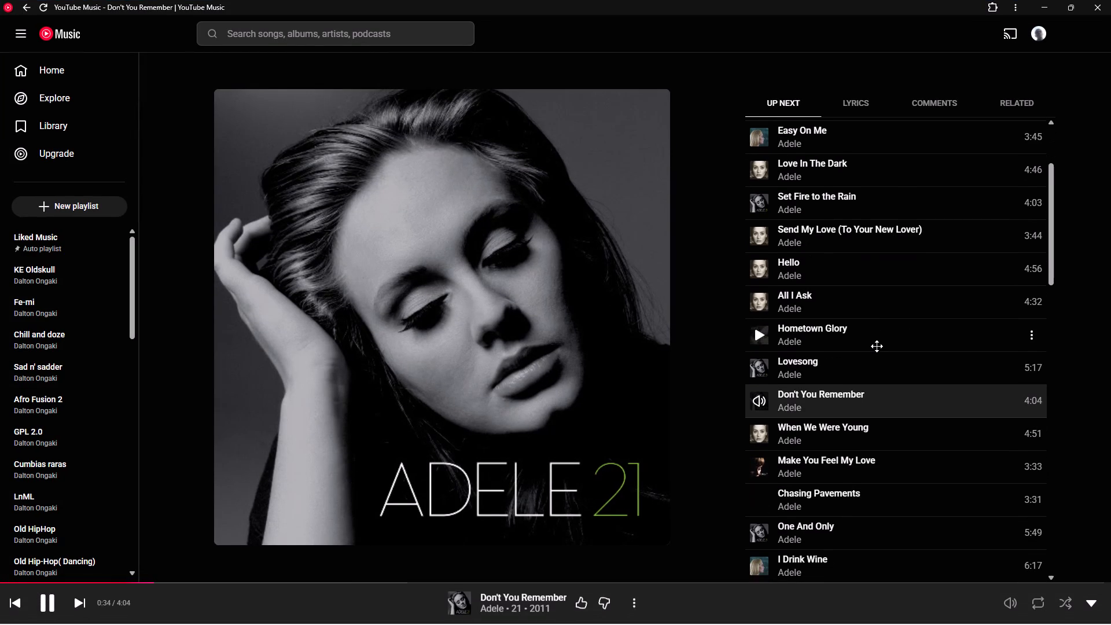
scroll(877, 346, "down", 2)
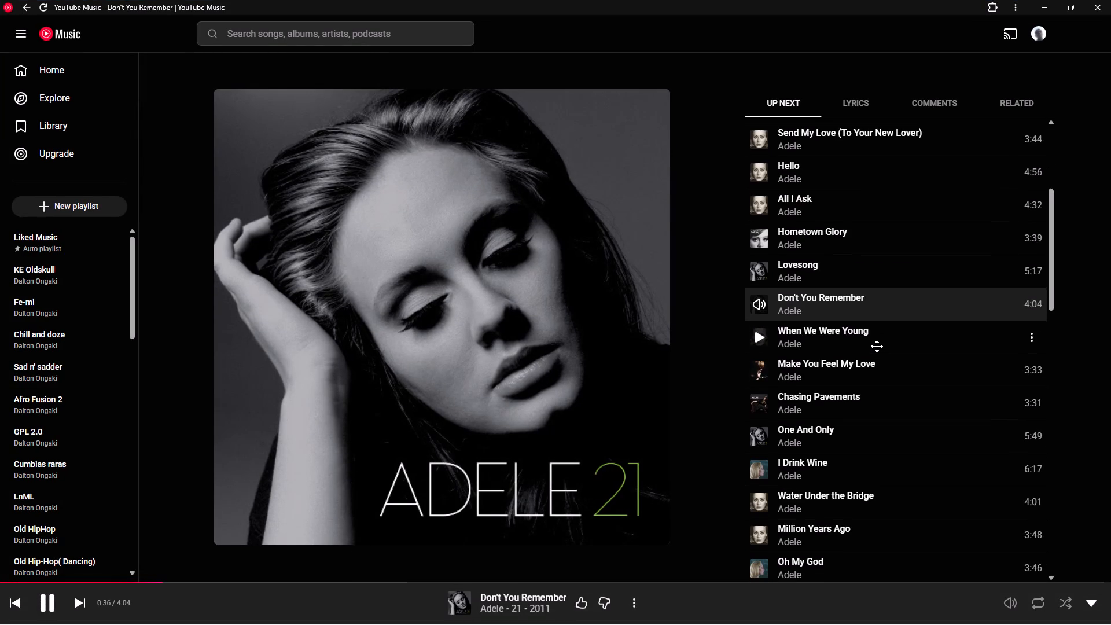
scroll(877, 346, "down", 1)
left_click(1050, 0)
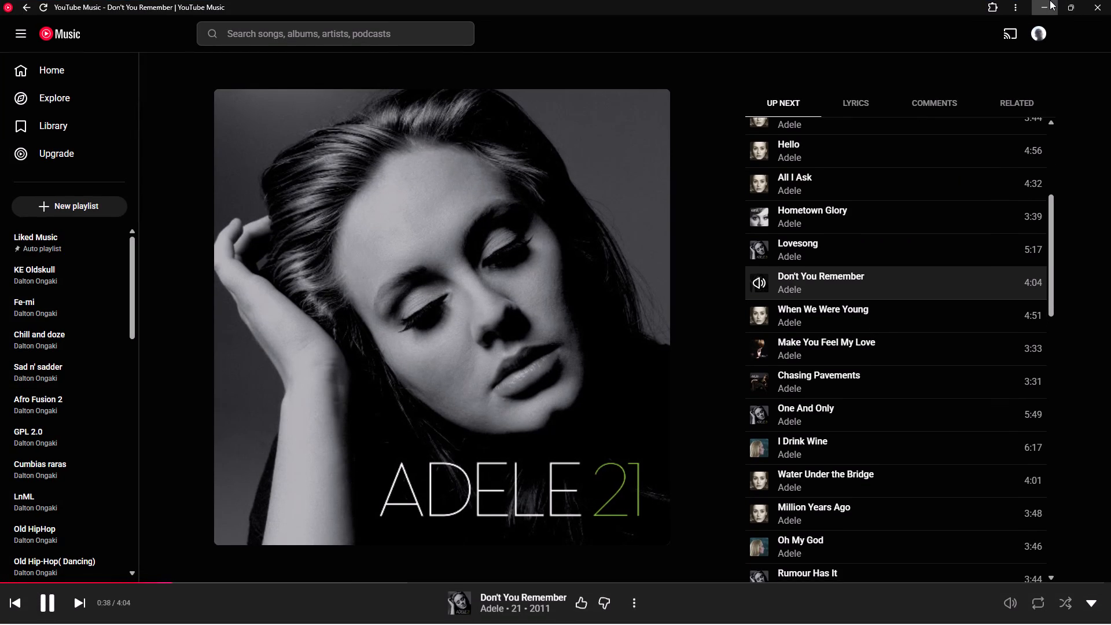
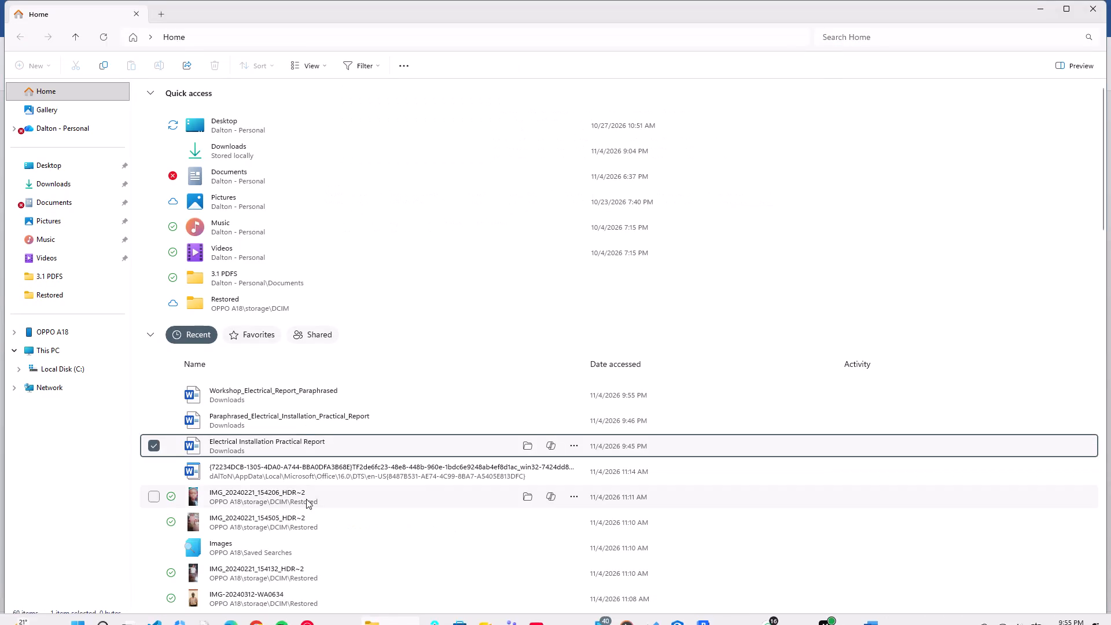
Open the recent Workshop_Electrical_Report_Paraphrased document in Word and enable editing.
double_click(301, 398)
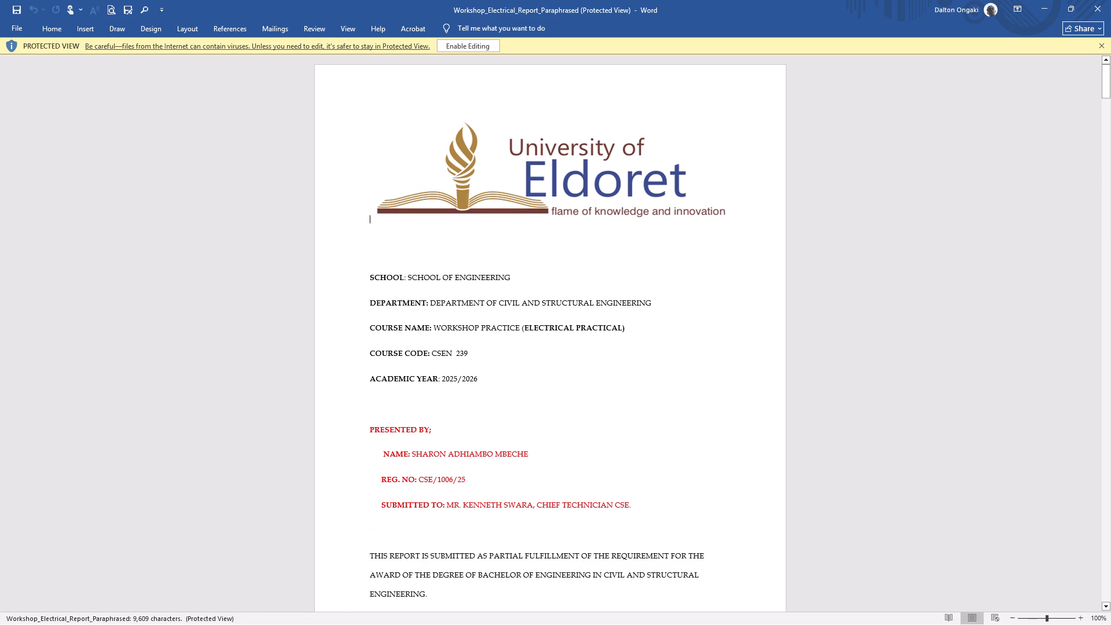
left_click(484, 45)
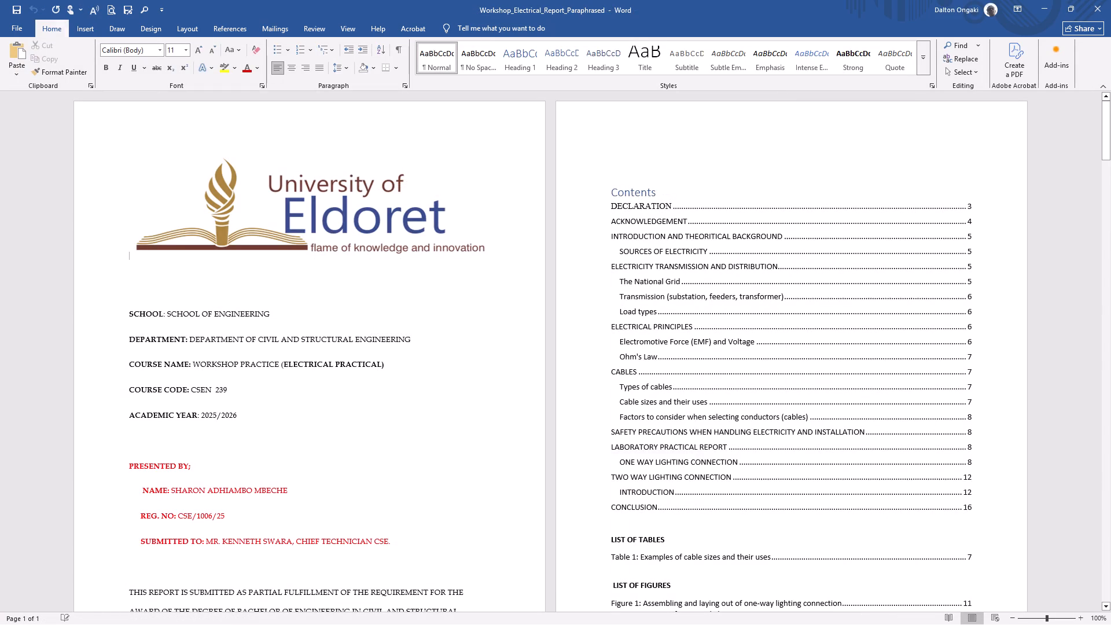
left_click(1083, 622)
left_click(1083, 622)
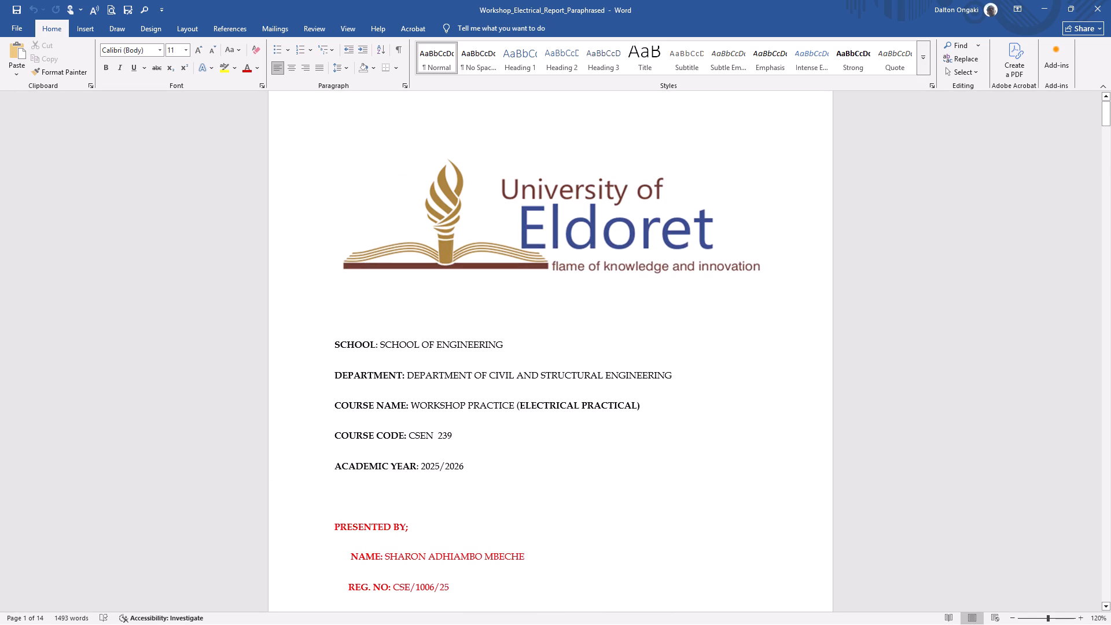
Examine the cover page's school, course, presenter and submission details in the paraphrased report.
scroll(597, 416, "down", 2)
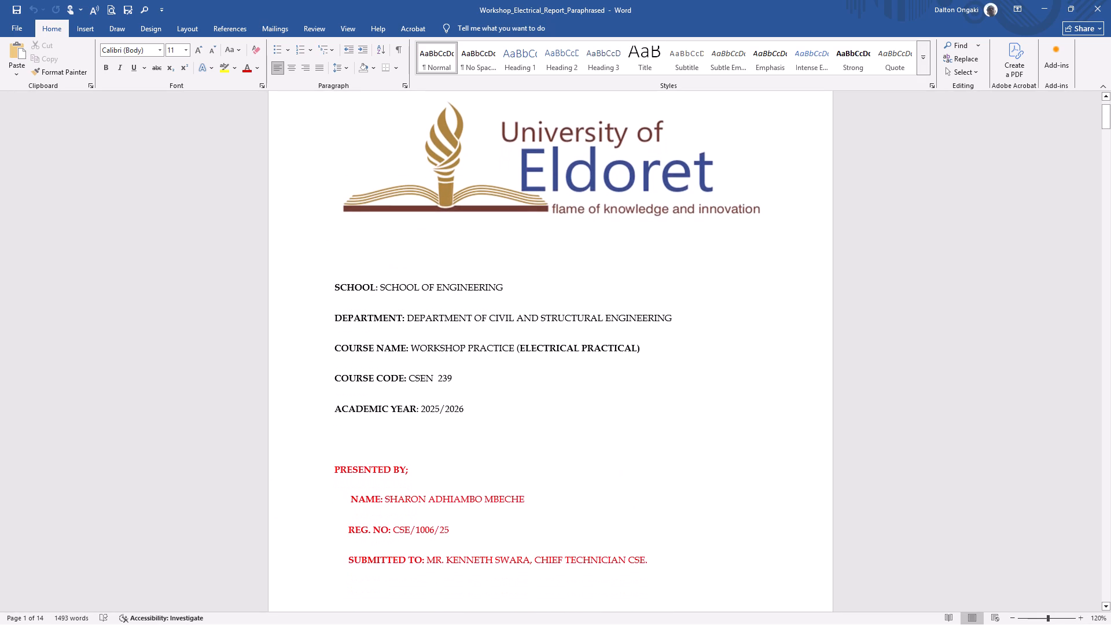
scroll(597, 416, "down", 2)
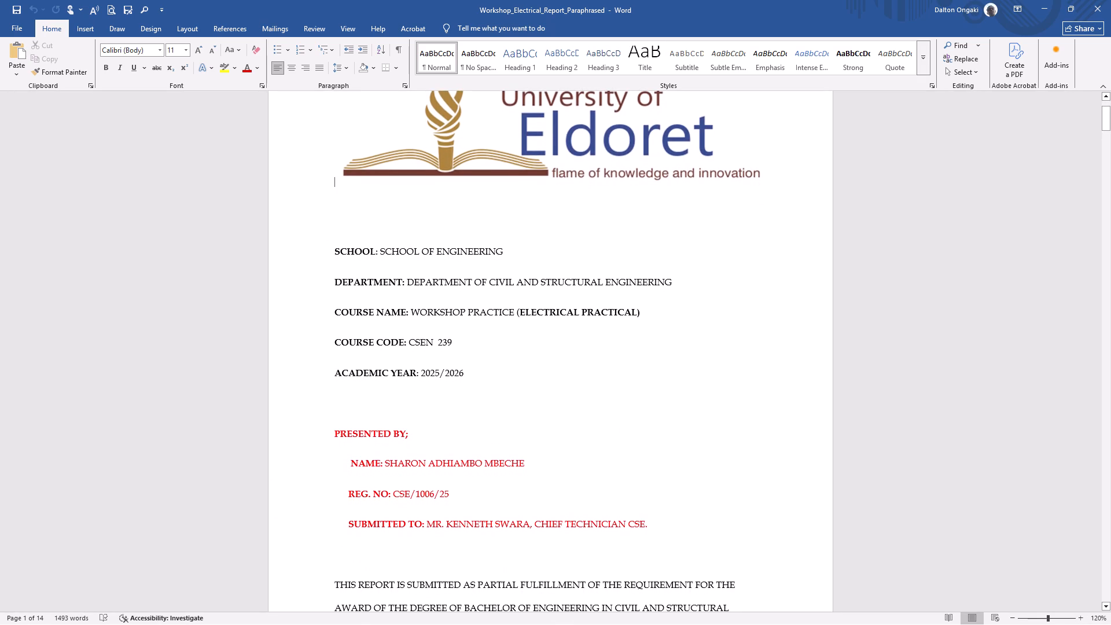
scroll(597, 416, "down", 1)
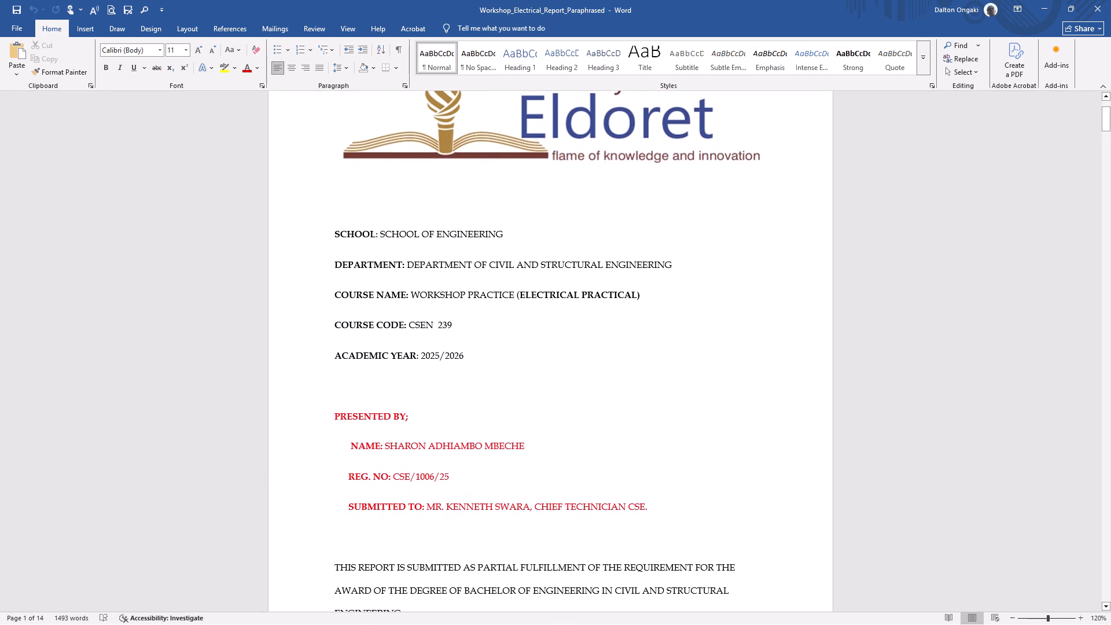
scroll(597, 416, "down", 2)
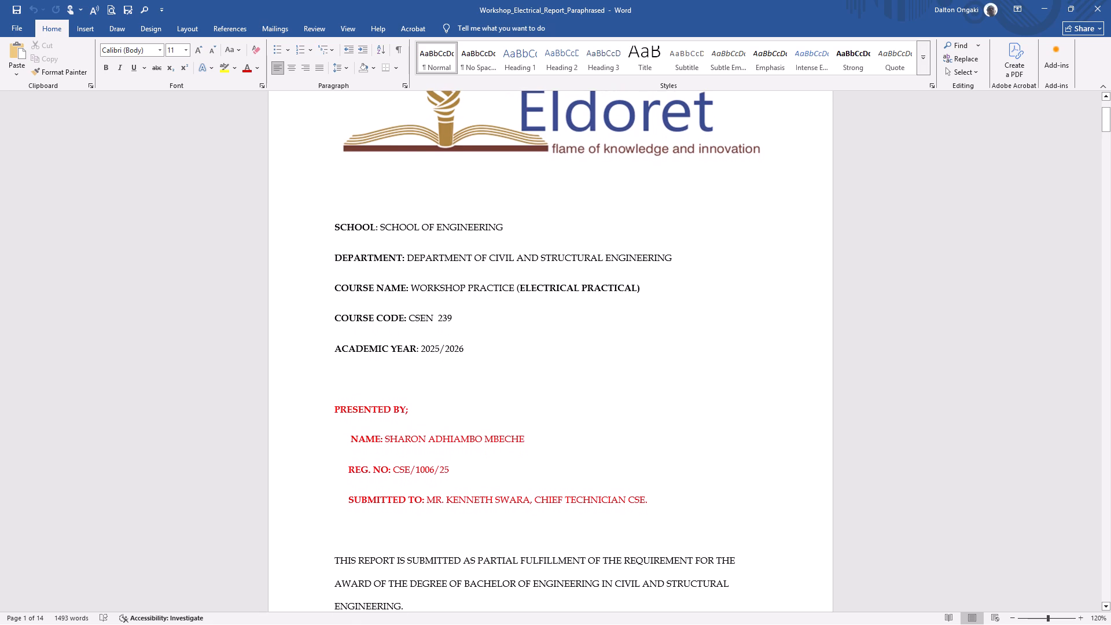
scroll(597, 416, "down", 1)
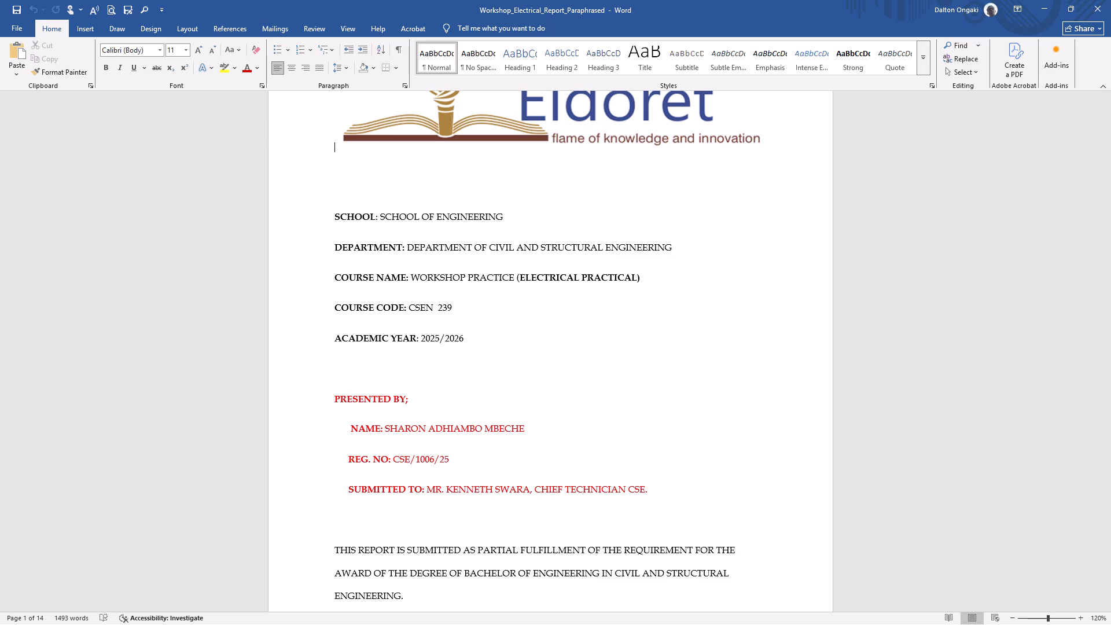
scroll(597, 416, "down", 1)
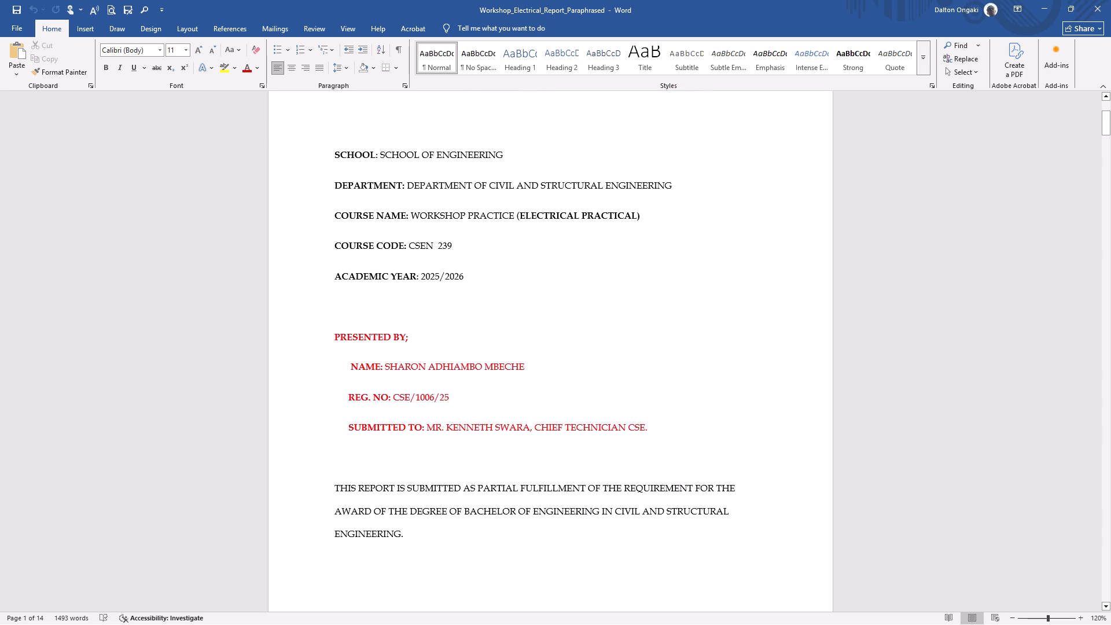
scroll(597, 416, "down", 2)
scroll(458, 327, "down", 1)
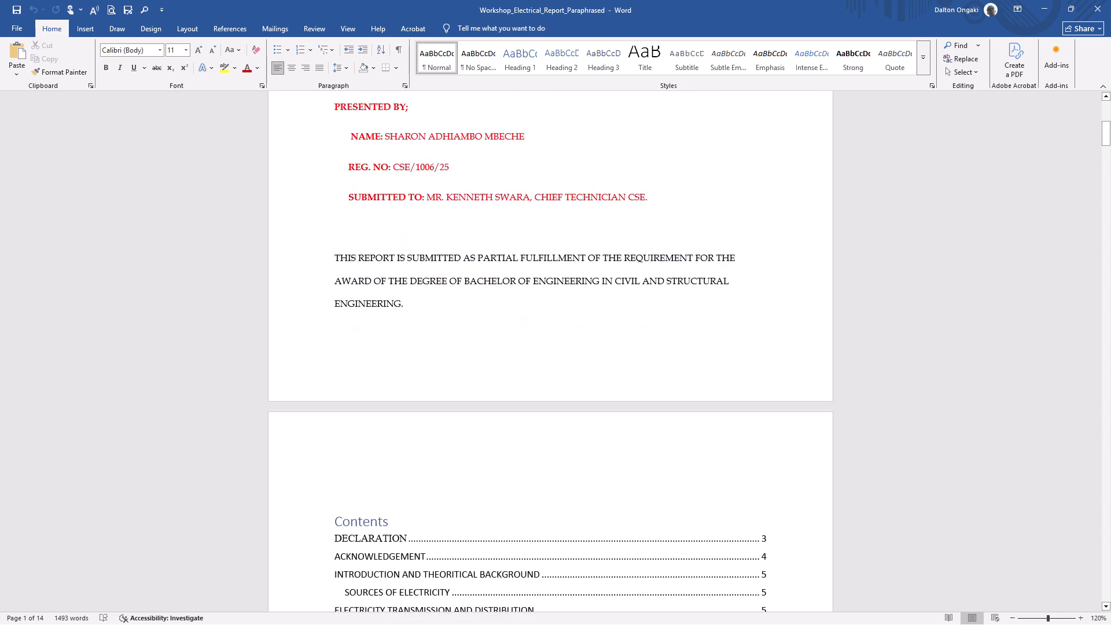
Delete the DECLARATION heading and its statement from the page after the lists of tables and figures.
scroll(458, 327, "down", 5)
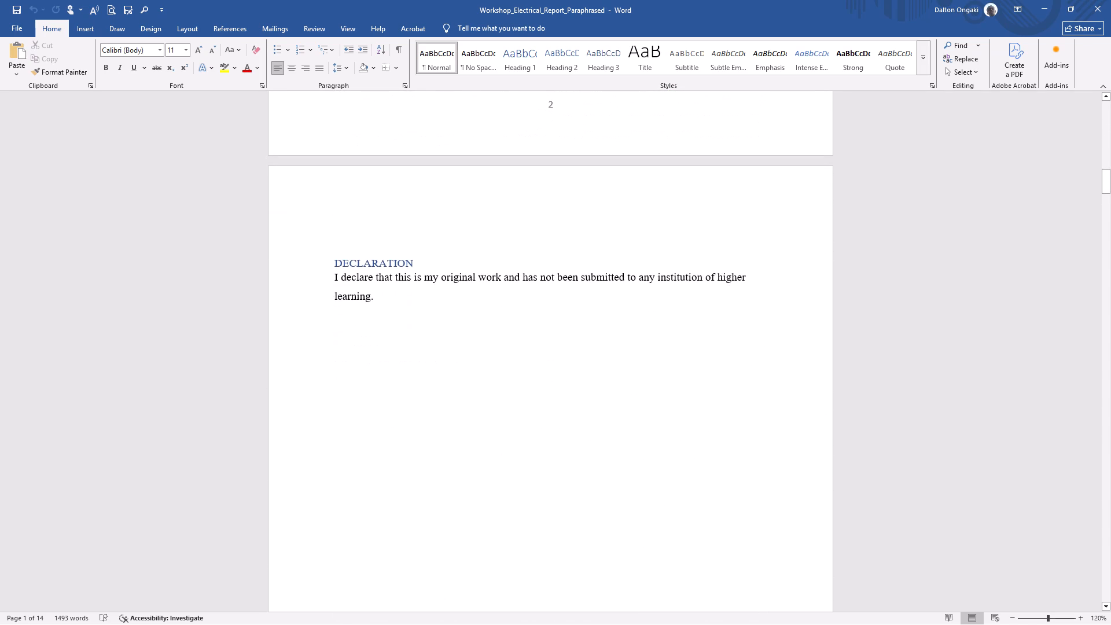
left_click_drag(326, 262, 449, 342)
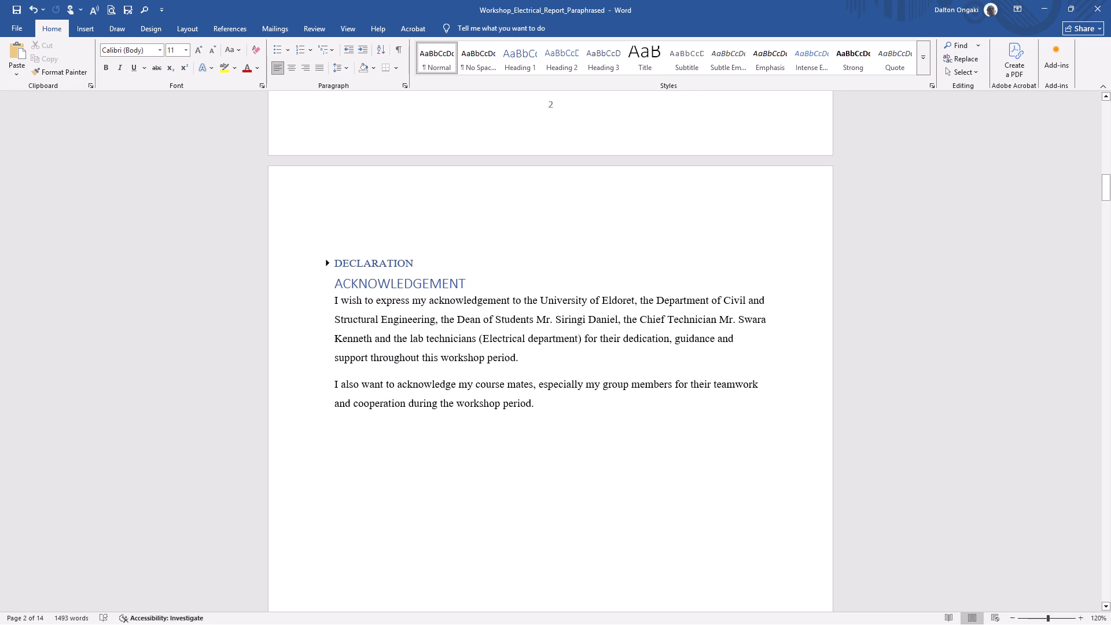
left_click(329, 263)
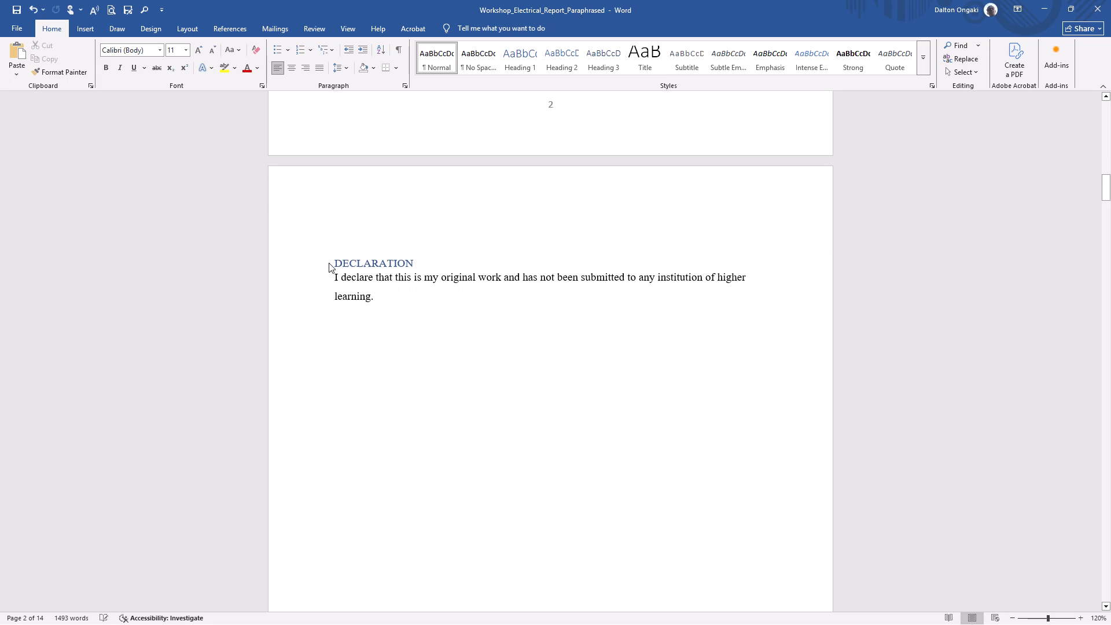
left_click_drag(385, 300, 296, 262)
key("BackSpace")
key("BackSpace")
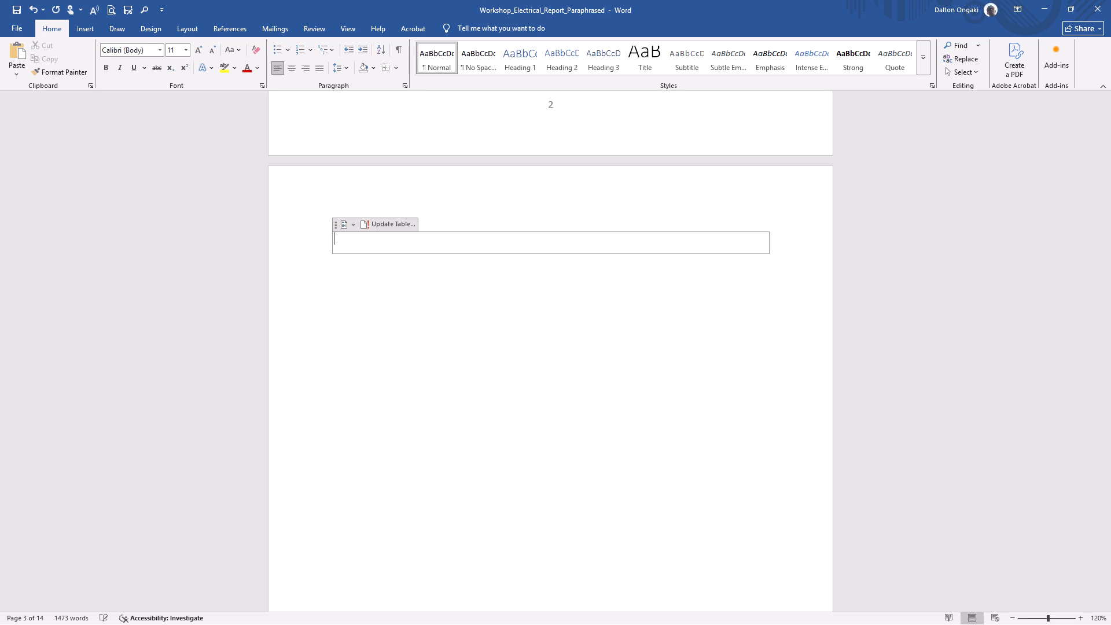
key("BackSpace")
left_click(438, 345)
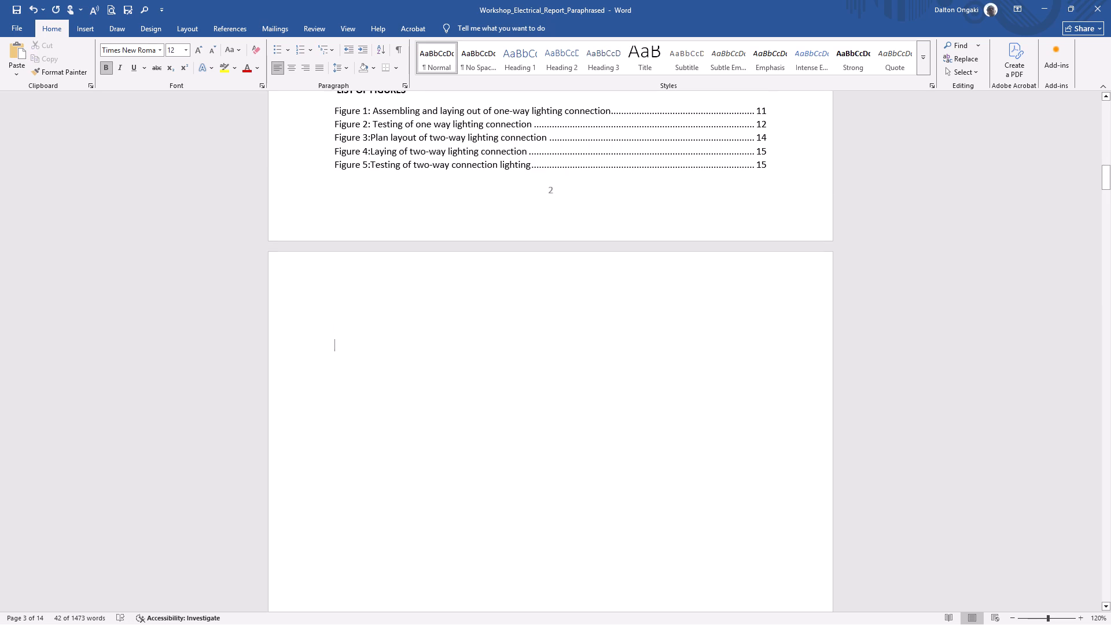
key("BackSpace")
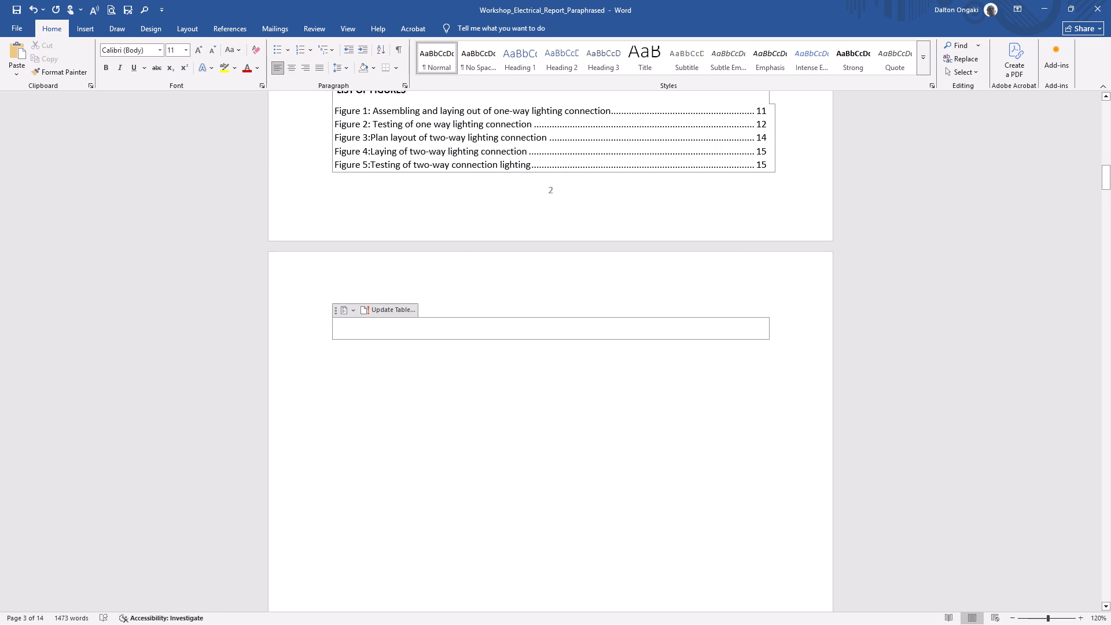
Delete the Contents table together with the LIST OF TABLES and LIST OF FIGURES that follow the cover page.
scroll(520, 327, "up", 11)
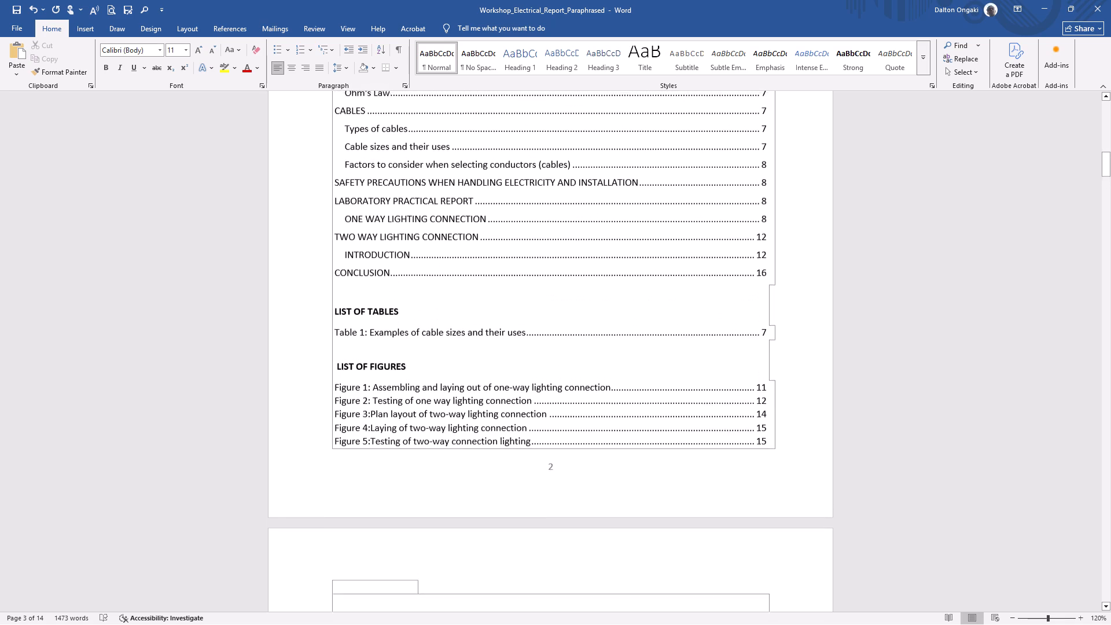
left_click(520, 327)
key("BackSpace")
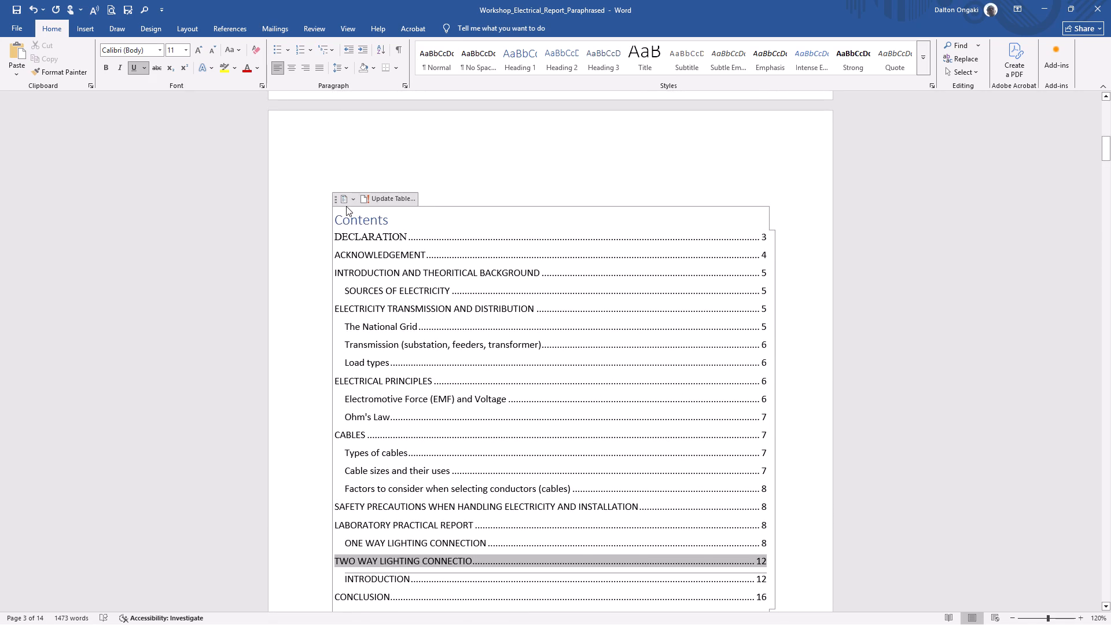
left_click_drag(332, 212, 487, 431)
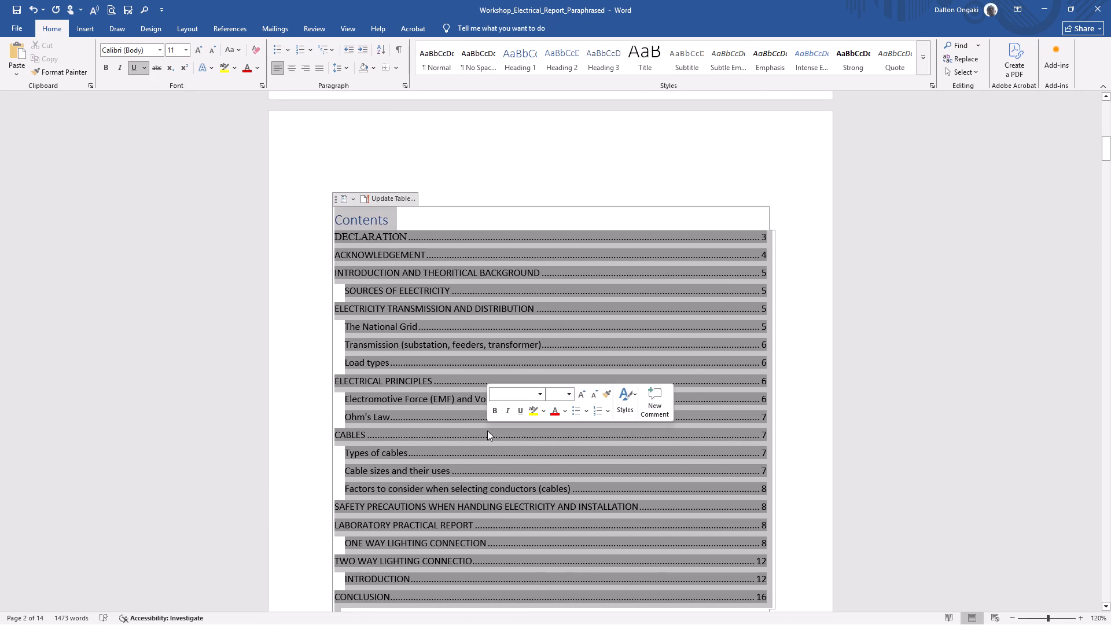
key("BackSpace")
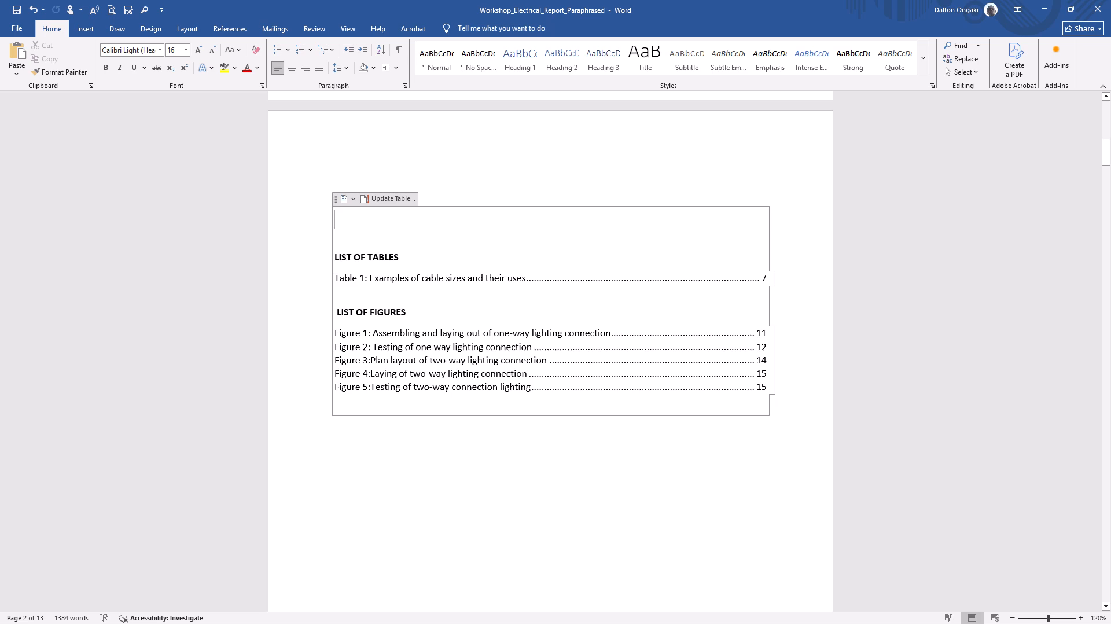
left_click_drag(343, 227, 609, 360)
key("BackSpace")
key("BackSpace")
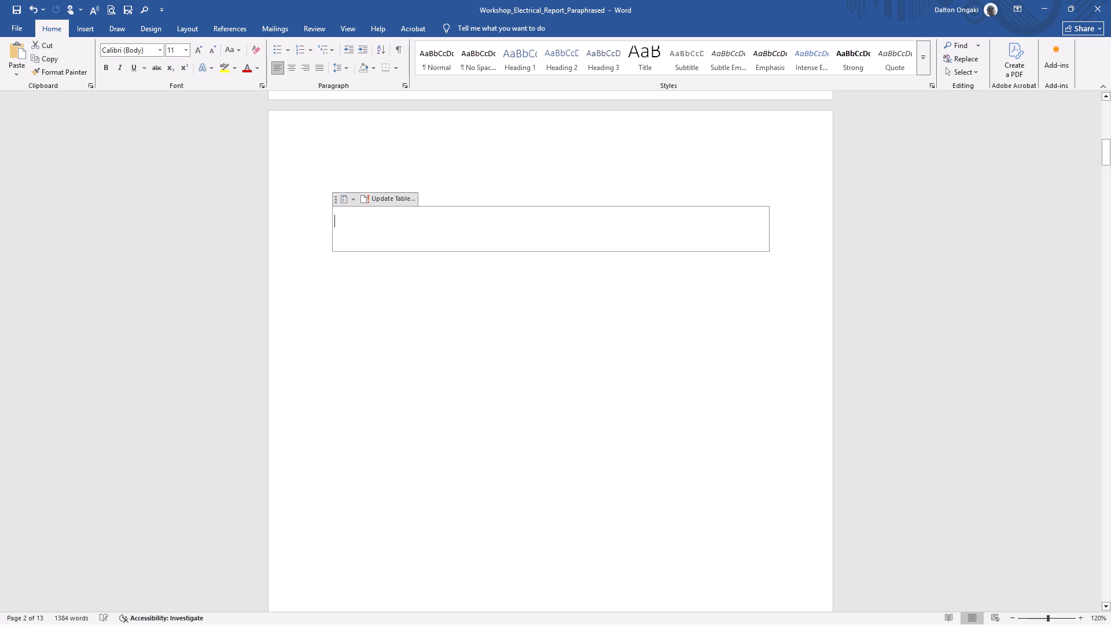
Delete the ACKNOWLEDGEMENT heading and both of its paragraphs.
scroll(609, 360, "up", 4)
scroll(609, 360, "down", 2)
scroll(609, 360, "up", 1)
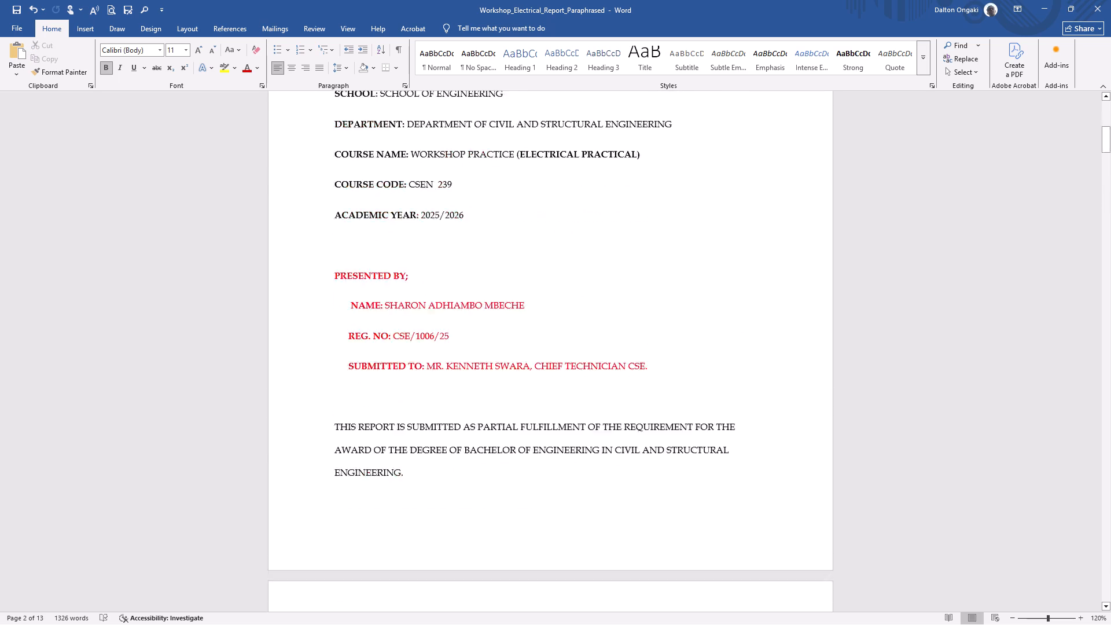
scroll(609, 360, "down", 1)
scroll(609, 360, "up", 1)
scroll(609, 360, "down", 2)
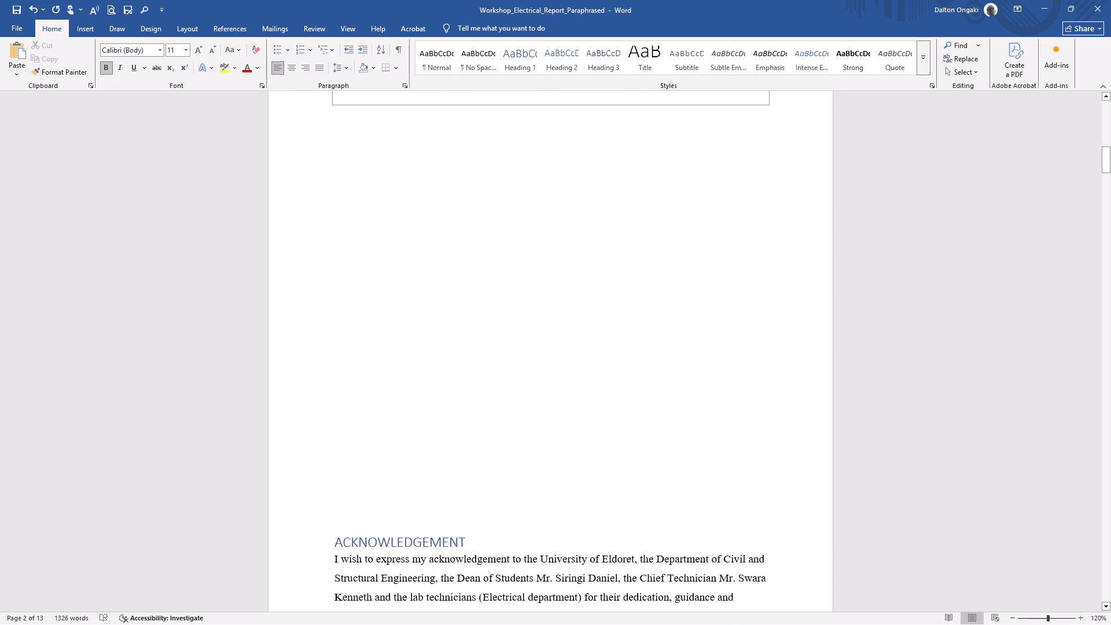
scroll(609, 360, "down", 1)
left_click_drag(332, 323, 447, 528)
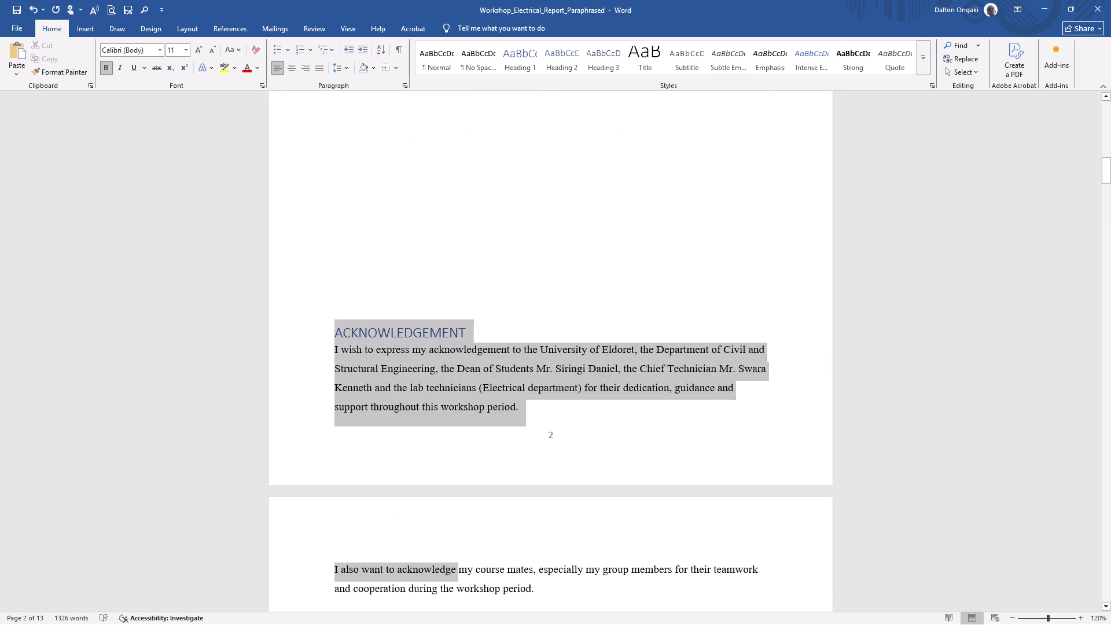
left_click_drag(447, 528, 560, 593)
key("BackSpace")
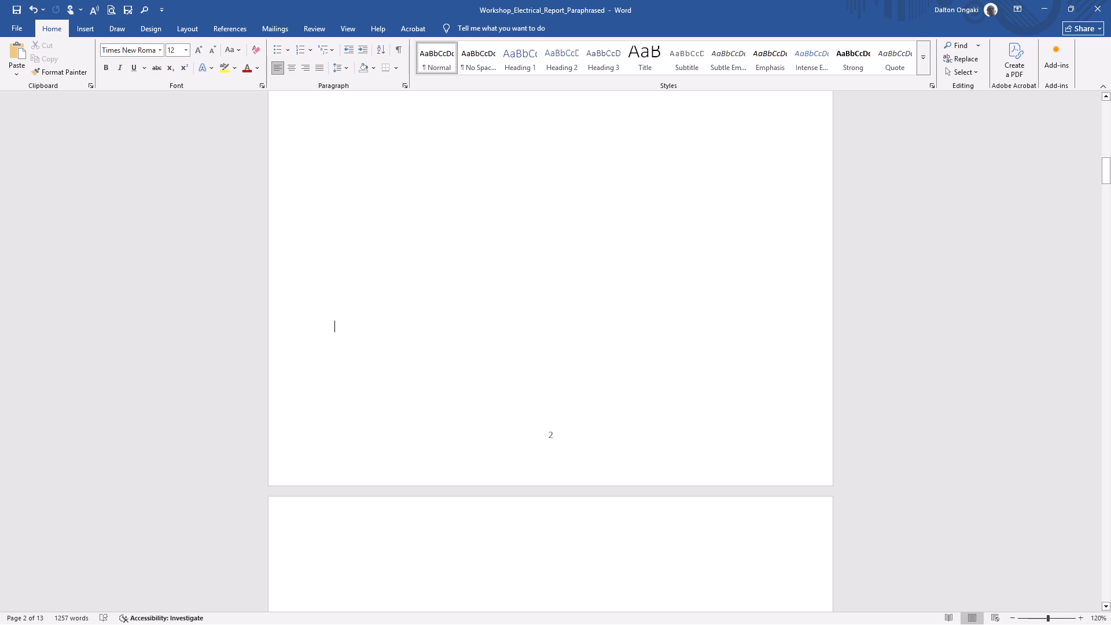
Remove the empty contents block and blank pages between the cover page and the INTRODUCTION AND THEORITICAL BACKGROUND heading.
scroll(605, 509, "up", 5)
scroll(605, 509, "down", 4)
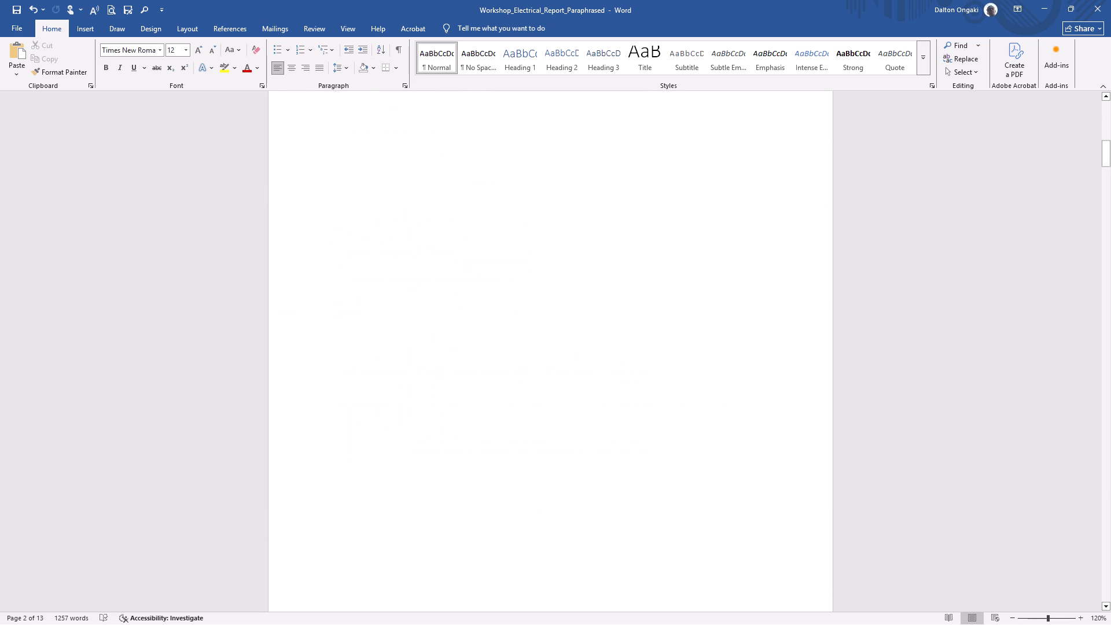
scroll(605, 509, "down", 1)
scroll(605, 509, "up", 1)
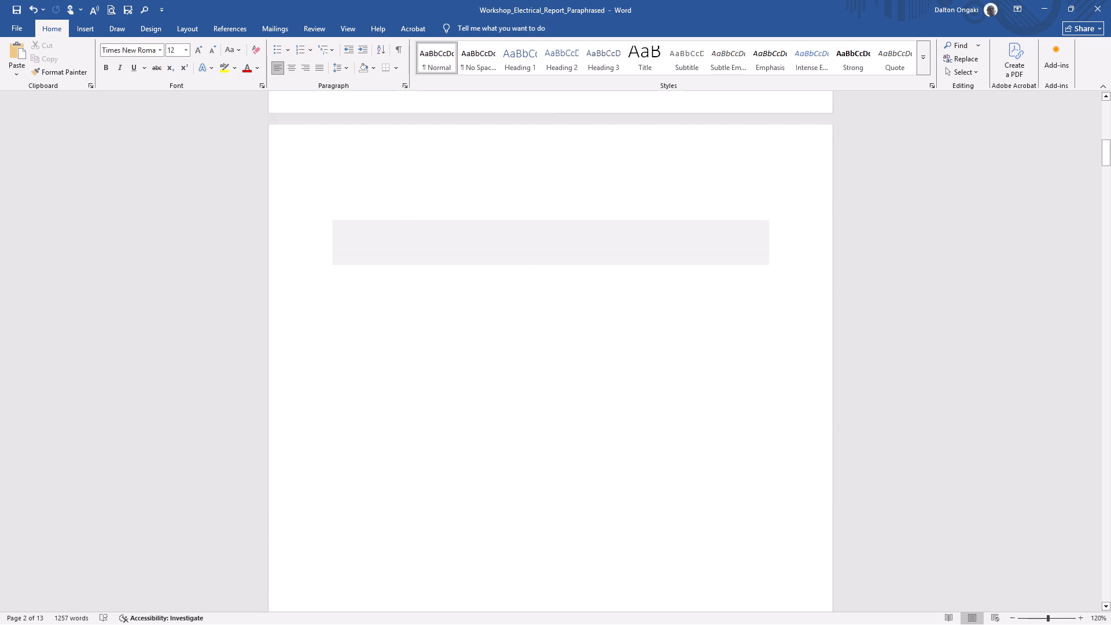
scroll(605, 509, "up", 1)
left_click_drag(318, 155, 387, 314)
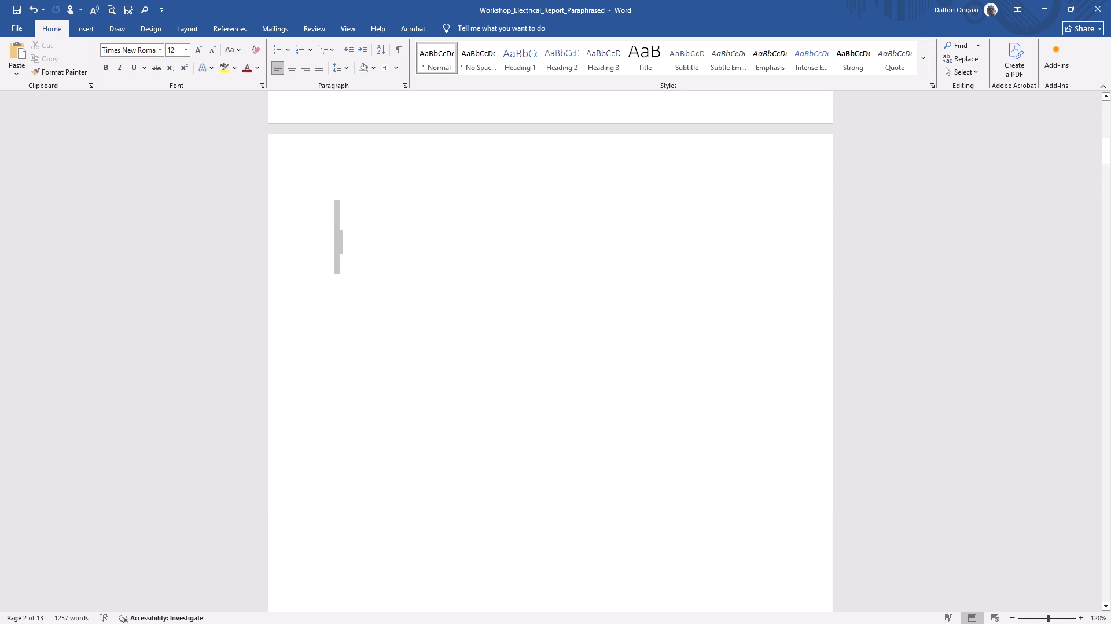
left_click_drag(387, 314, 477, 624)
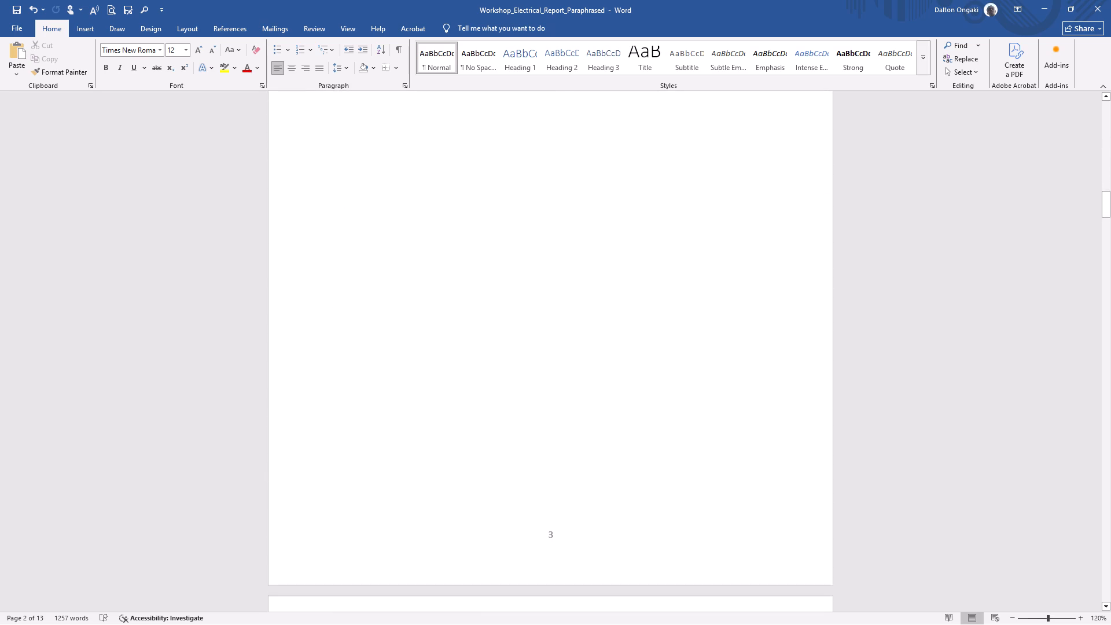
left_click_drag(477, 624, 458, 295)
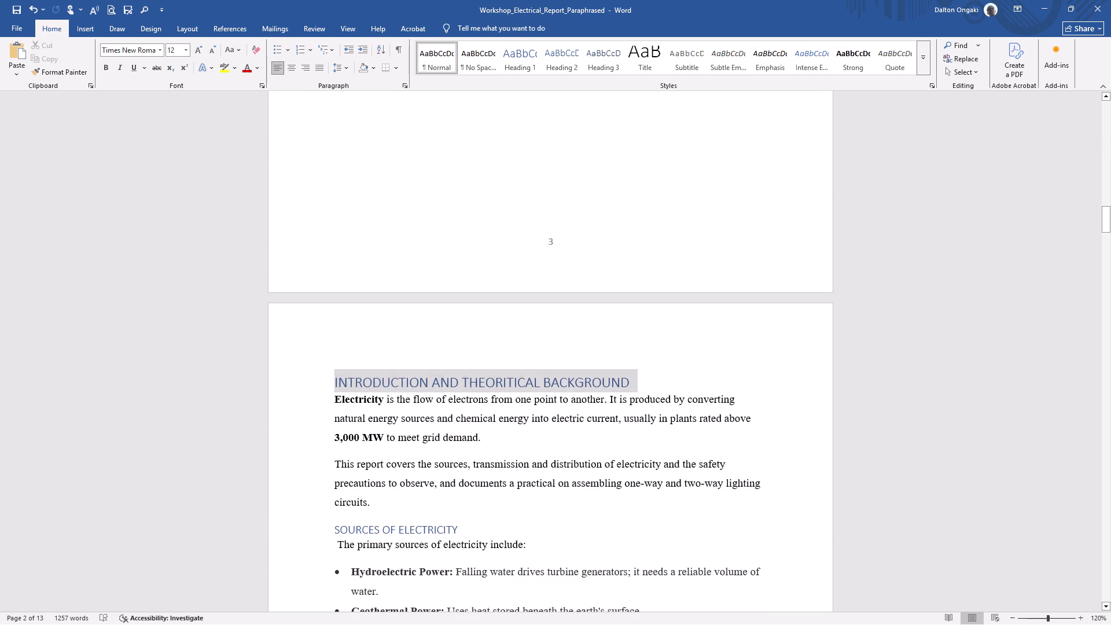
left_click_drag(458, 295, 442, 302)
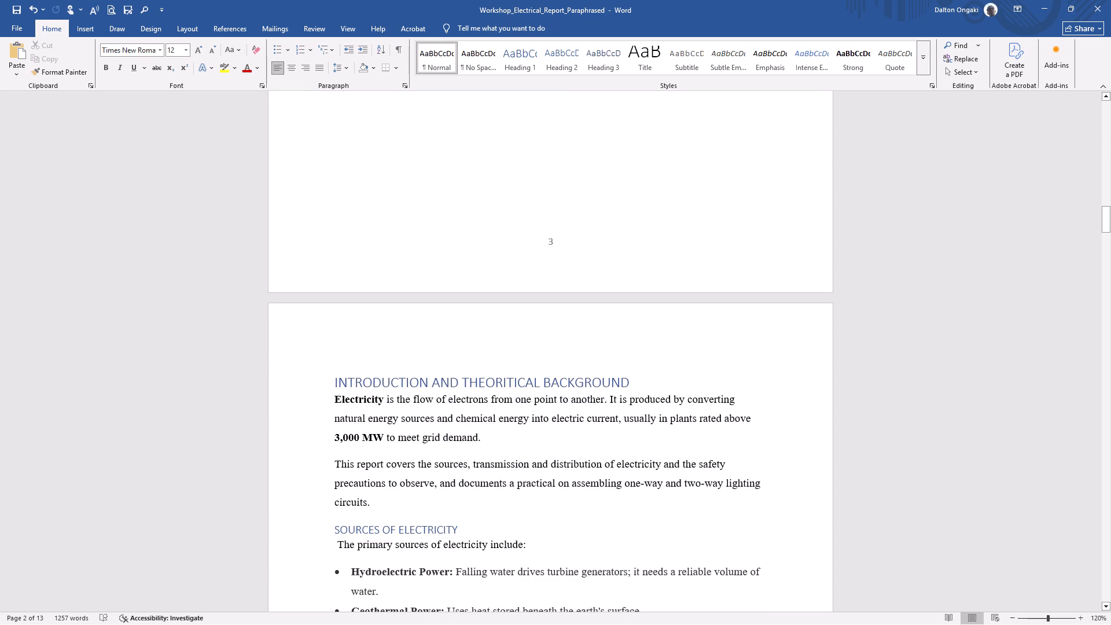
left_click_drag(442, 302, 436, 270)
key("BackSpace")
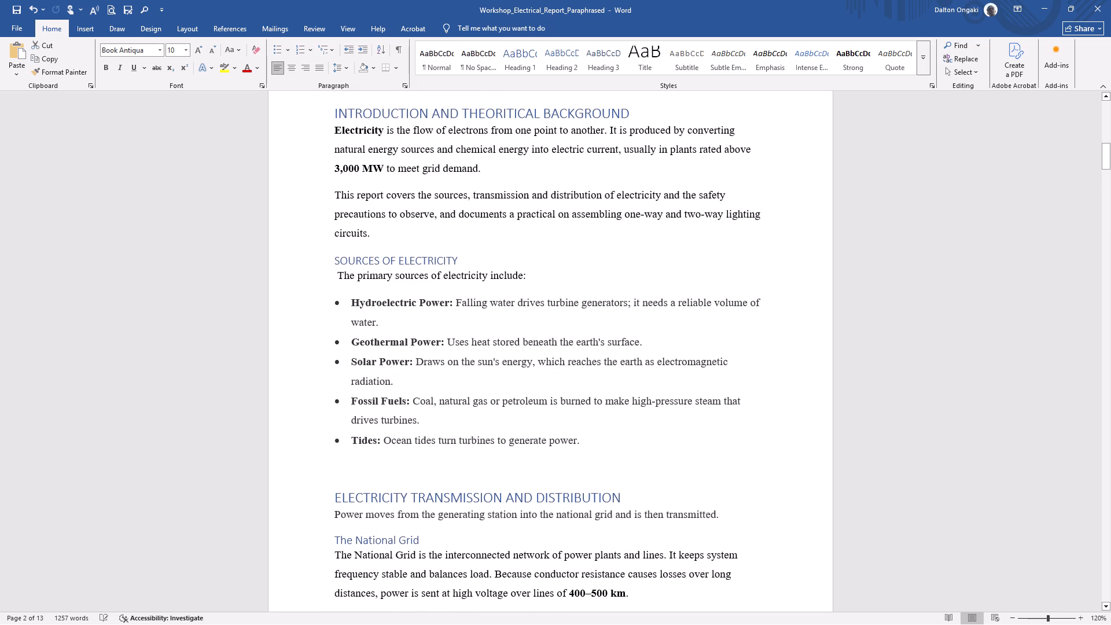
Insert a page break before the INTRODUCTION AND THEORITICAL BACKGROUND heading.
scroll(539, 240, "up", 5)
scroll(539, 240, "down", 1)
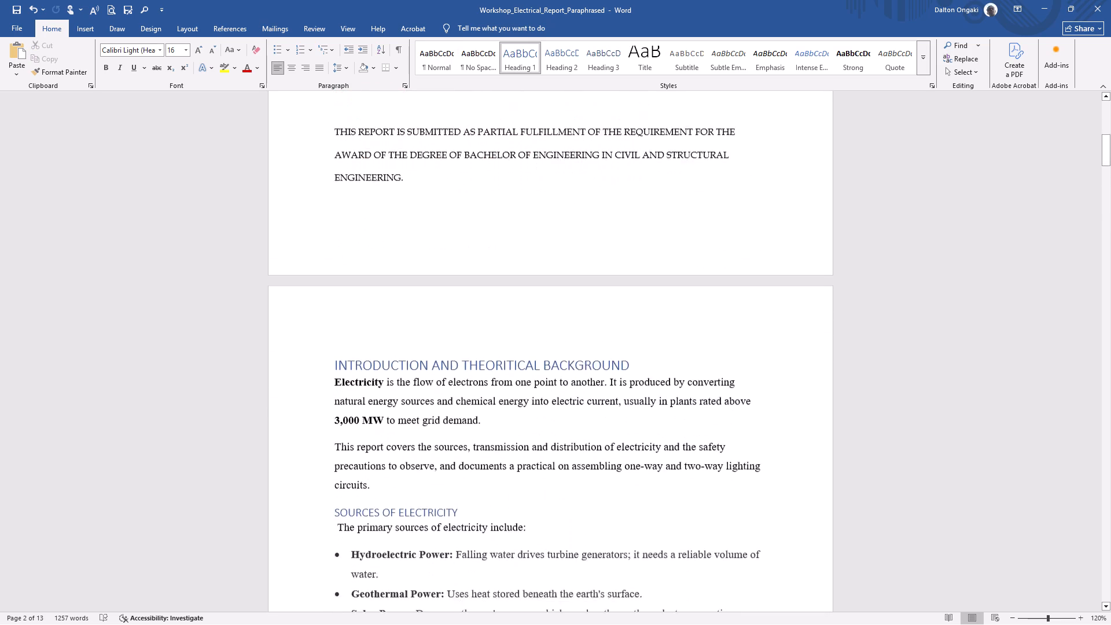
scroll(539, 240, "down", 1)
scroll(539, 240, "up", 1)
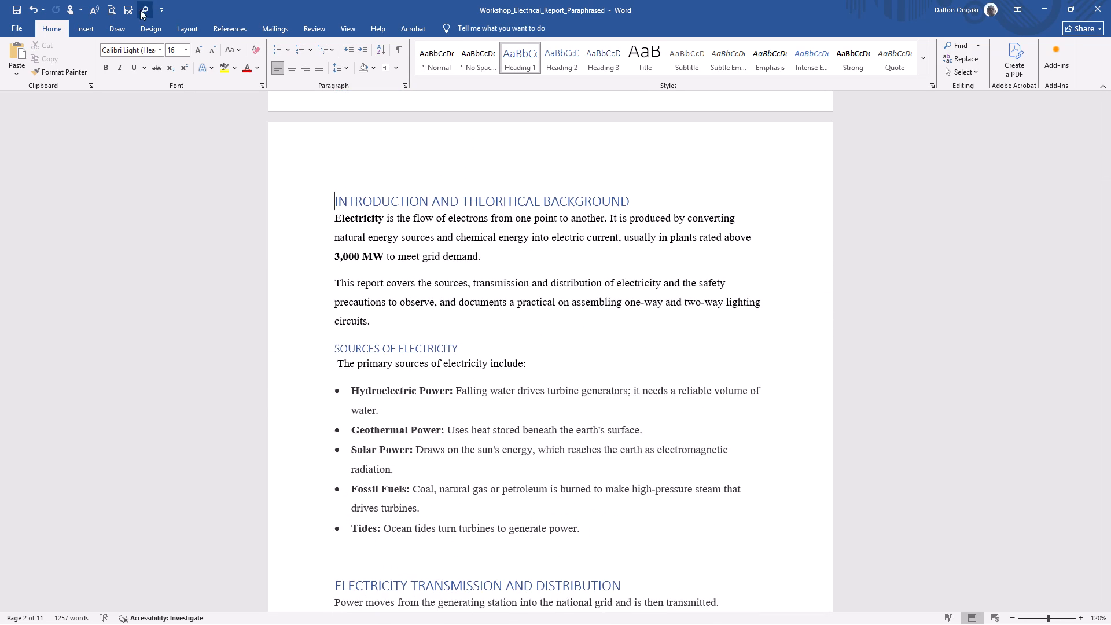
left_click(95, 30)
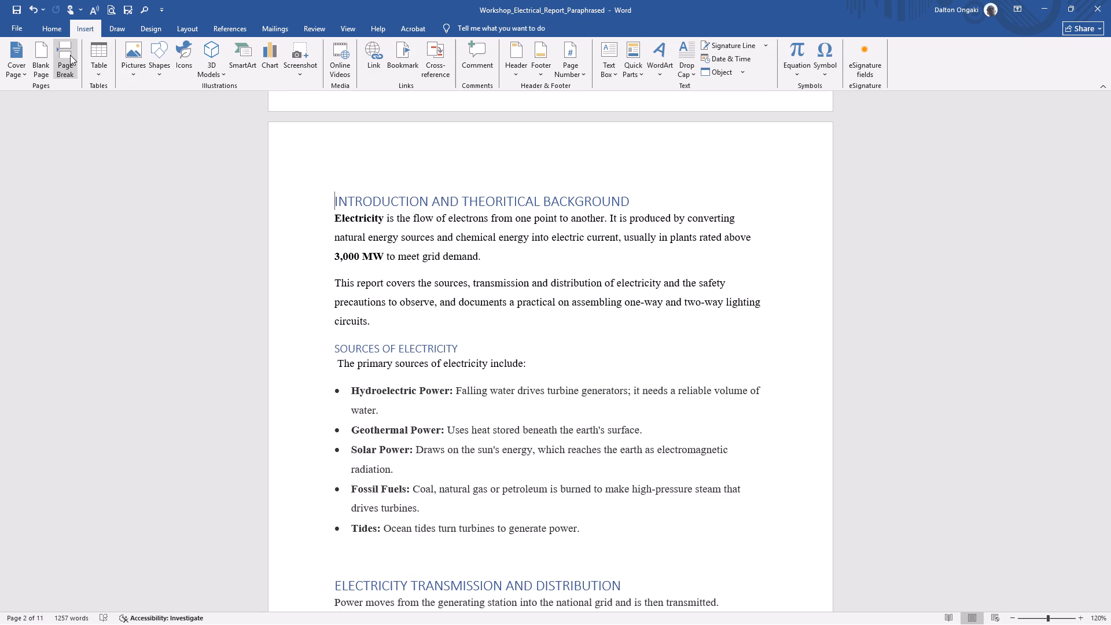
left_click(70, 55)
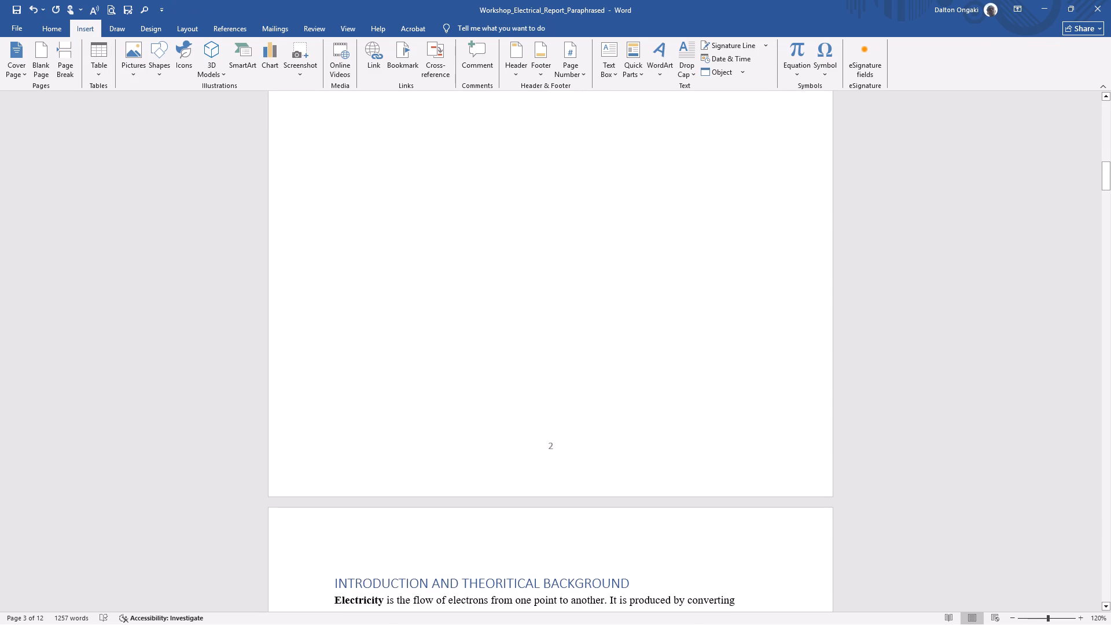
scroll(374, 244, "down", 3)
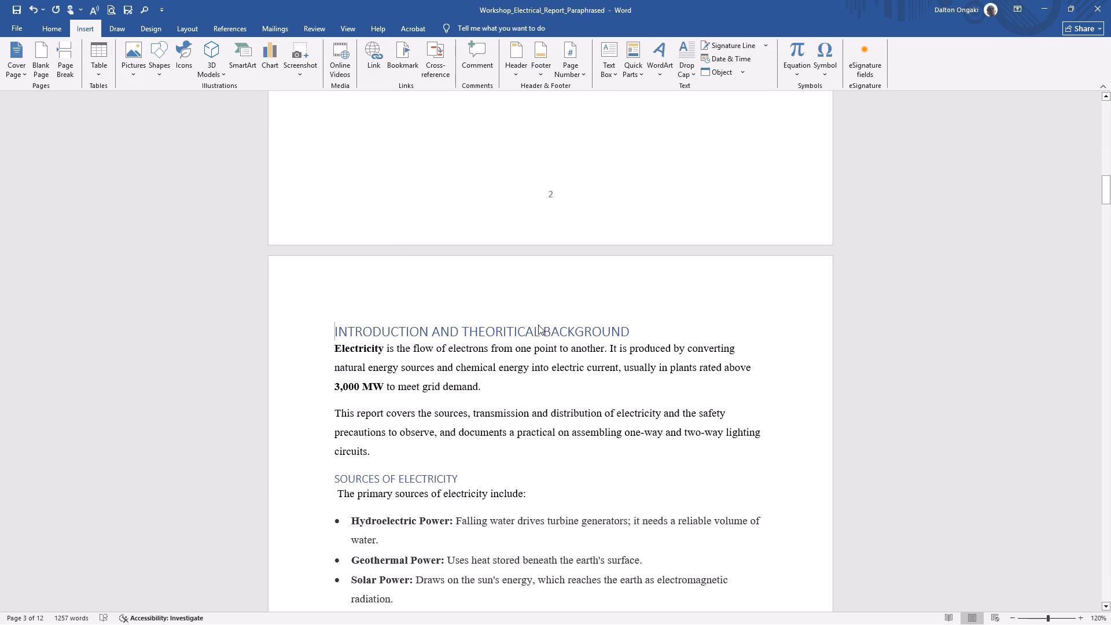
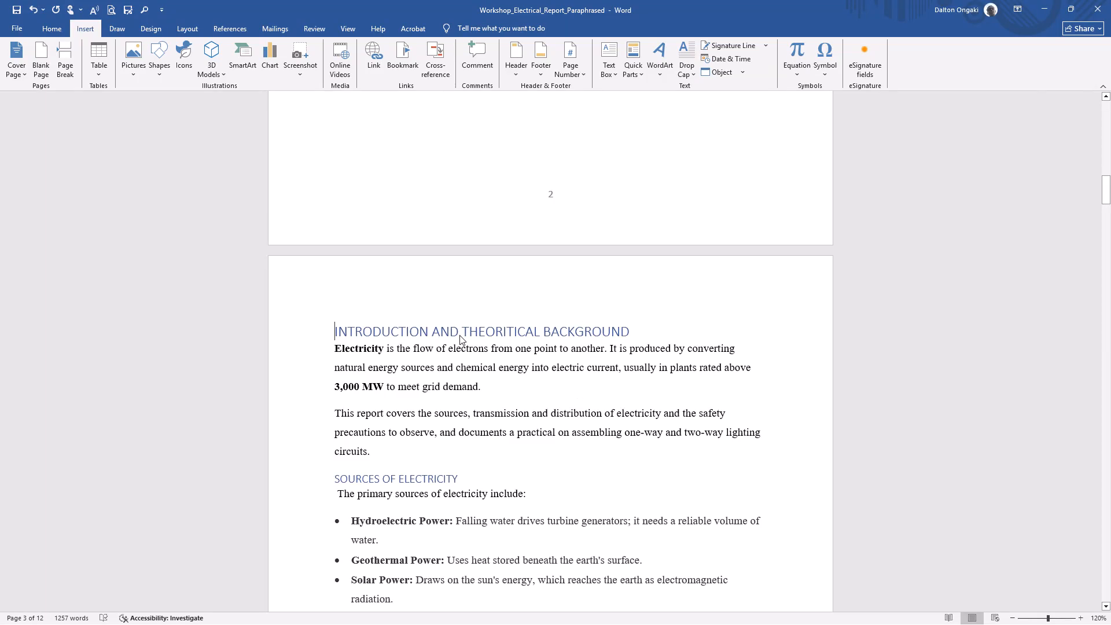
Shorten the INTRODUCTION AND THEORITICAL BACKGROUND heading to INTRODUCTION by deleting the words after it.
scroll(459, 335, "down", 1)
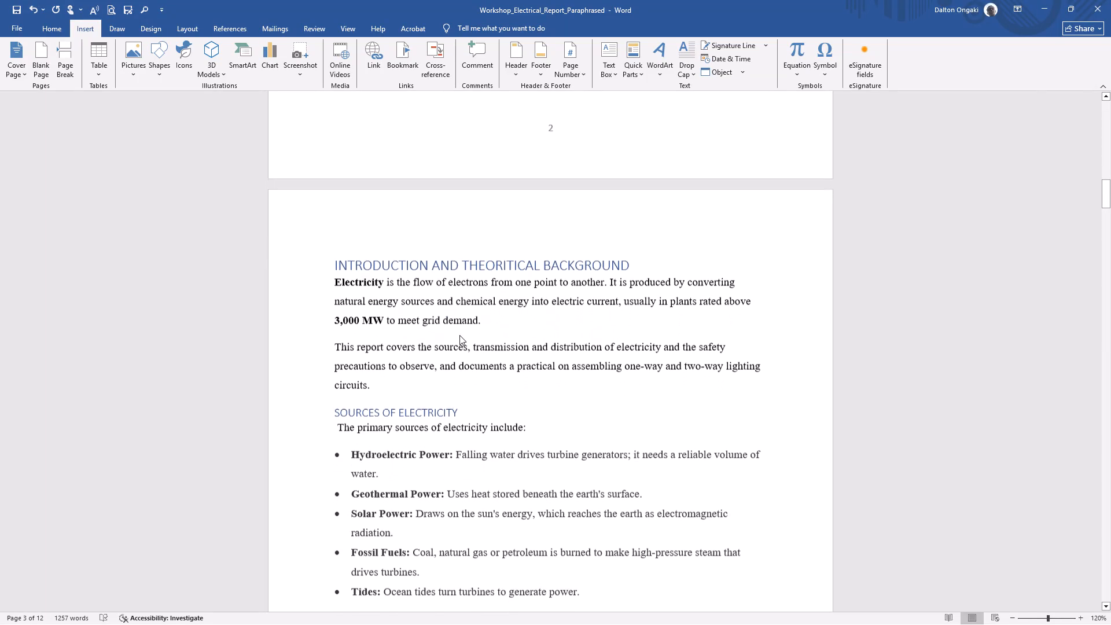
scroll(459, 335, "down", 1)
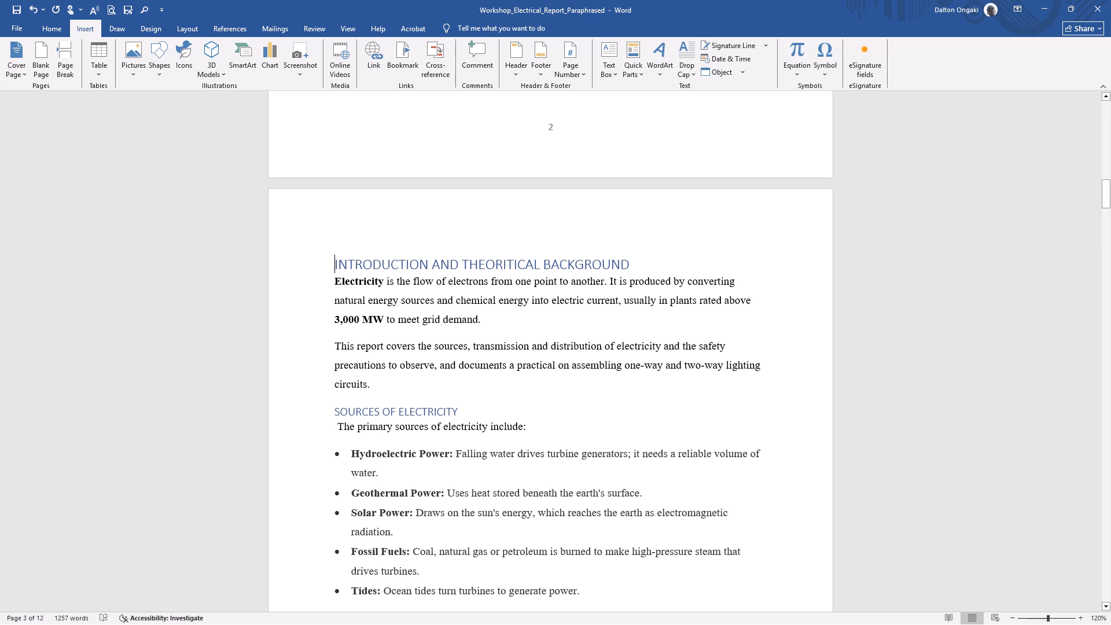
left_click_drag(632, 263, 435, 258)
key("BackSpace")
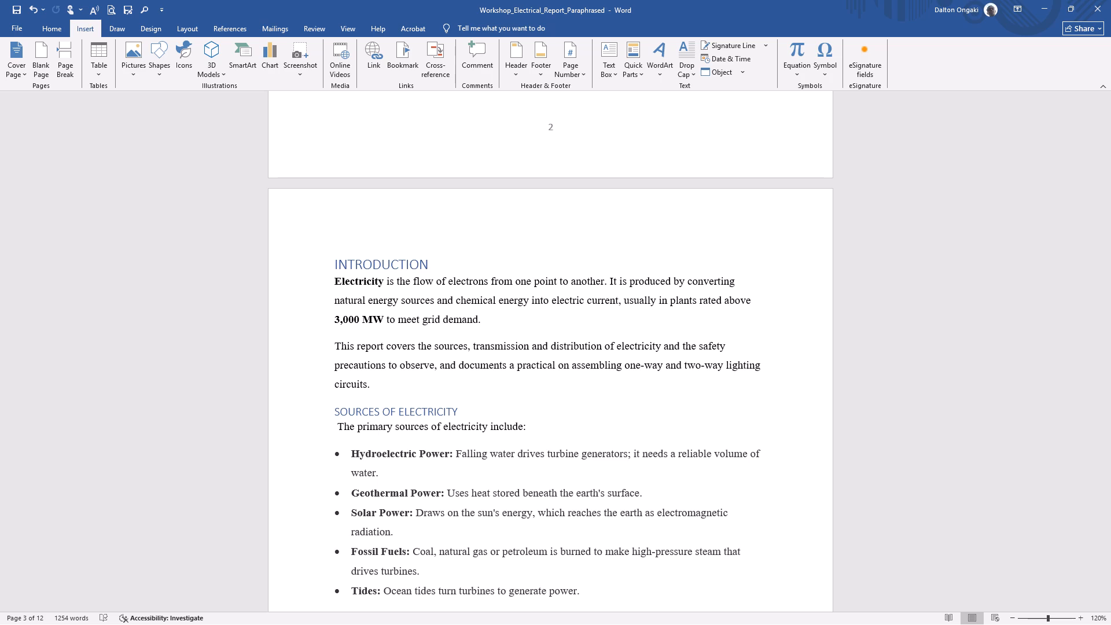
scroll(480, 422, "down", 3)
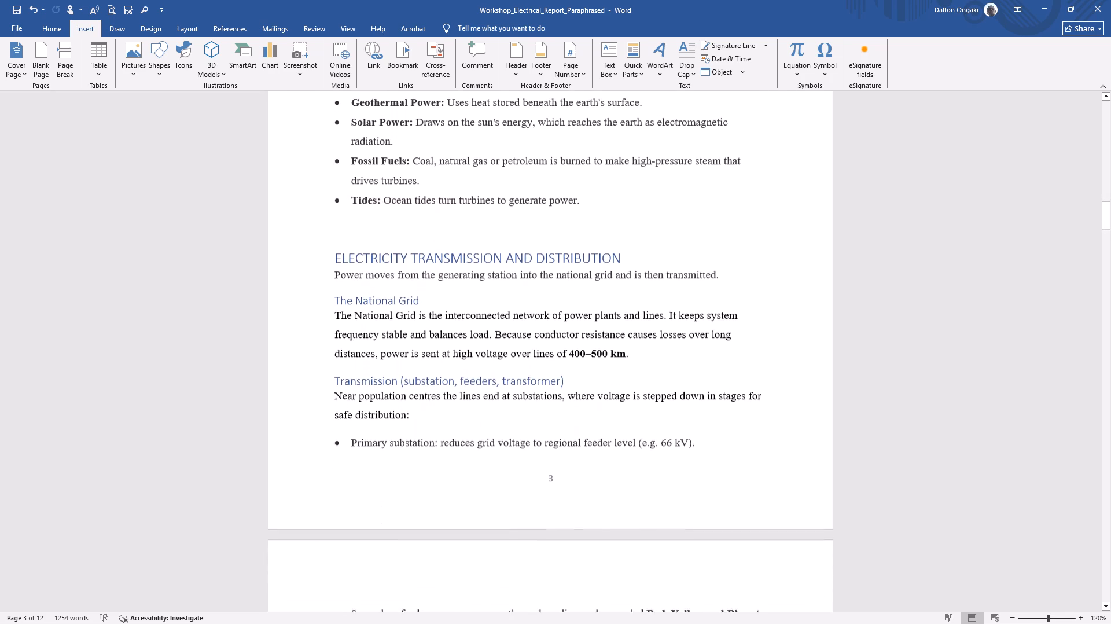
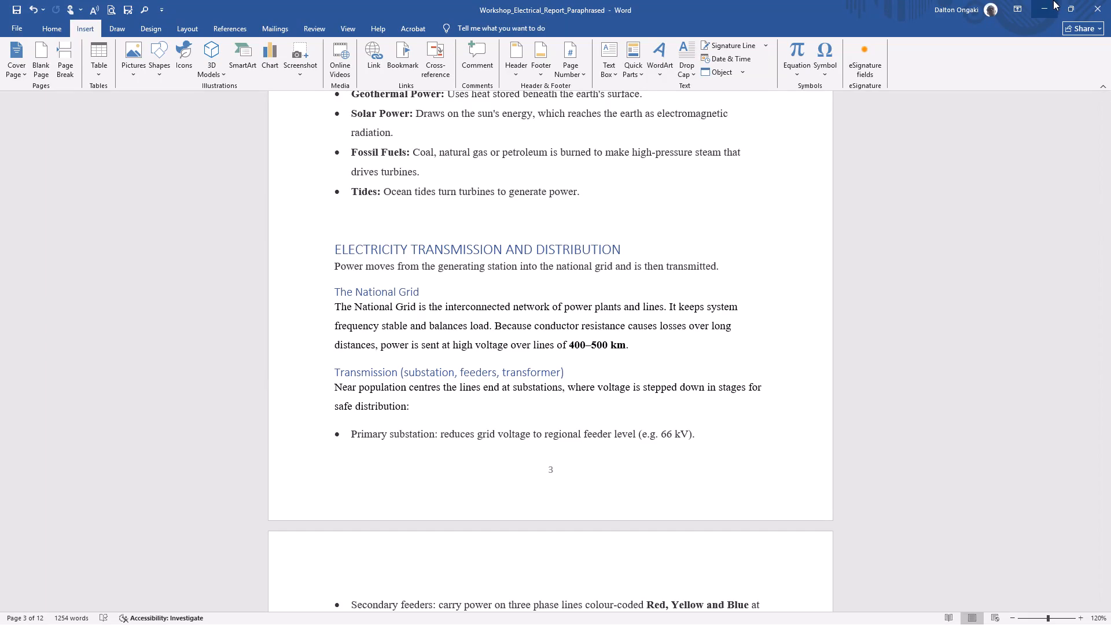
Minimise the two open Word report documents to switch to the File Explorer window behind them.
left_click(1051, 0)
left_click(1050, 0)
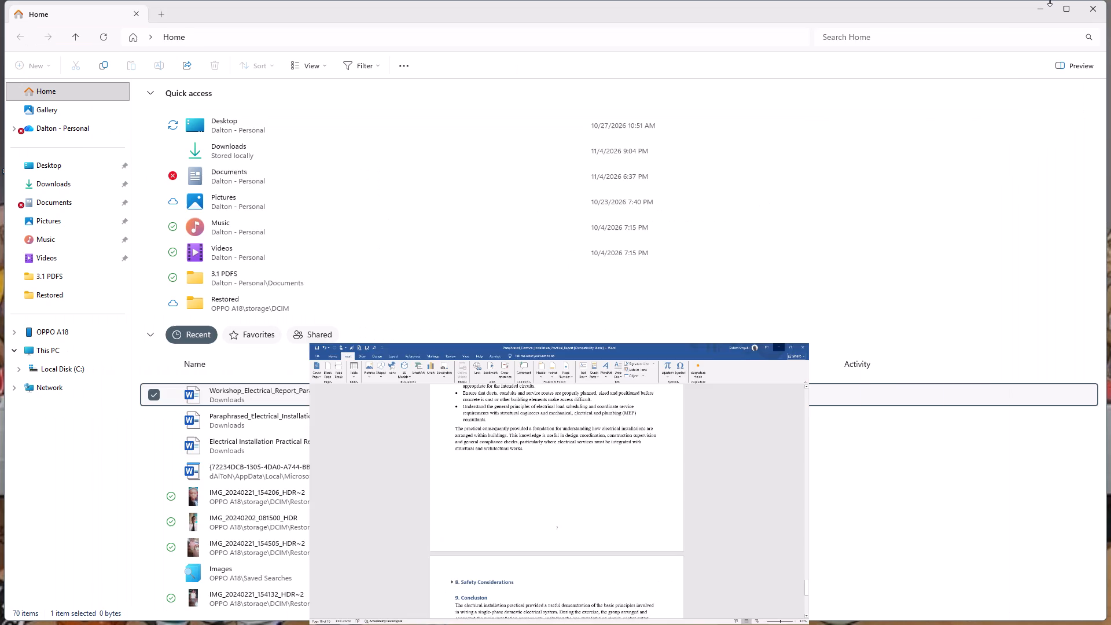